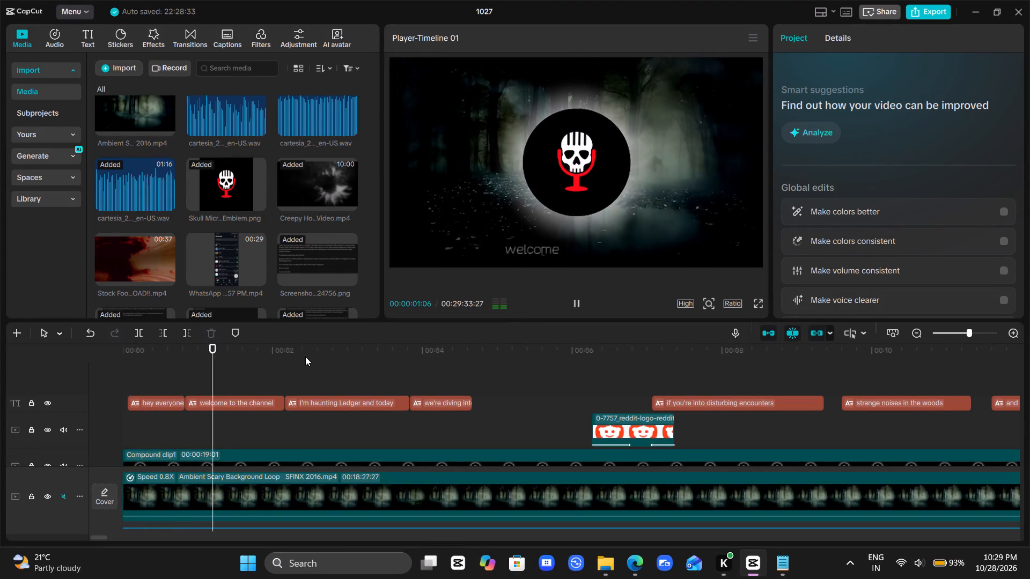
Review playback of the video's opening, from the welcome captions through the Subscribe Youtube clip.
scroll(305, 357, left, 1)
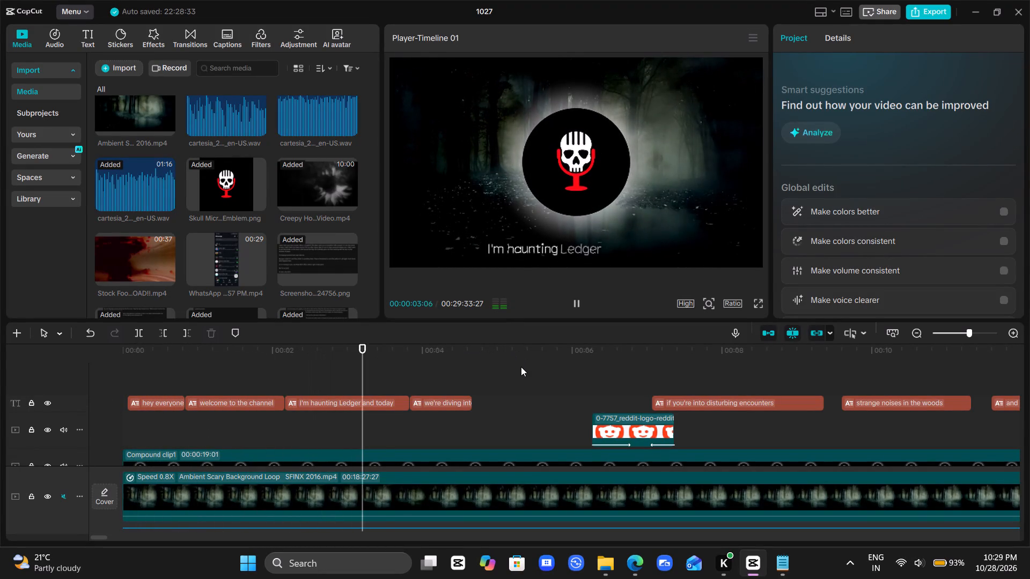
ctrl+scroll(521, 367, down, 6)
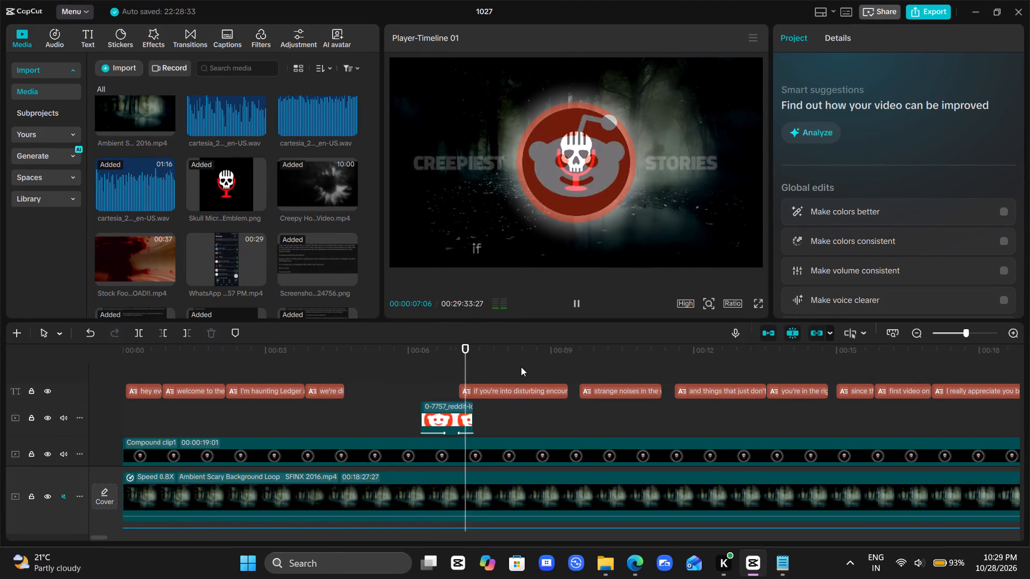
scroll(521, 367, left, 1)
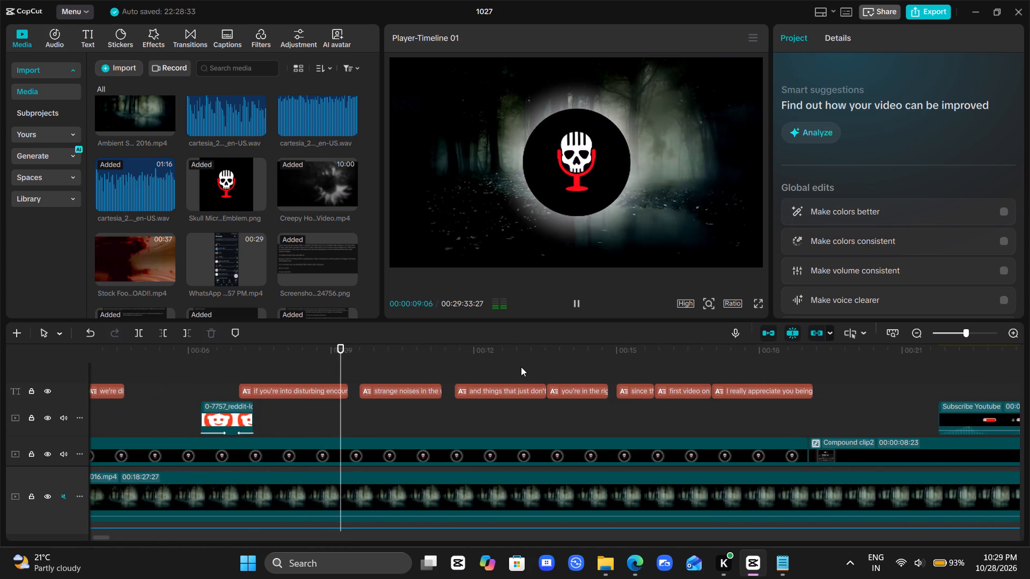
scroll(521, 367, left, 3)
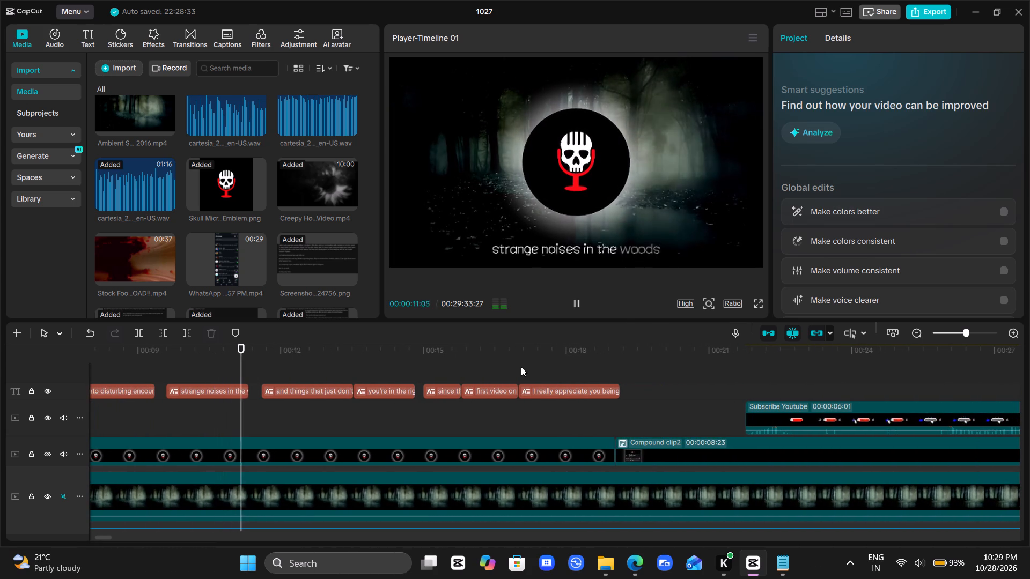
scroll(521, 367, left, 1)
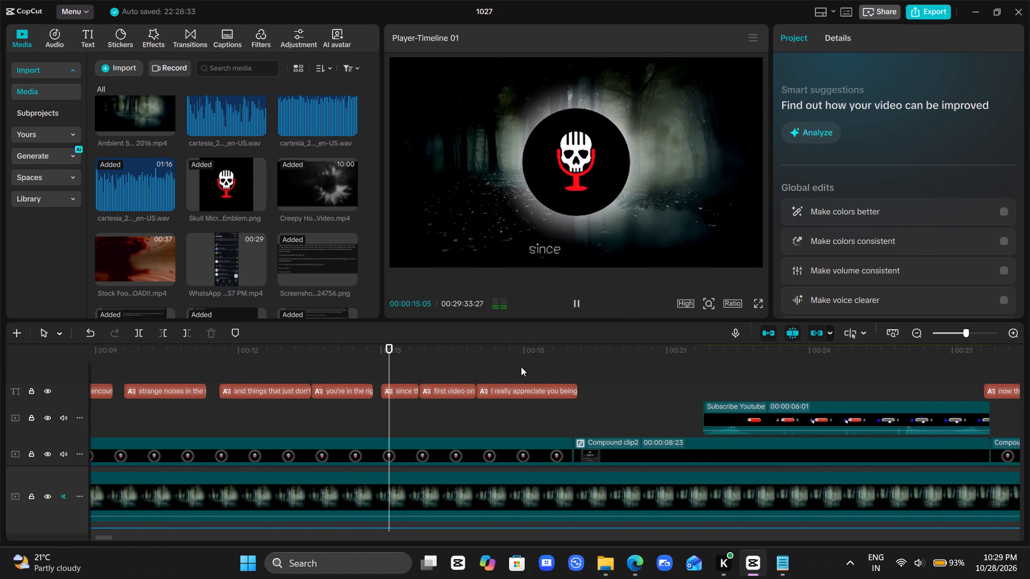
scroll(521, 367, left, 2)
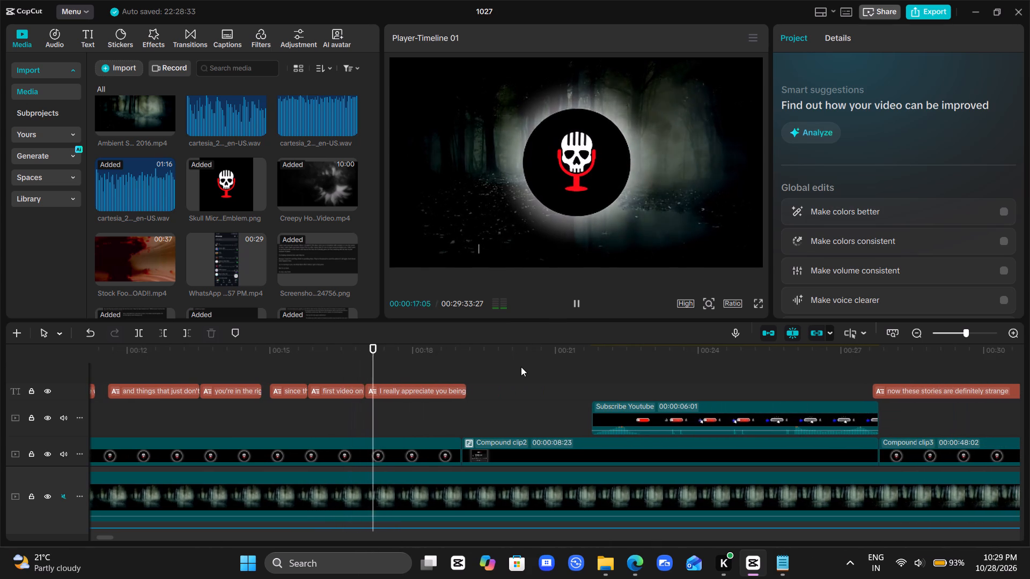
scroll(521, 367, left, 1)
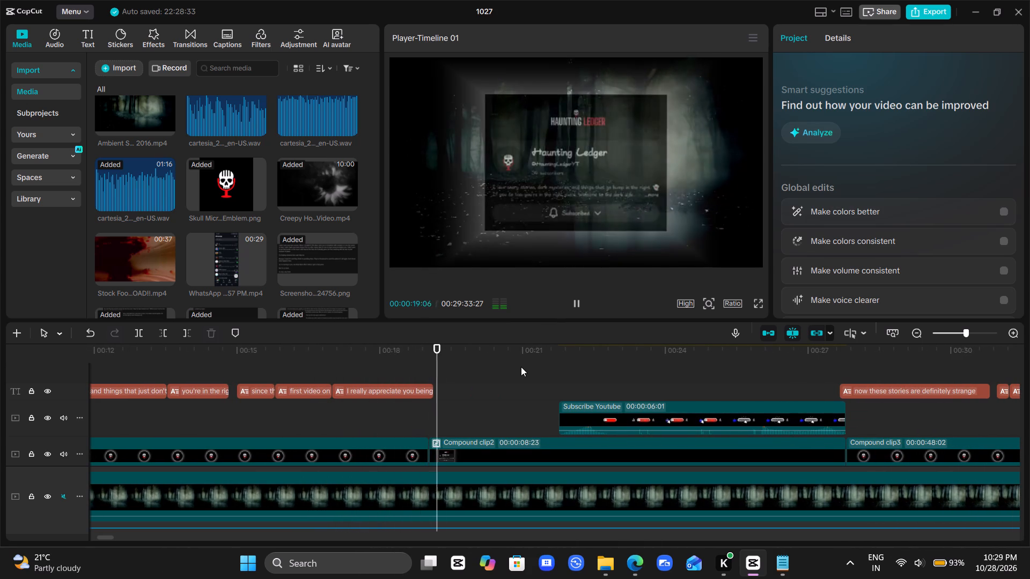
scroll(521, 367, left, 1)
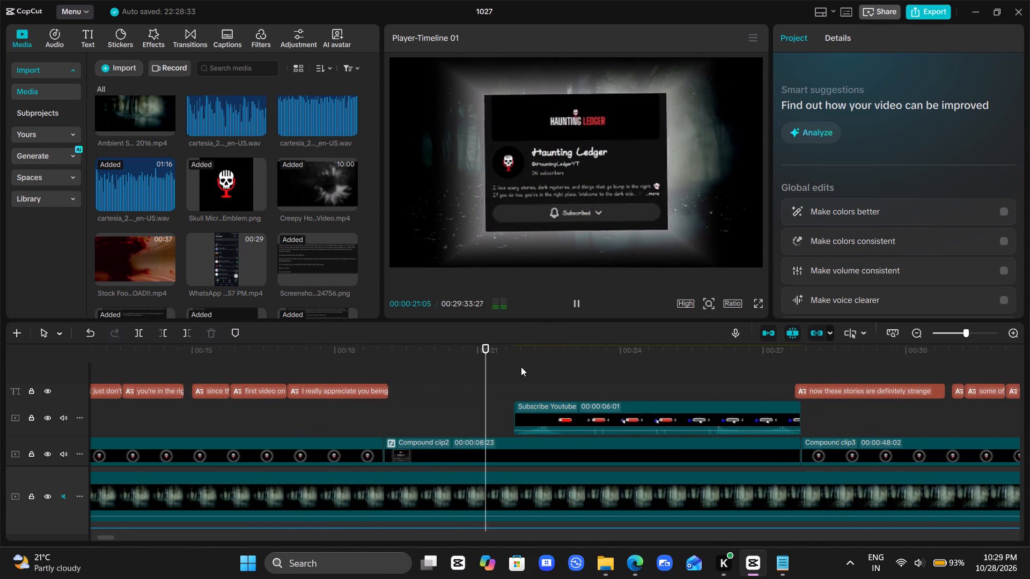
scroll(521, 367, left, 2)
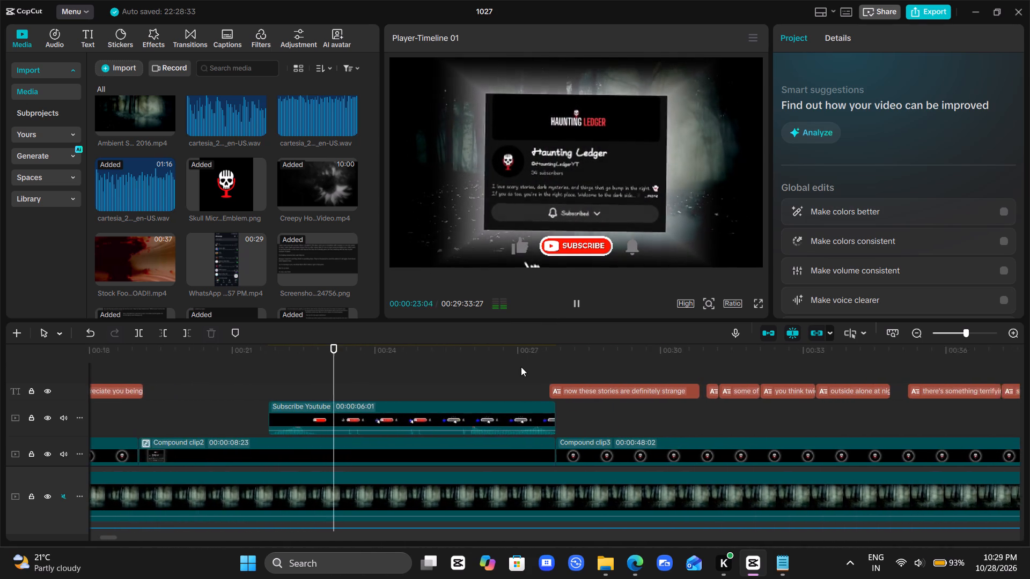
scroll(521, 367, left, 1)
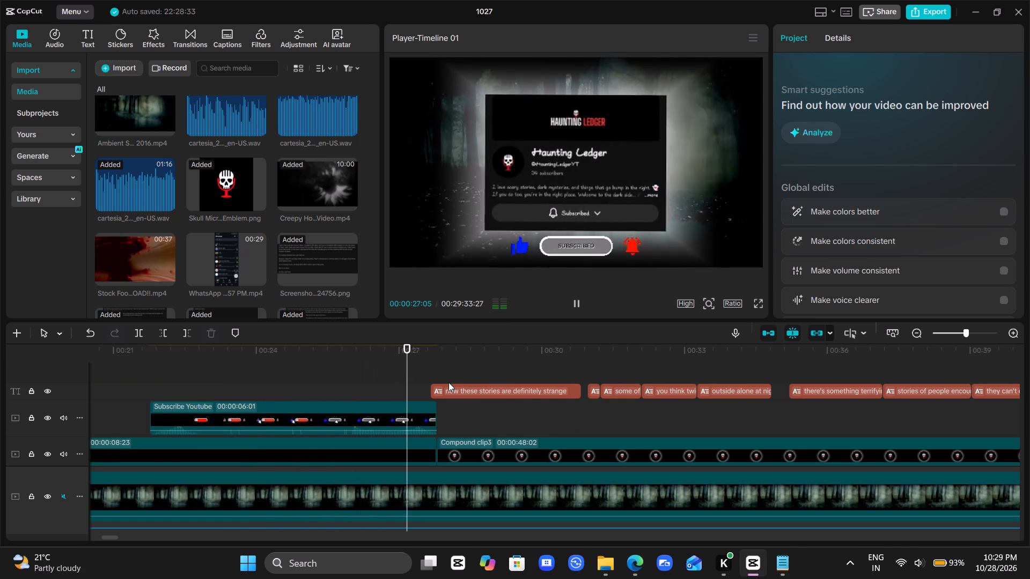
key(space)
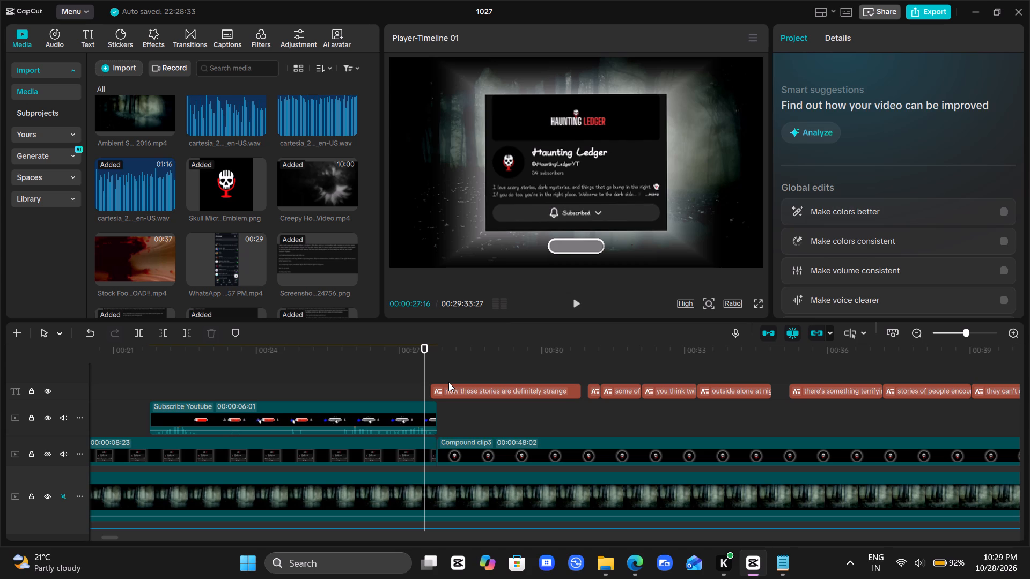
Continue reviewing playback through the opening captions of Compound clip3.
key(space)
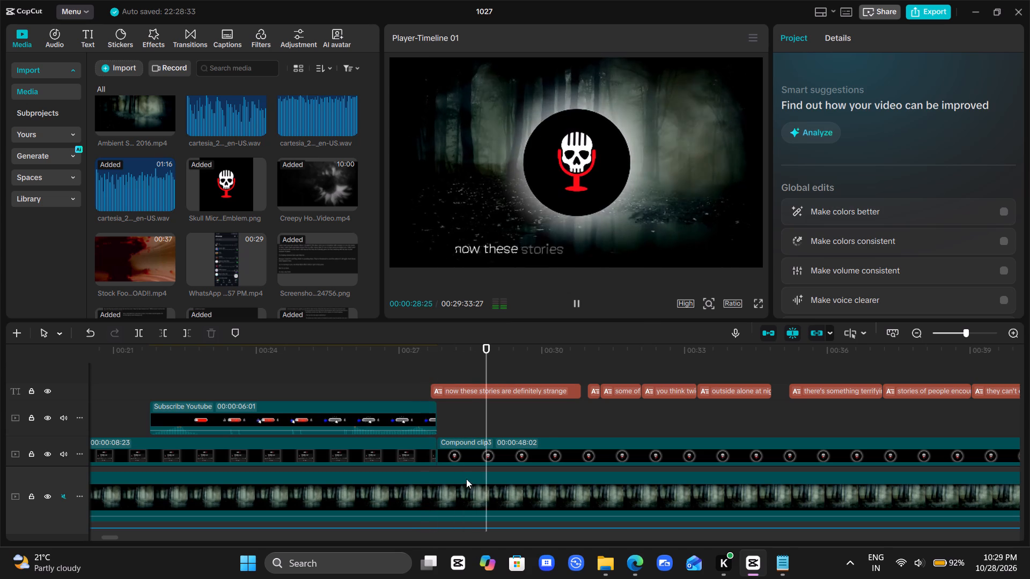
scroll(538, 428, left, 1)
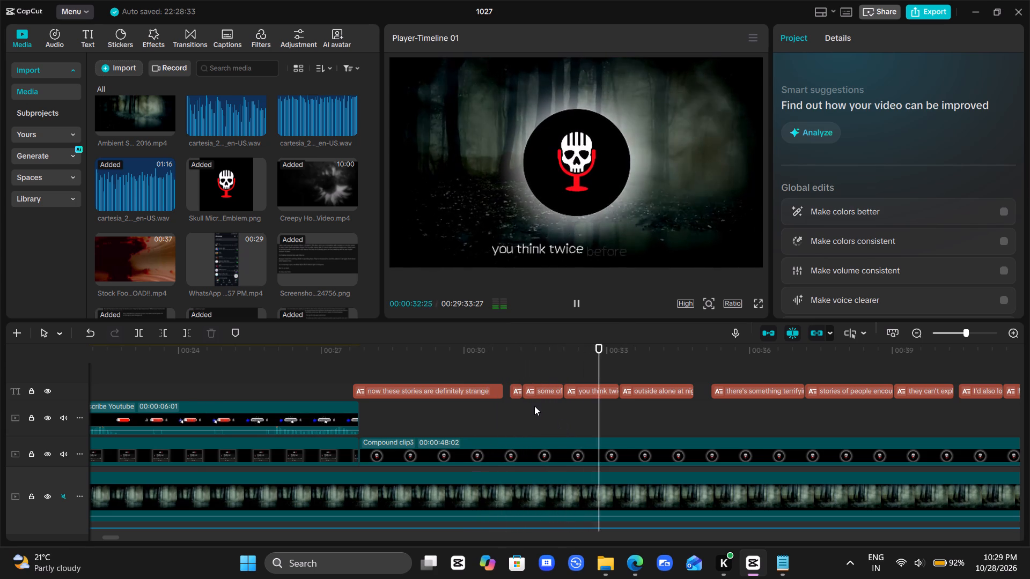
scroll(538, 409, left, 1)
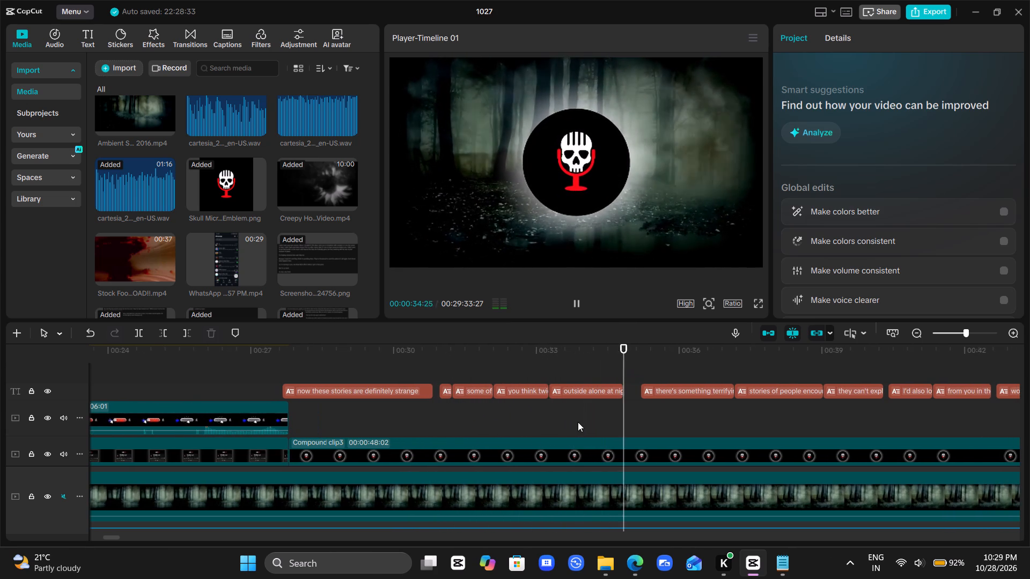
scroll(648, 421, left, 1)
key(space)
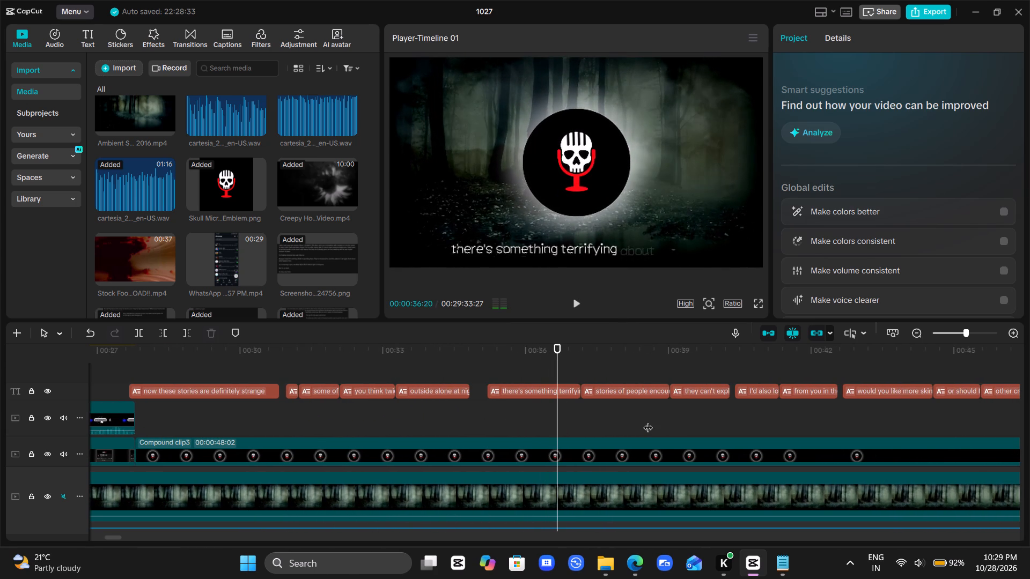
Scrub through the remaining intro captions and the first story's screenshots, examining the text framing around the cut between the two 223407 screenshots.
ctrl+scroll(648, 421, down, 8)
scroll(648, 421, left, 1)
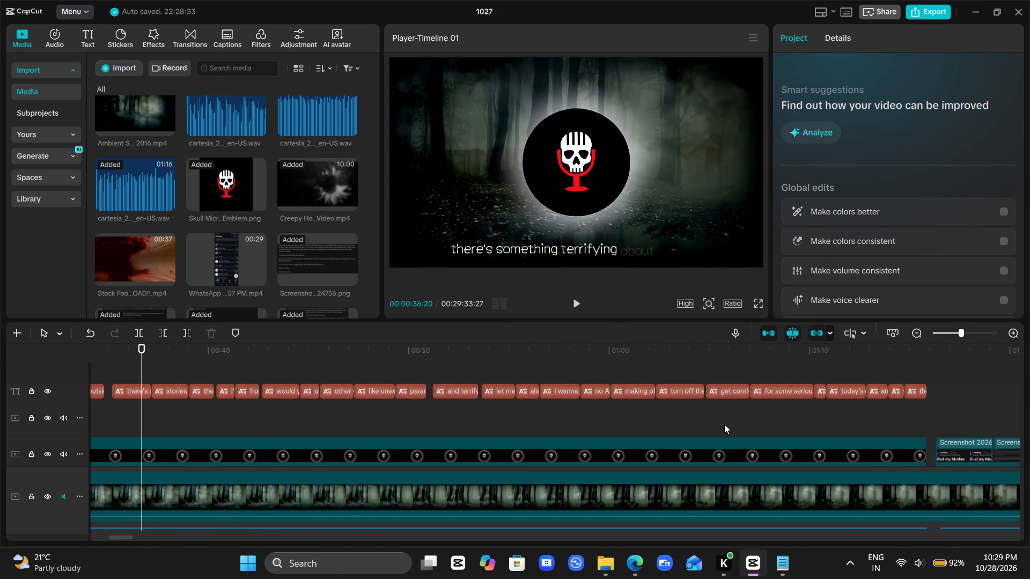
click(724, 424)
drag(724, 424, 809, 427)
scroll(809, 427, left, 1)
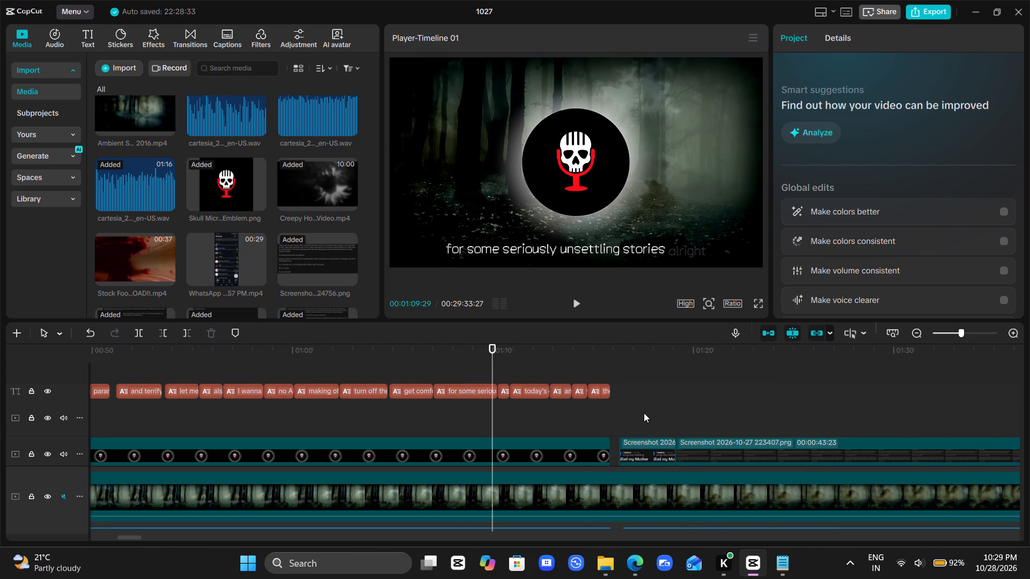
click(640, 413)
drag(640, 413, 763, 413)
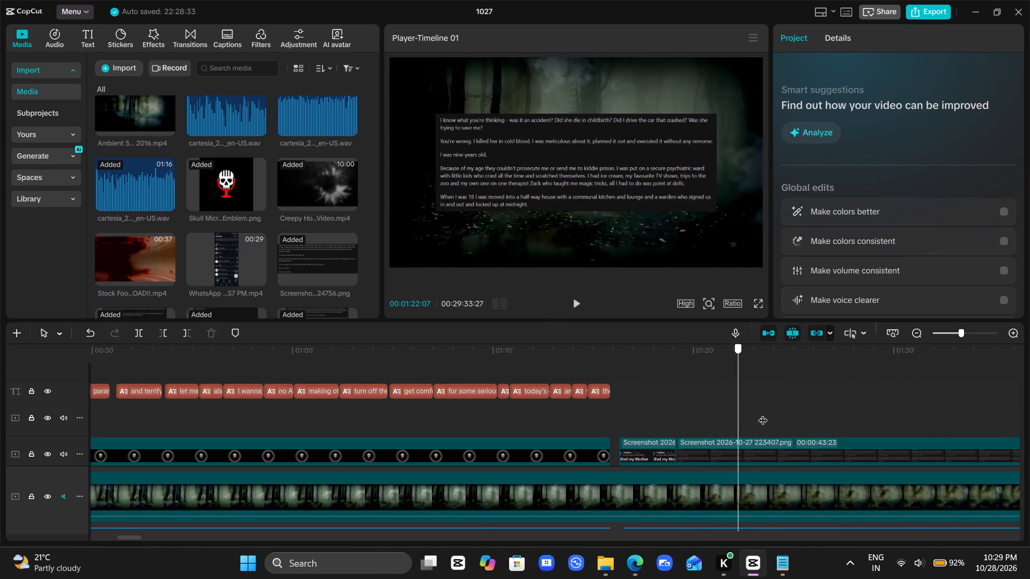
drag(763, 413, 826, 422)
ctrl+scroll(826, 422, down, 5)
scroll(826, 422, left, 1)
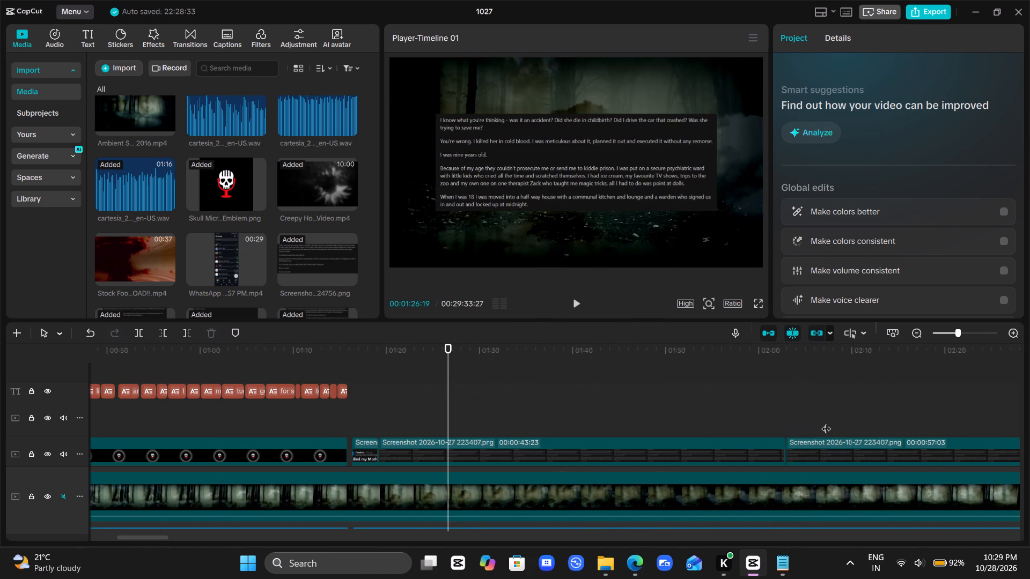
click(777, 425)
drag(777, 425, 821, 426)
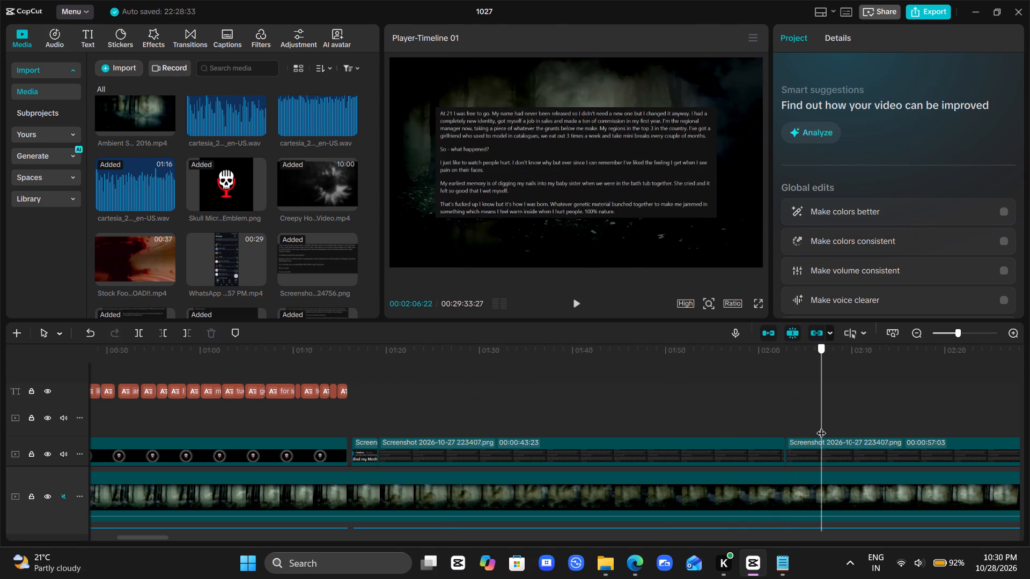
drag(821, 426, 789, 443)
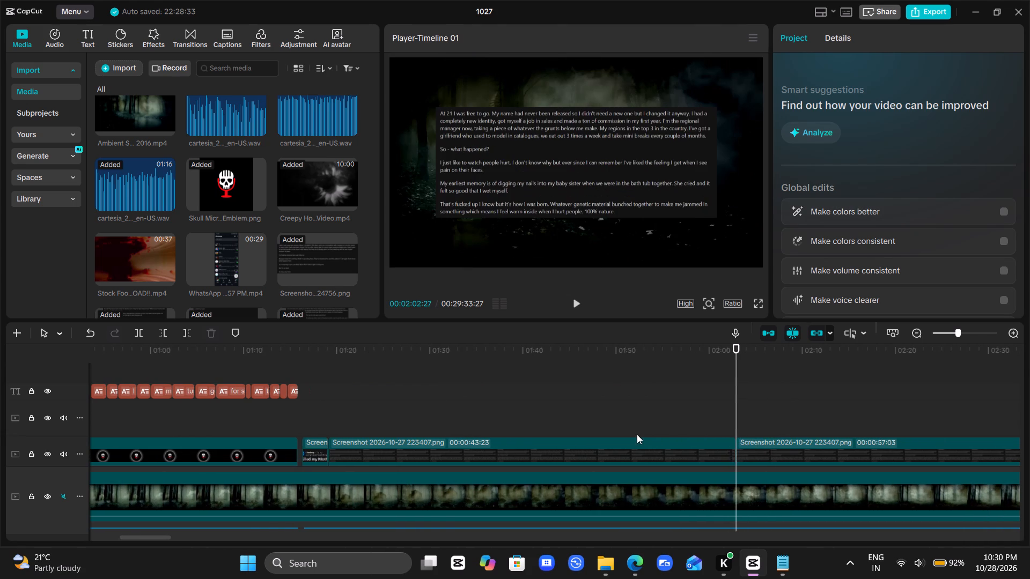
click(519, 425)
drag(519, 425, 727, 429)
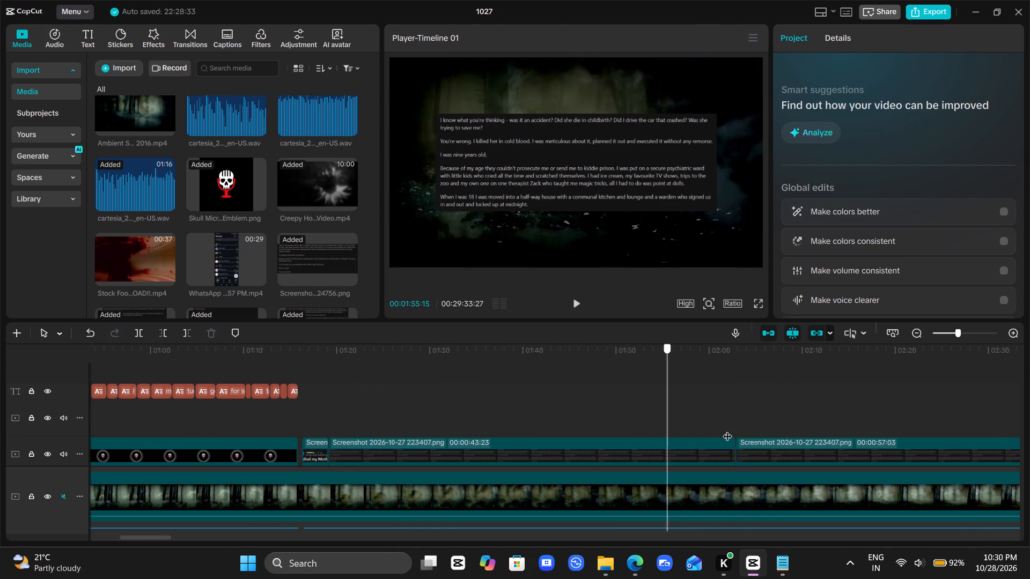
drag(727, 429, 742, 429)
Examine the second story's screenshots and locate where they begin, from the "I killed someone and now I can't stop laughing" title.
scroll(742, 429, left, 3)
ctrl+scroll(687, 434, down, 5)
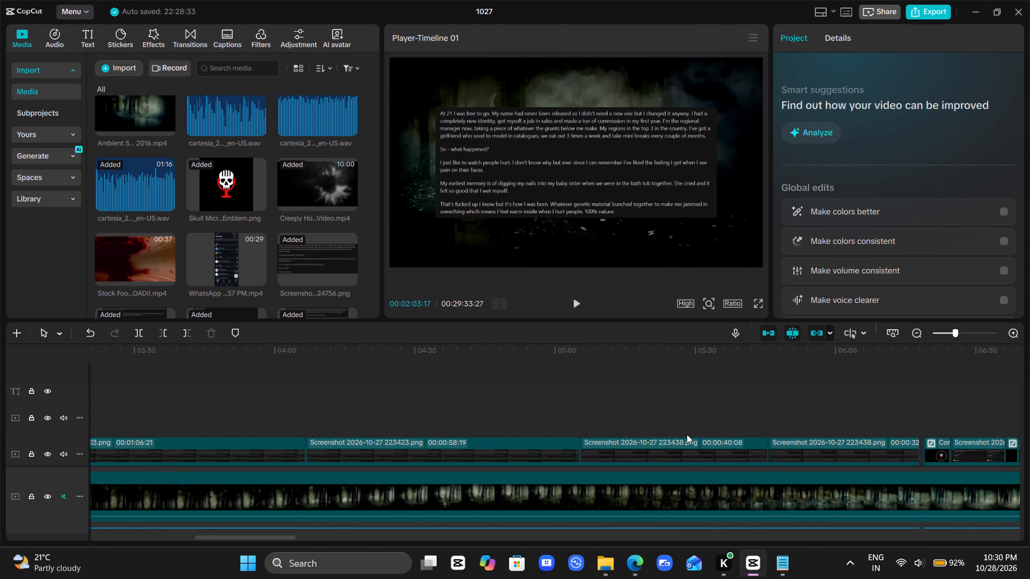
ctrl+scroll(687, 434, down, 6)
scroll(609, 447, down, 1)
scroll(609, 447, up, 1)
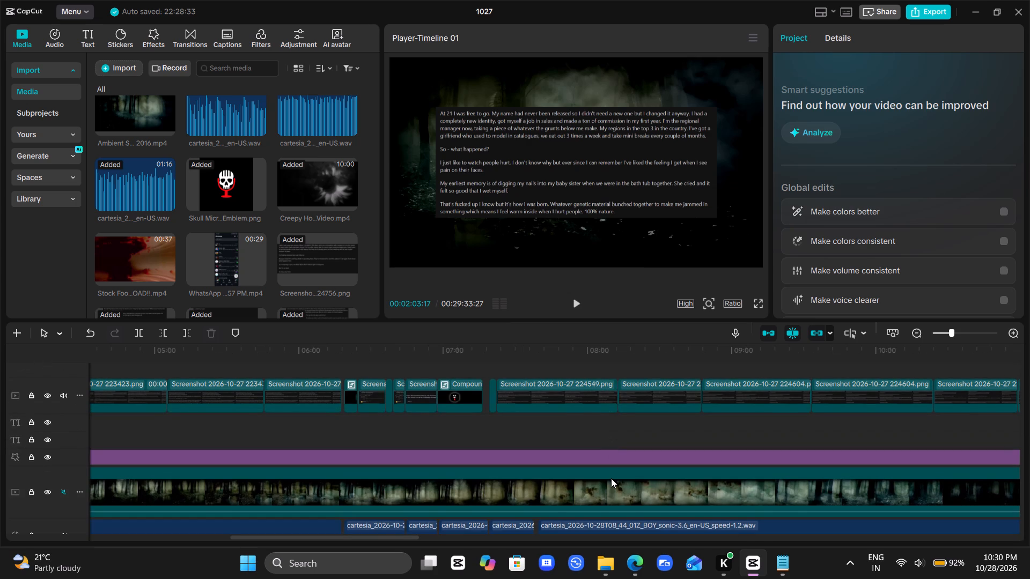
scroll(611, 478, up, 2)
click(442, 382)
drag(442, 382, 702, 398)
scroll(702, 398, left, 1)
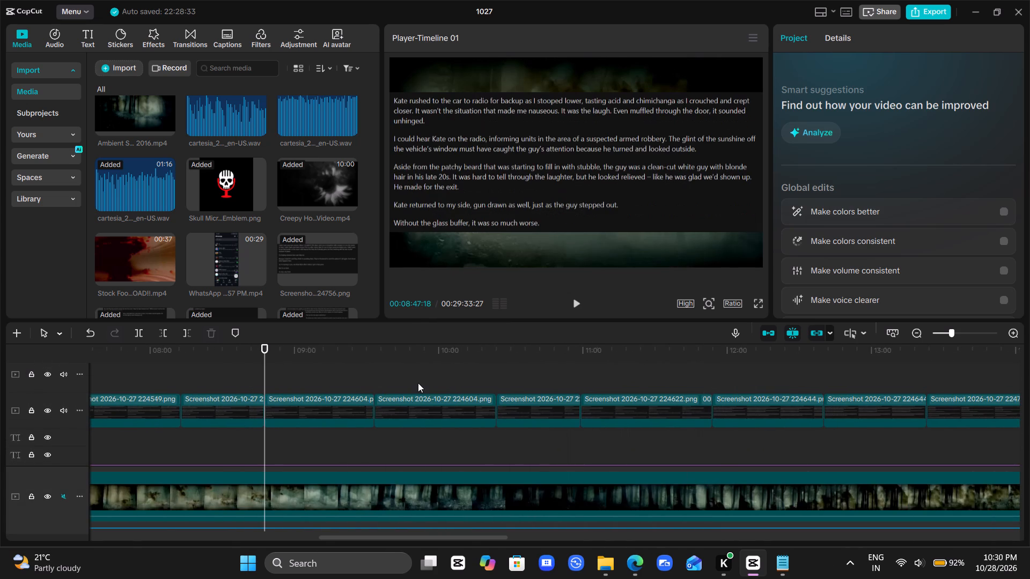
click(416, 382)
drag(416, 382, 173, 390)
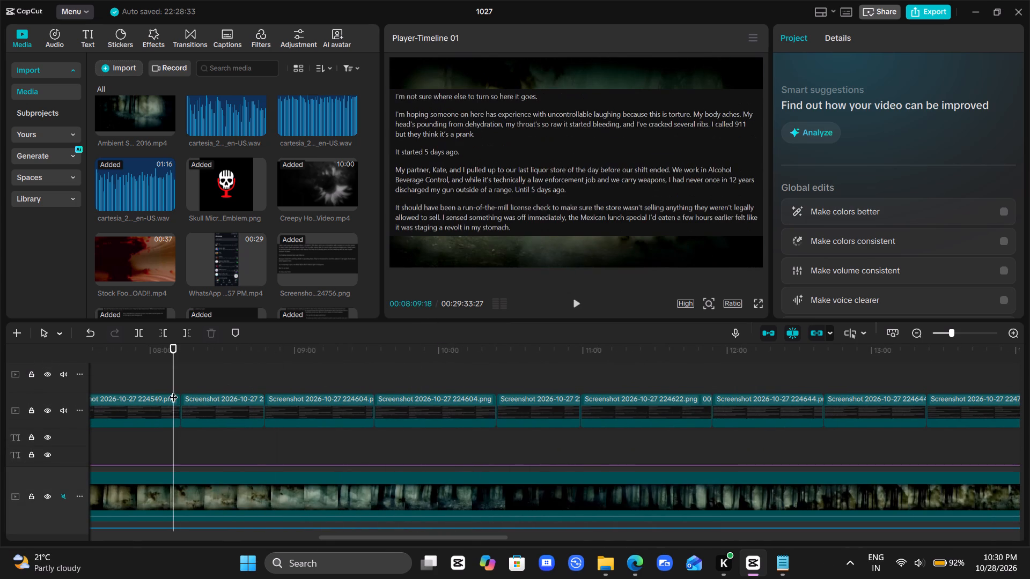
scroll(173, 390, right, 1)
click(372, 373)
drag(372, 373, 393, 376)
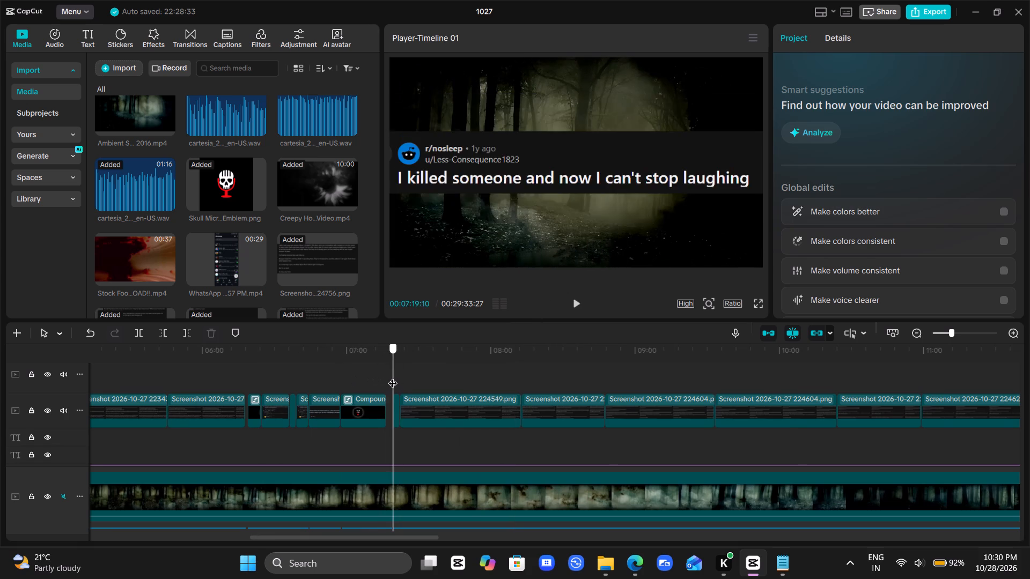
drag(393, 376, 392, 378)
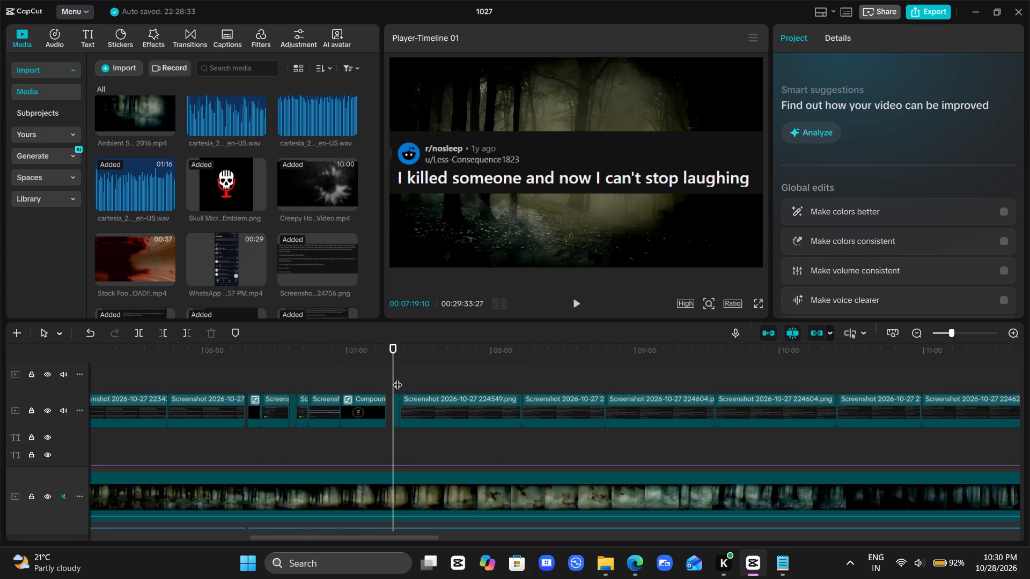
click(398, 378)
drag(398, 378, 414, 378)
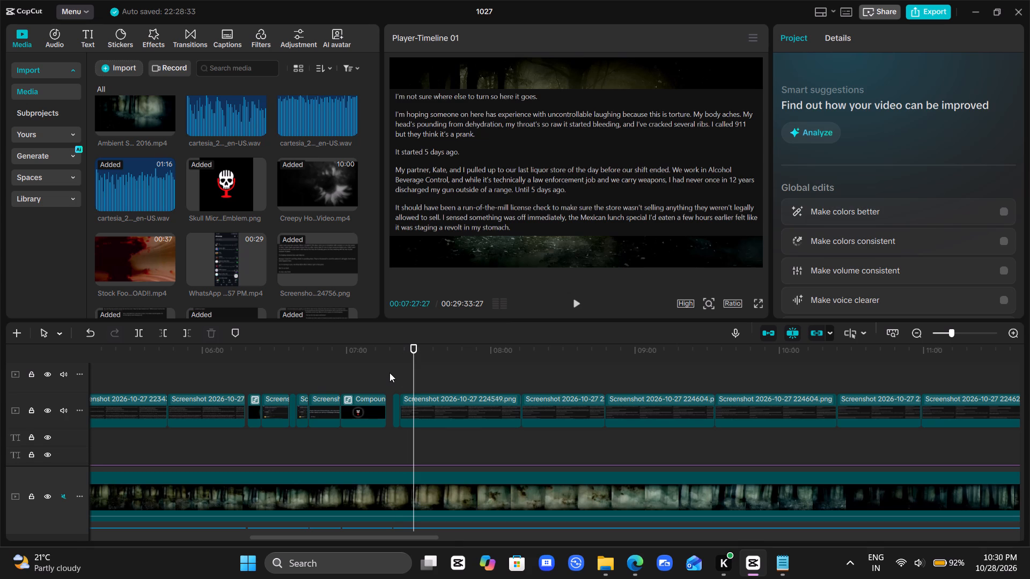
Select all second-story clips, from the title through the last screenshot before the Creepy Horror Stock Footage background, and set their scale to 75%.
drag(393, 374, 829, 438)
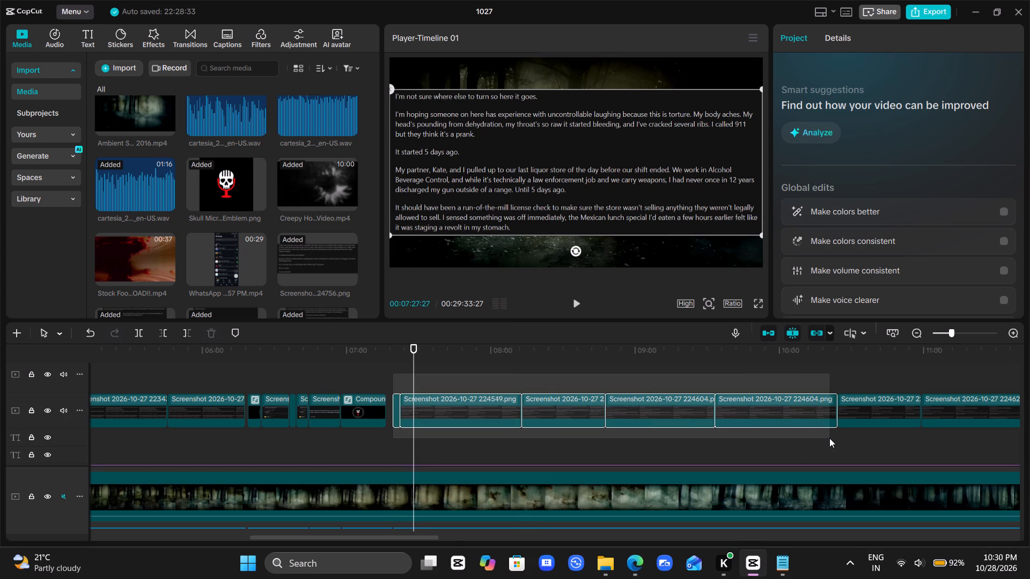
drag(829, 438, 1029, 382)
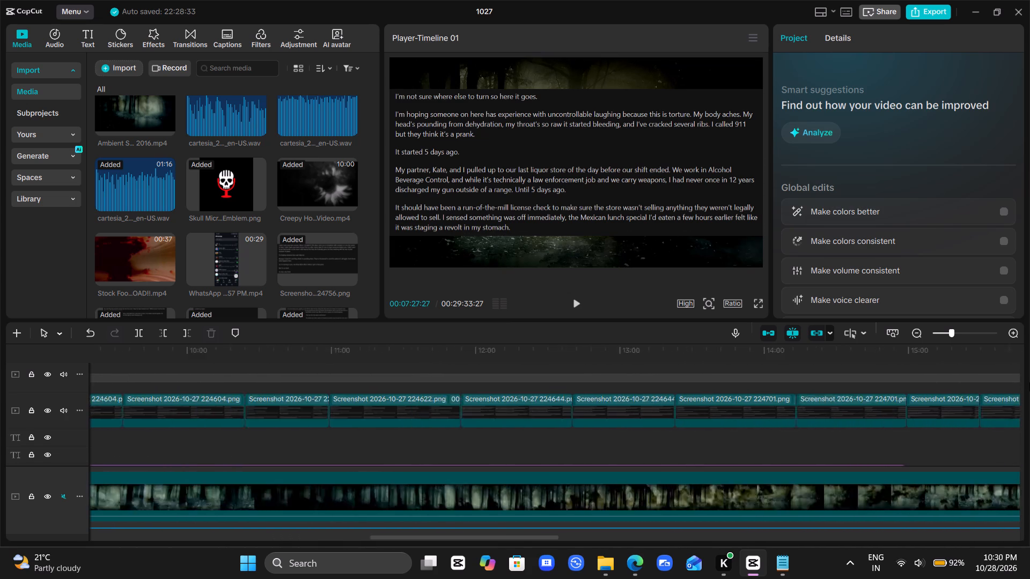
drag(1029, 382, 572, 419)
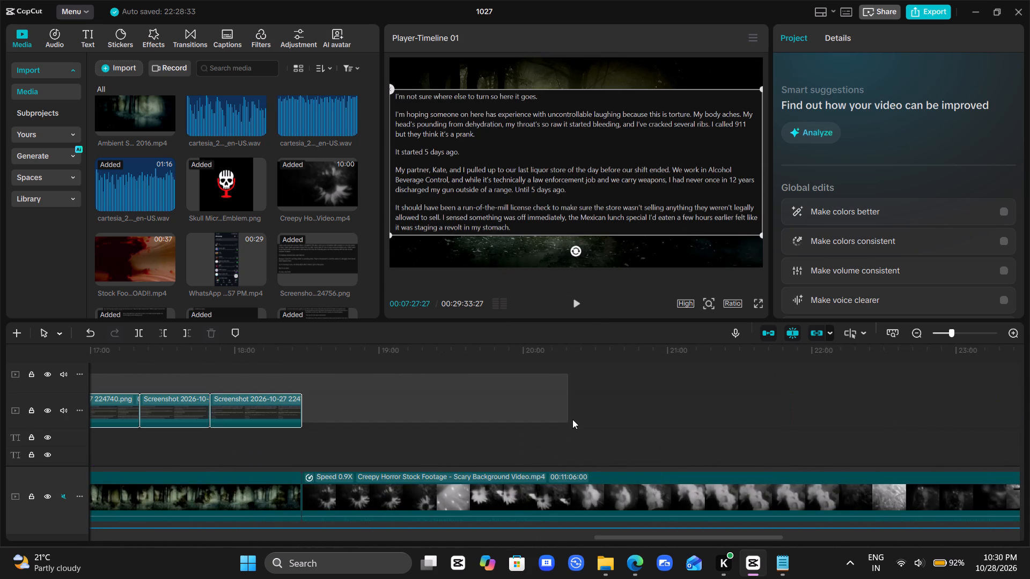
drag(572, 419, 576, 416)
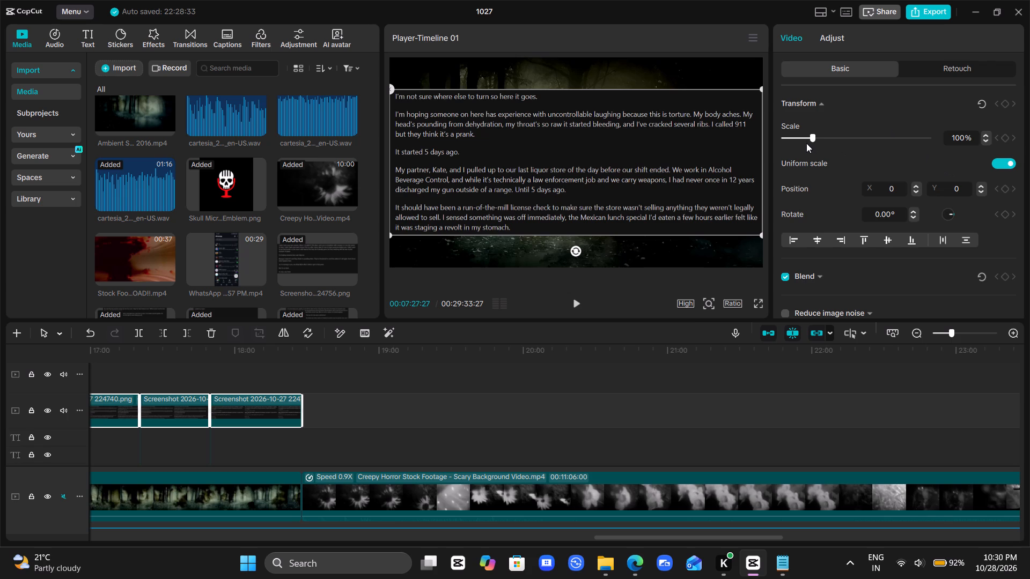
click(806, 139)
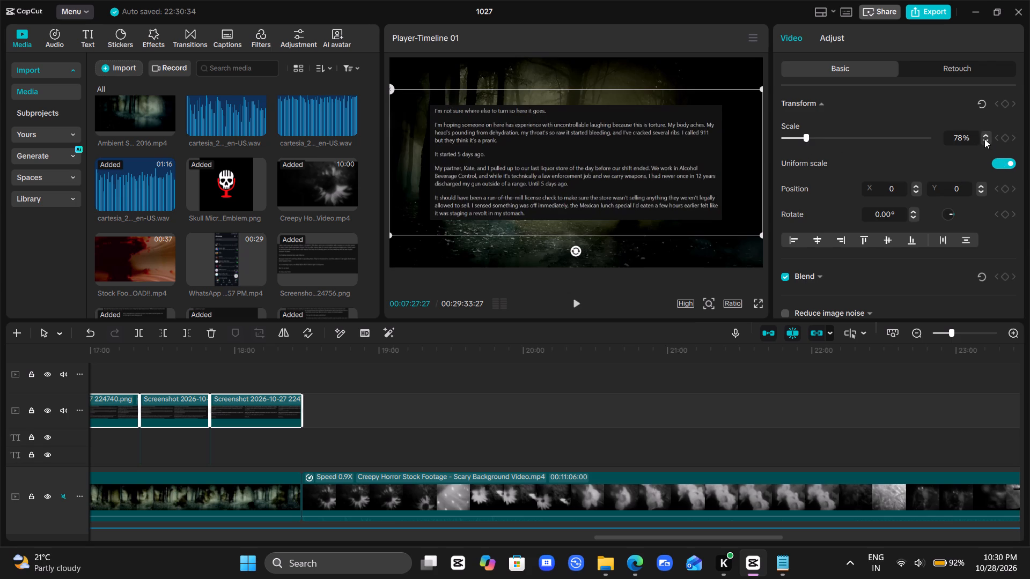
double_click(984, 139)
click(984, 139)
scroll(493, 419, right, 2)
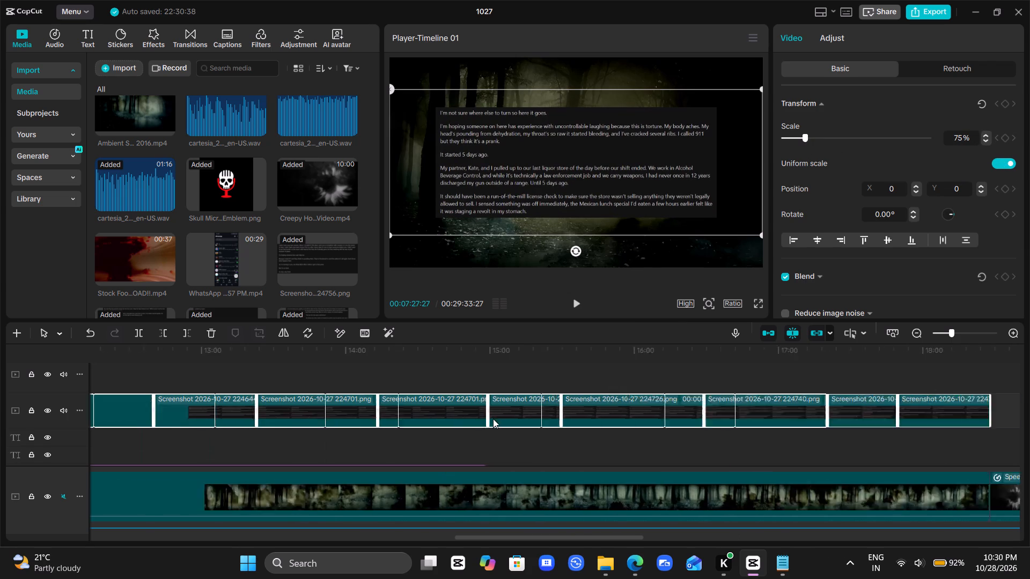
Play the second story from its title and scrub onward, examining how the resized screenshots sit over the background.
scroll(493, 419, right, 6)
ctrl+scroll(493, 419, down, 3)
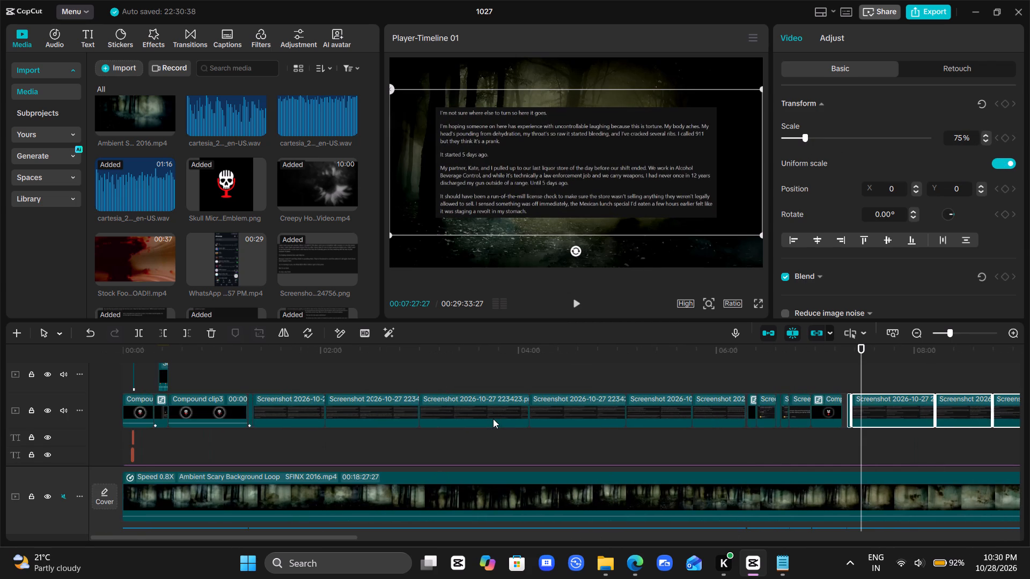
click(823, 381)
drag(823, 381, 885, 376)
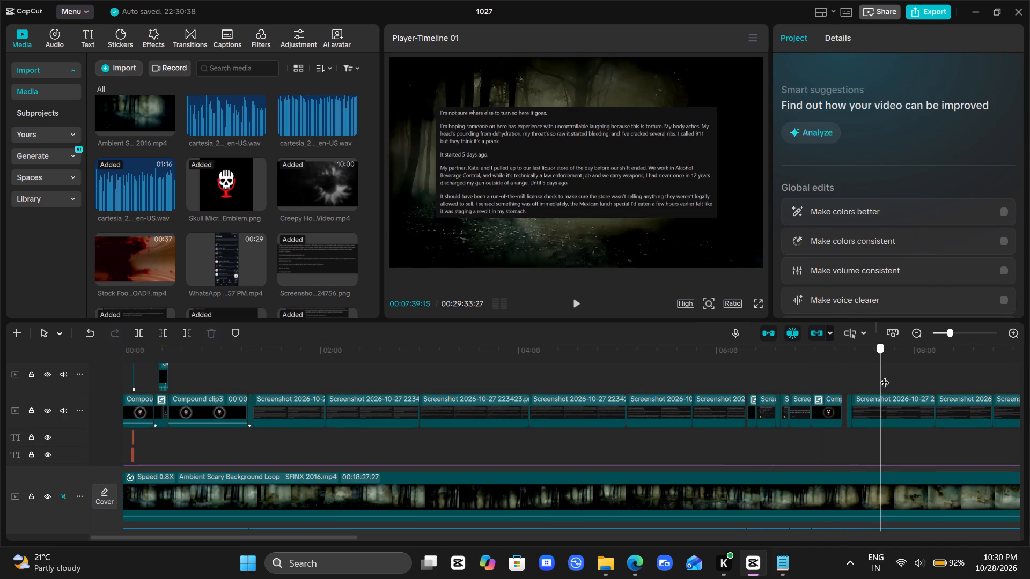
drag(885, 376, 845, 386)
key(space)
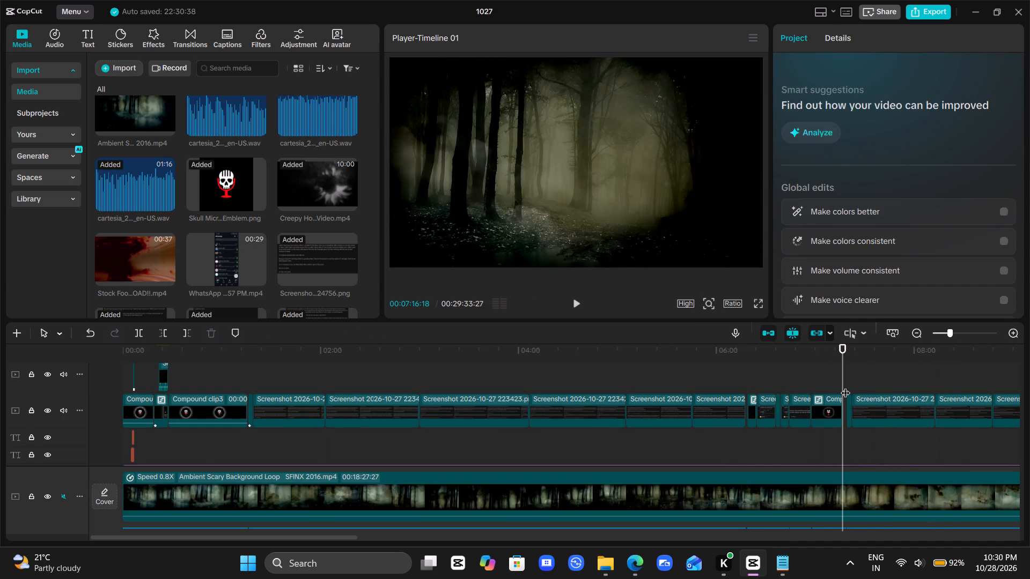
scroll(845, 386, left, 2)
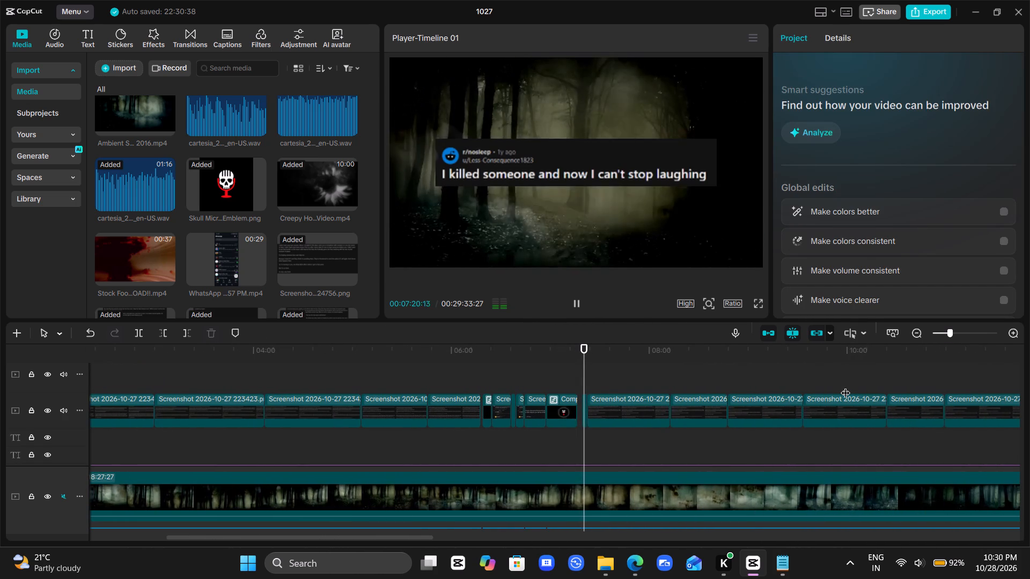
scroll(845, 386, left, 1)
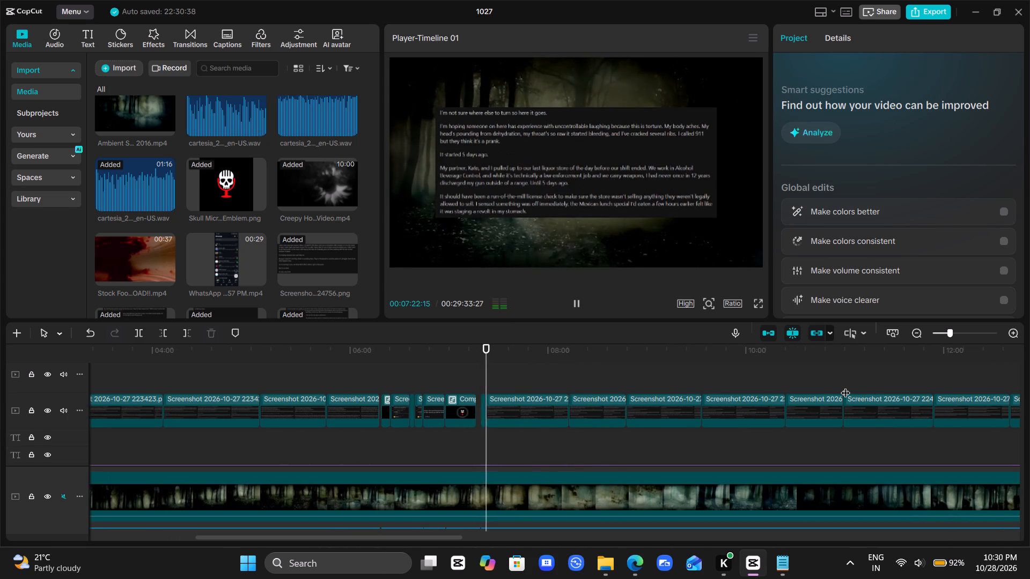
scroll(845, 386, left, 1)
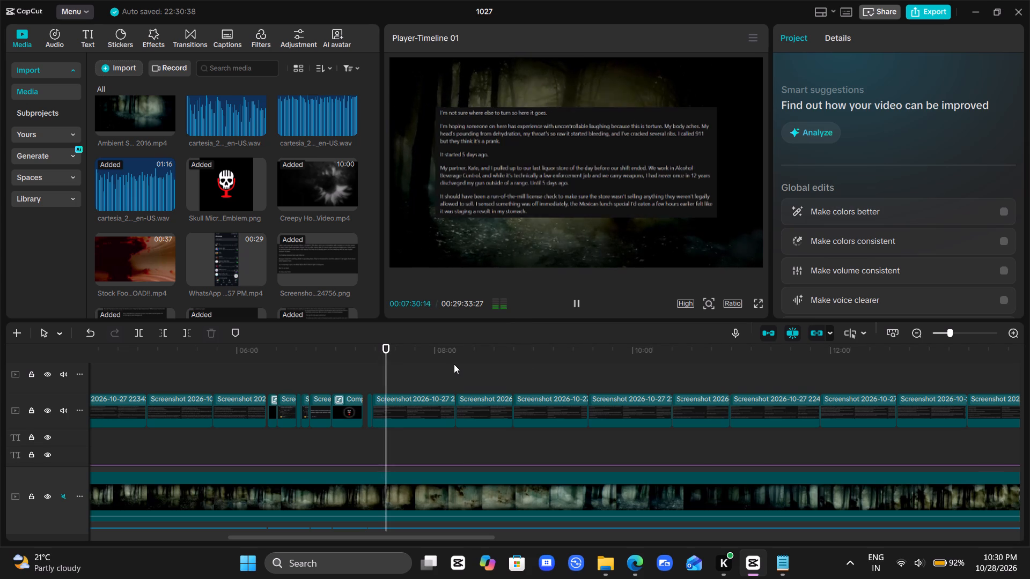
scroll(454, 364, left, 1)
click(540, 376)
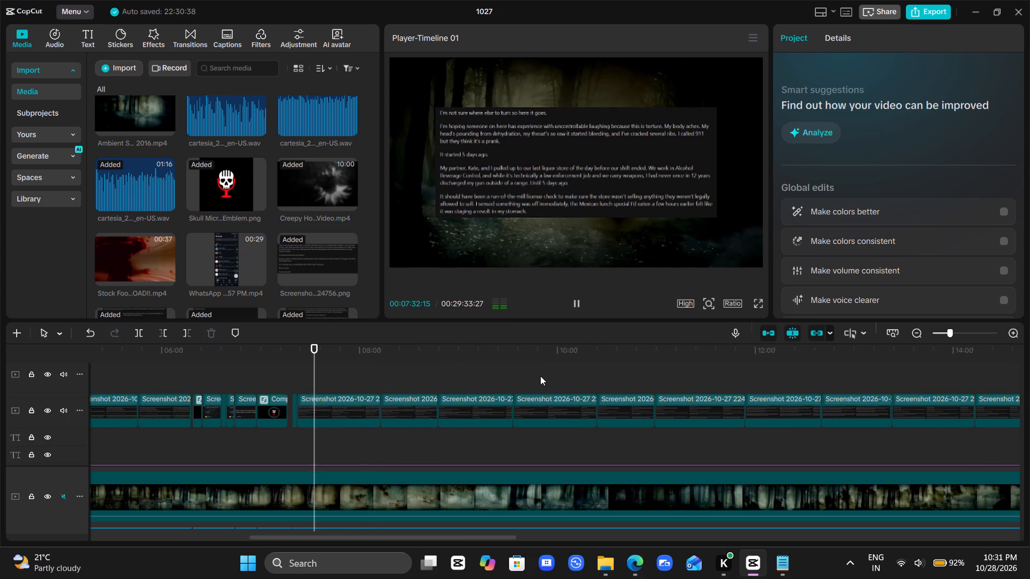
drag(540, 376, 746, 388)
scroll(746, 388, left, 2)
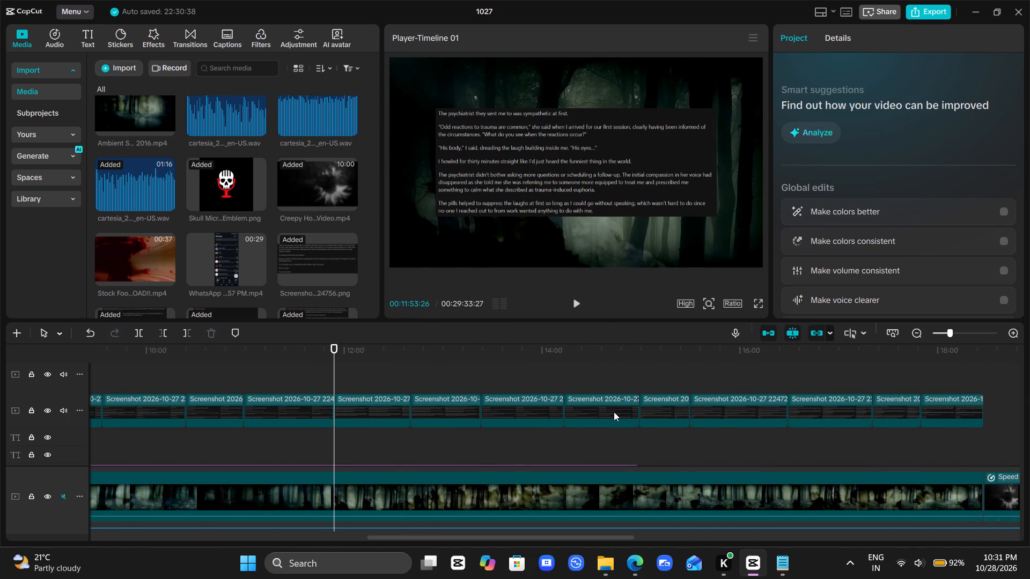
scroll(707, 437, left, 1)
Review the end of the second story and the start of the Creepy Horror Stock Footage background to locate the third story's narration.
click(540, 443)
drag(540, 443, 532, 443)
key(space)
scroll(532, 443, left, 1)
scroll(532, 443, down, 1)
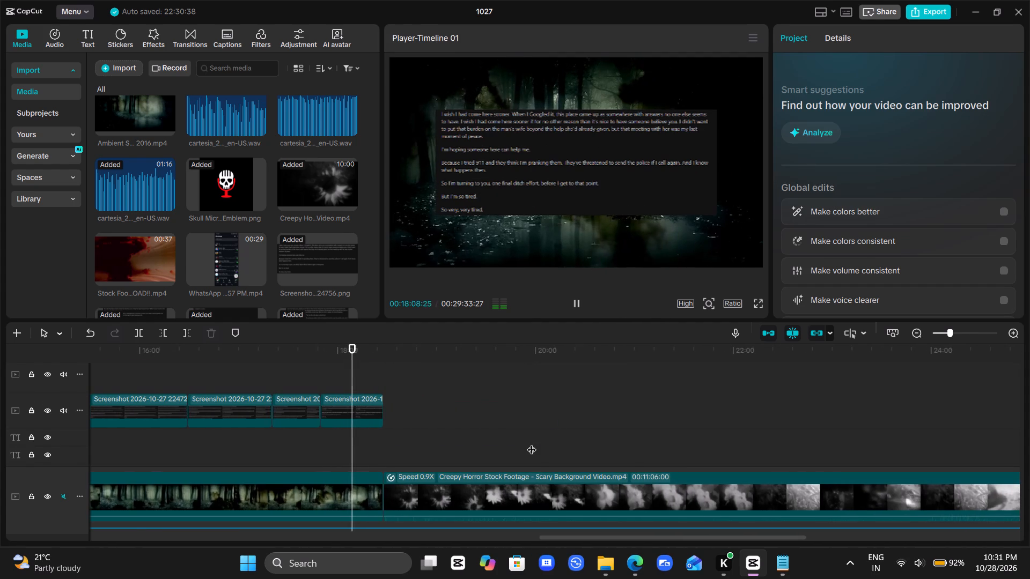
scroll(532, 443, down, 1)
scroll(532, 443, up, 2)
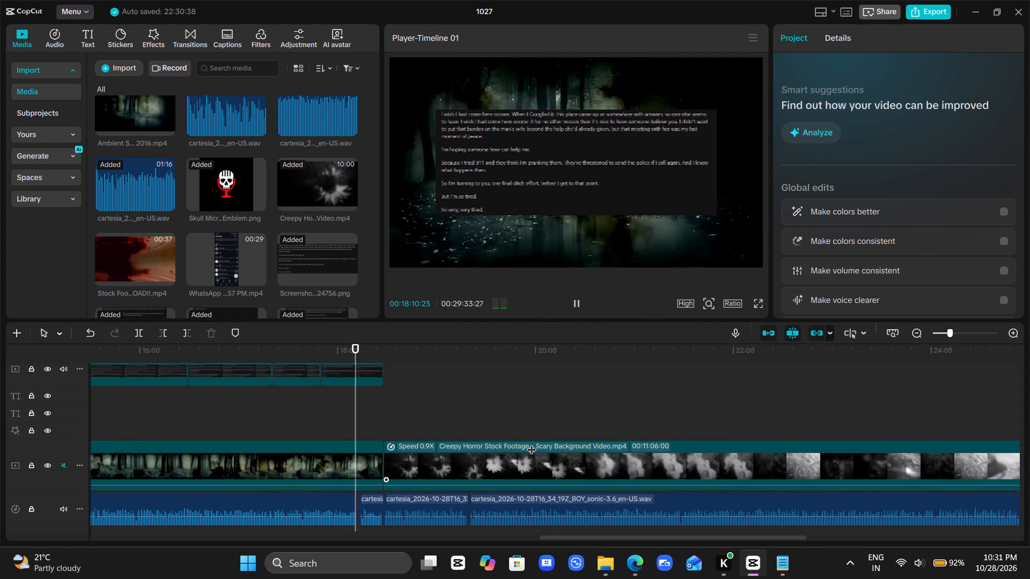
scroll(532, 443, up, 2)
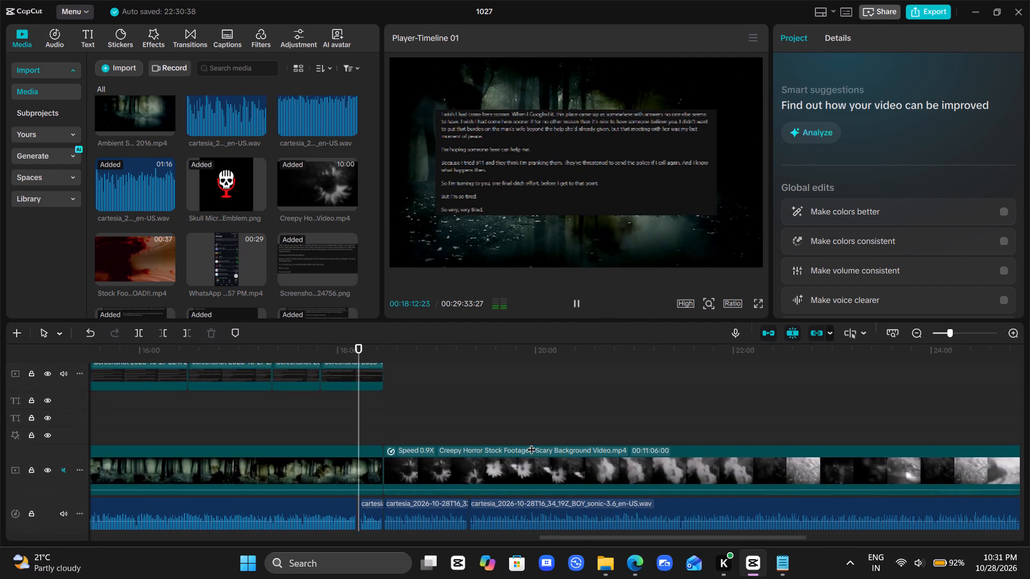
scroll(532, 443, up, 1)
click(404, 427)
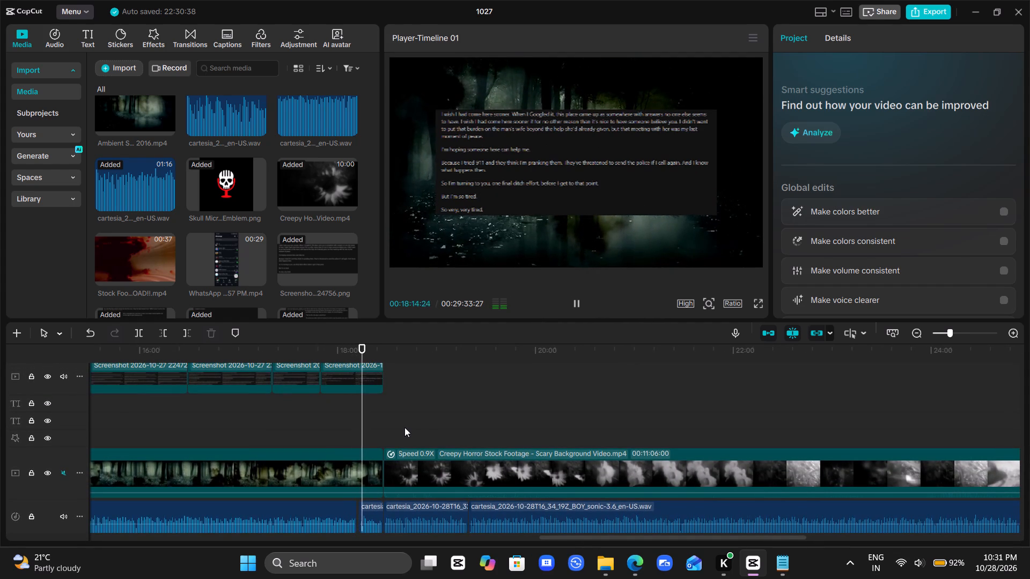
click(433, 425)
drag(433, 425, 438, 431)
key(space)
scroll(438, 431, left, 1)
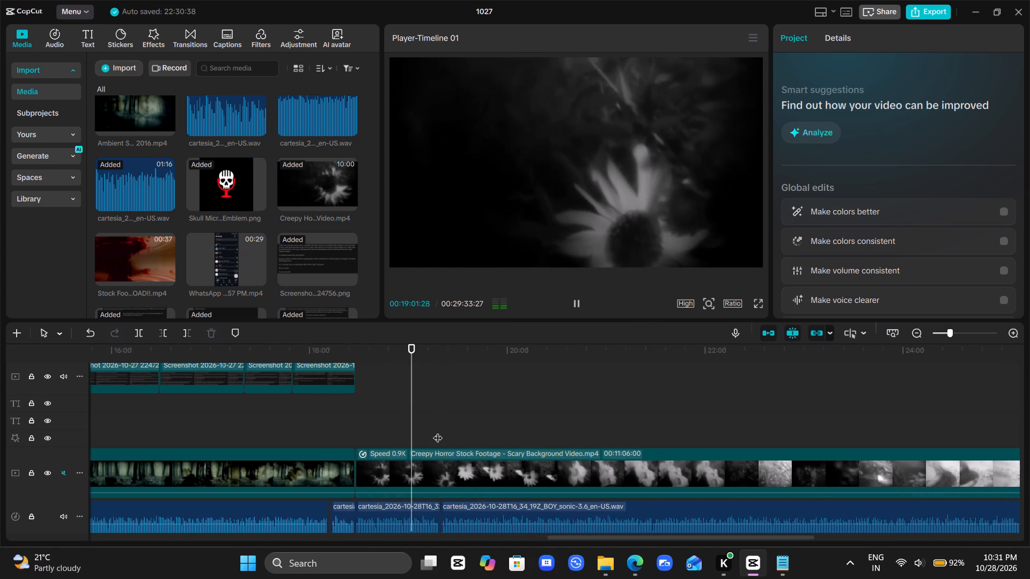
scroll(438, 431, left, 1)
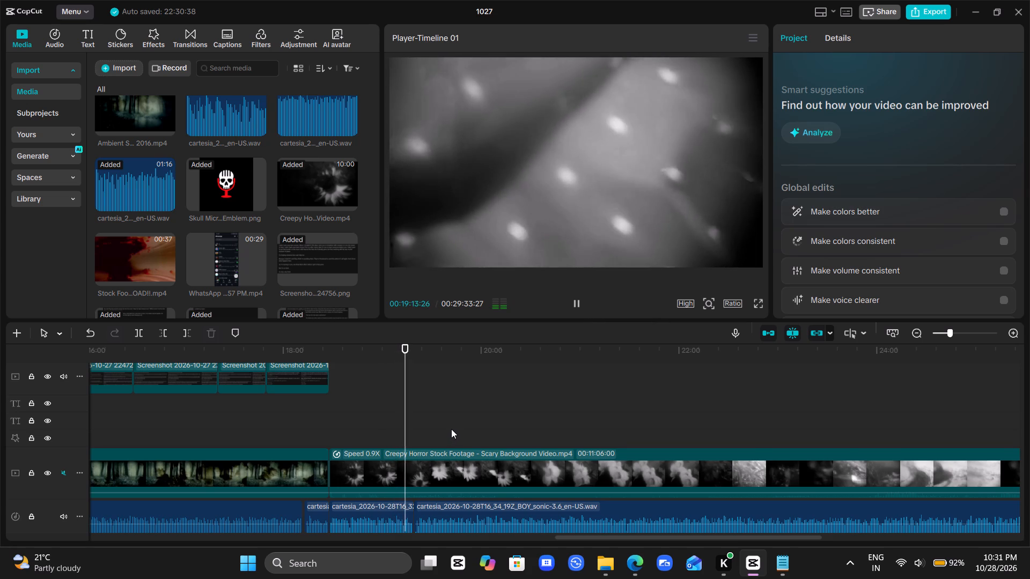
Add the "We don't go out on Halloween anymore." title screenshot to the screenshot track at 00:19:19:11, where the third story's narration begins.
double_click(416, 421)
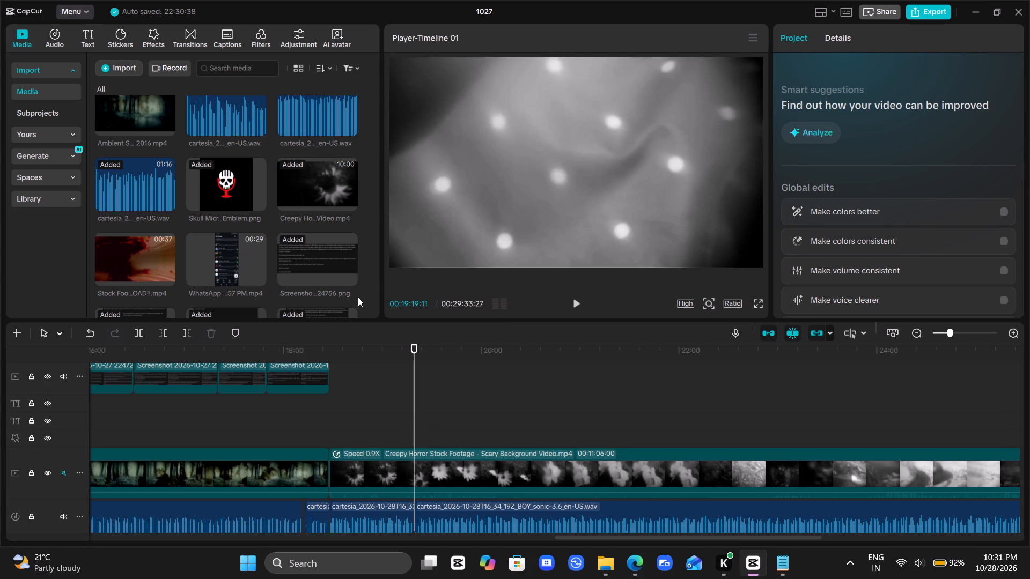
scroll(222, 248, down, 2)
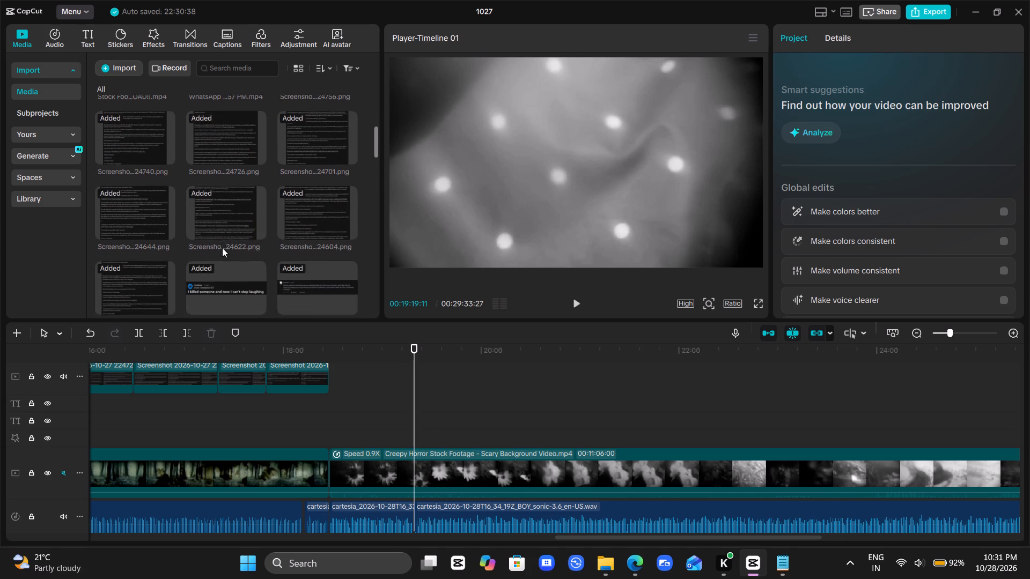
scroll(222, 248, down, 2)
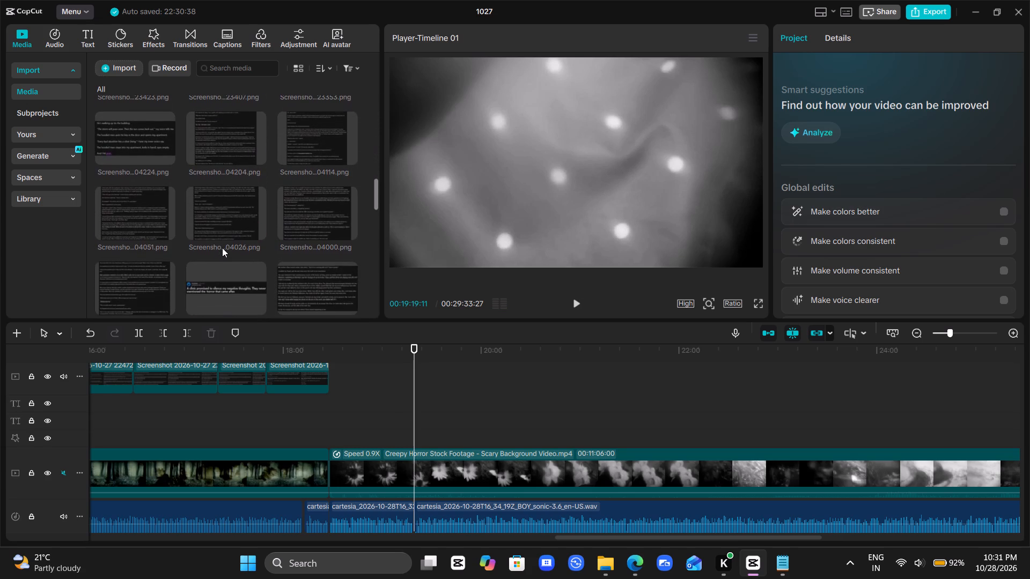
scroll(222, 248, down, 2)
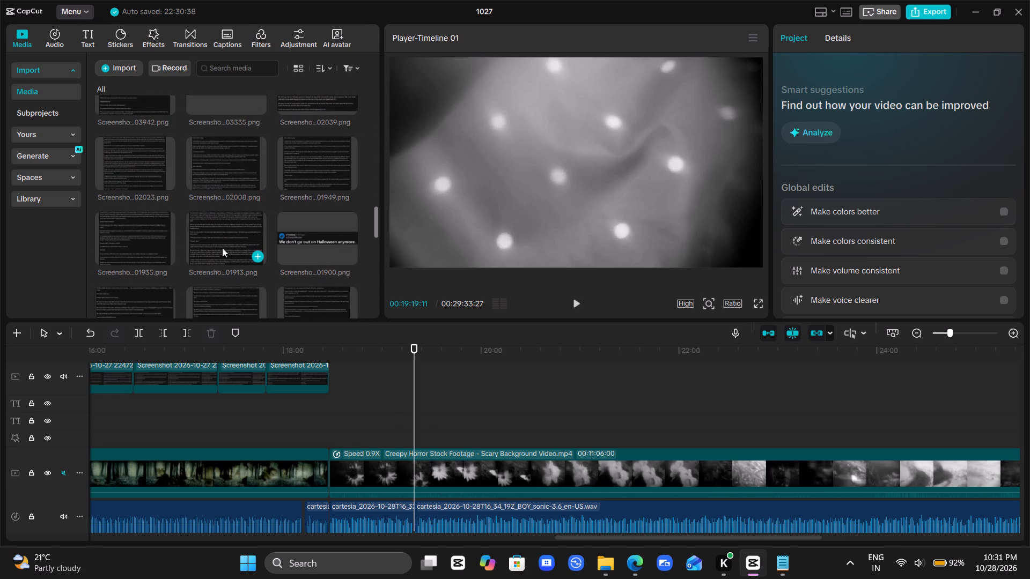
scroll(222, 248, down, 2)
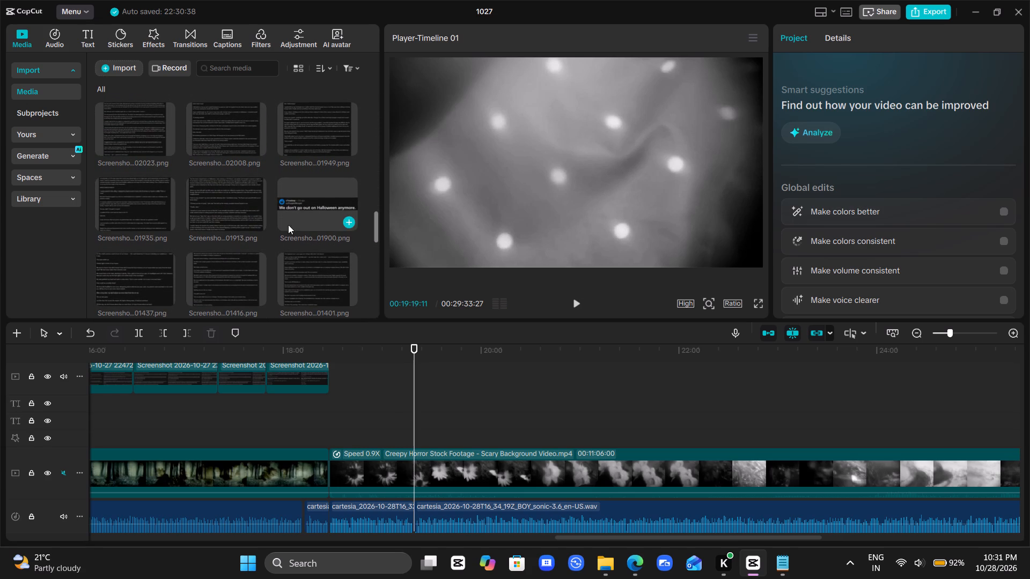
drag(296, 207, 418, 429)
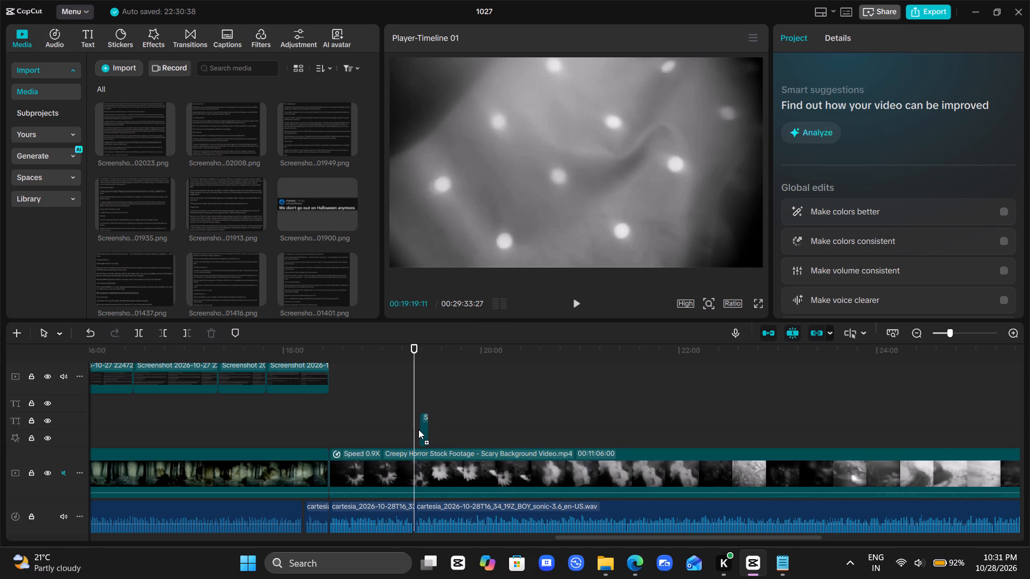
drag(418, 429, 412, 382)
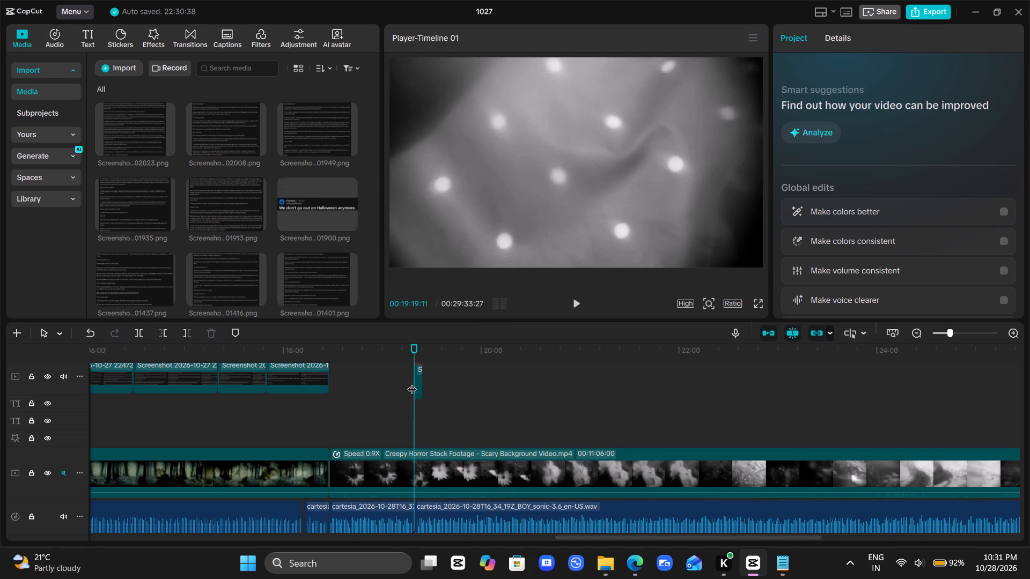
Play the Halloween title against its narration and trim the clip's end to 00:19:21:19.
ctrl+scroll(437, 382, up, 7)
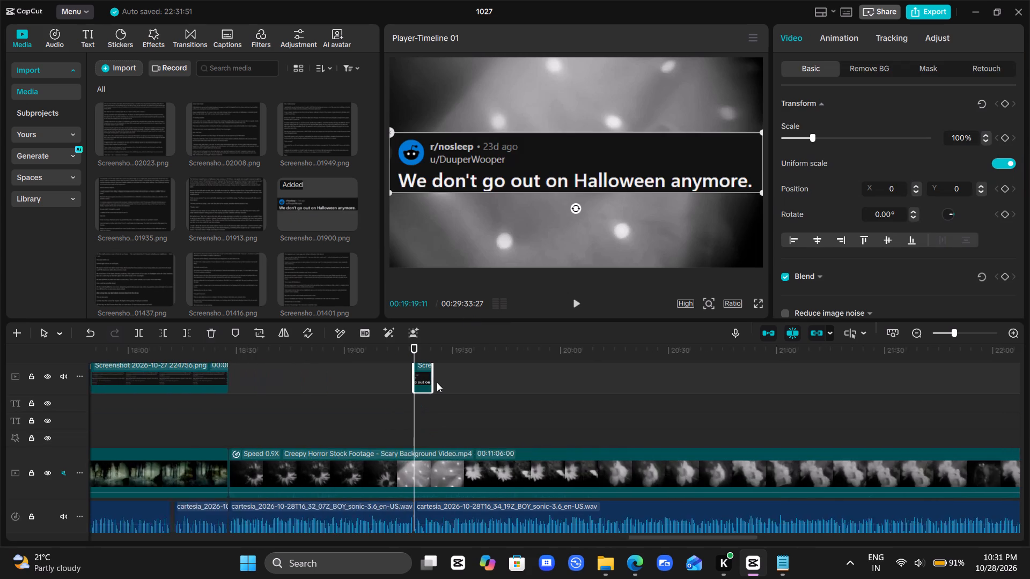
ctrl+scroll(437, 382, up, 9)
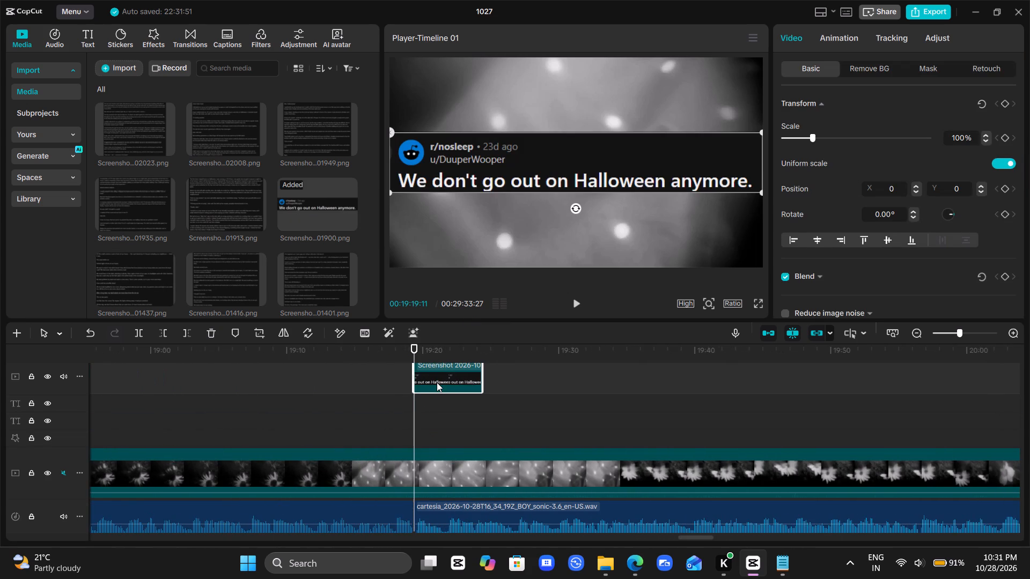
key(space)
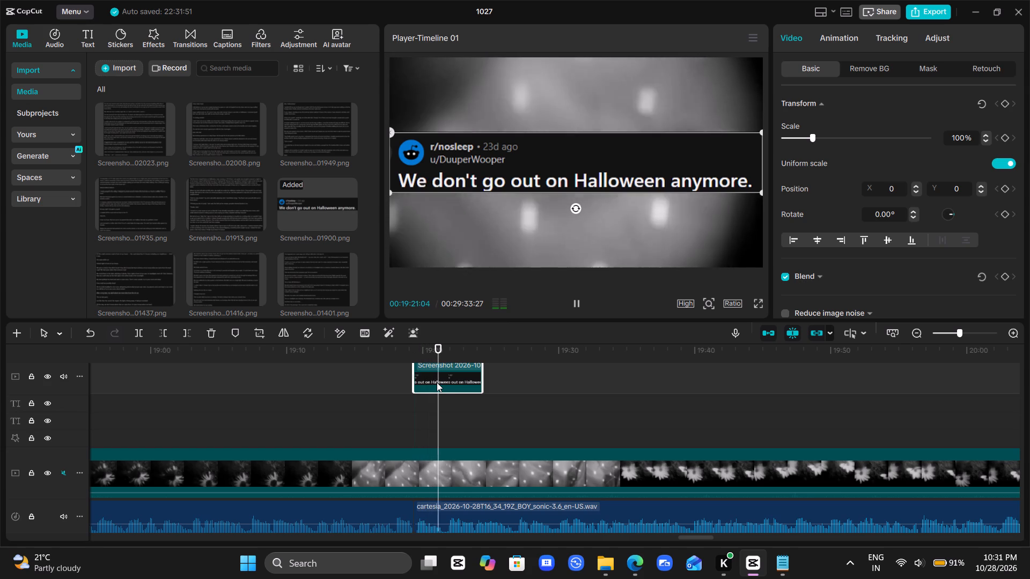
key(space)
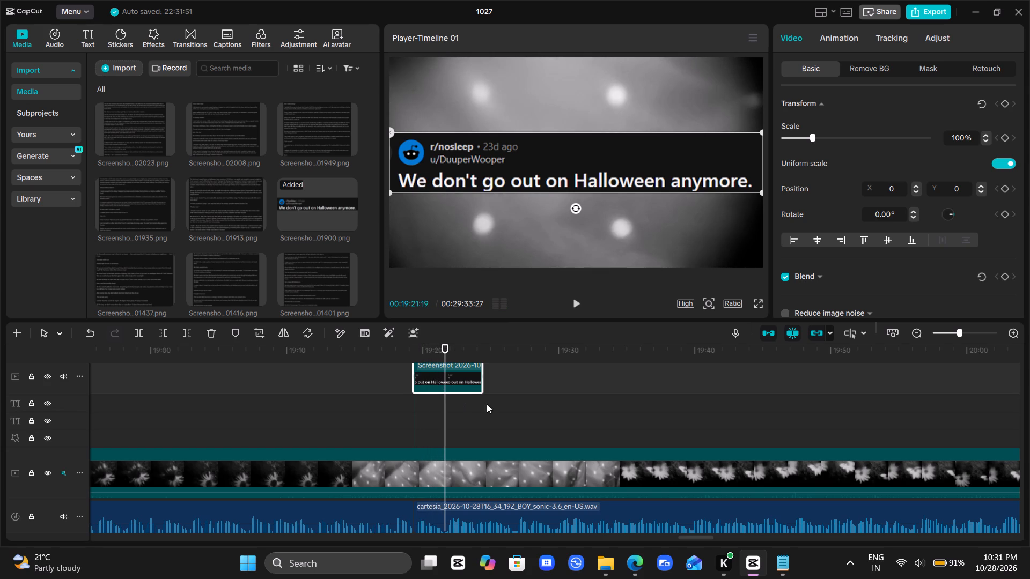
key(w)
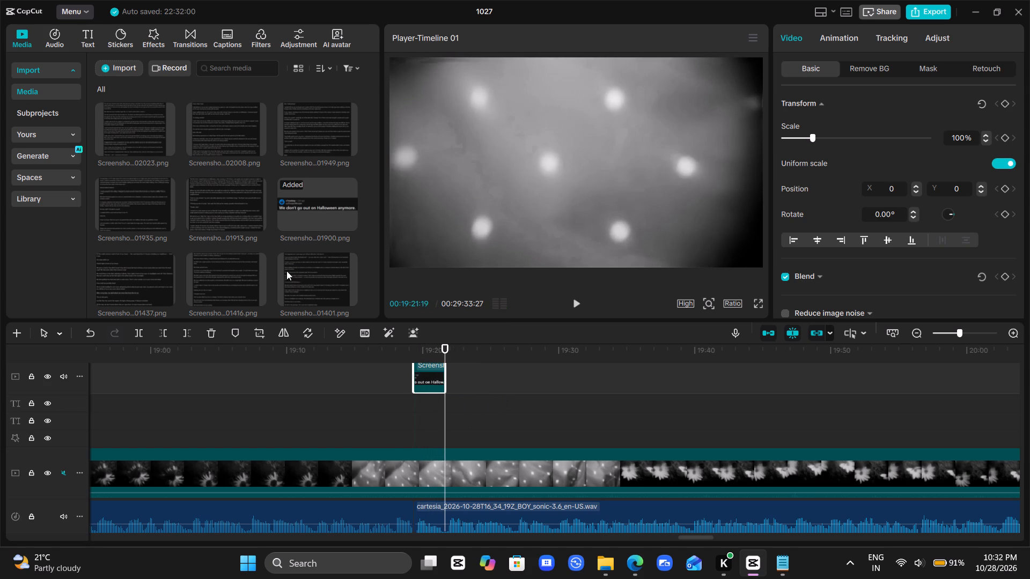
Place the 201913 screenshot on the screenshot track directly after the Halloween title clip.
drag(222, 209, 471, 355)
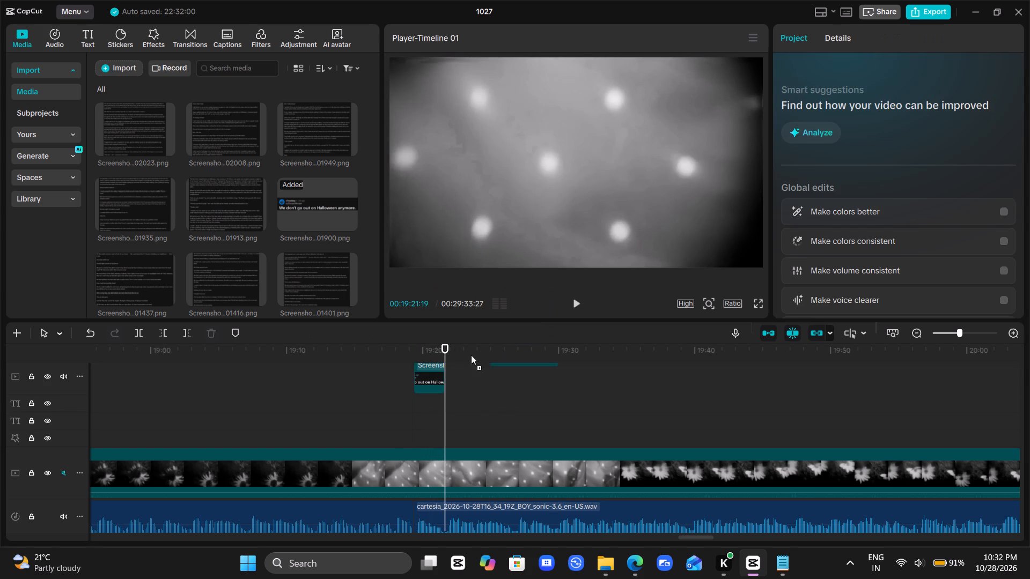
drag(471, 355, 444, 377)
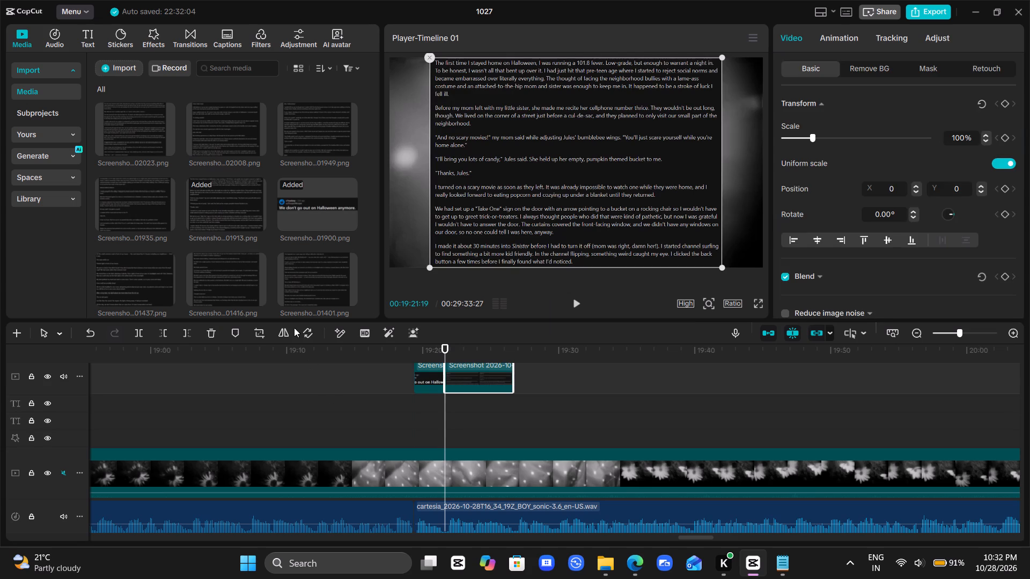
Crop the 201913 screenshot's bottom edge so it ends after the line "I'll bring you lots of candy.".
click(254, 336)
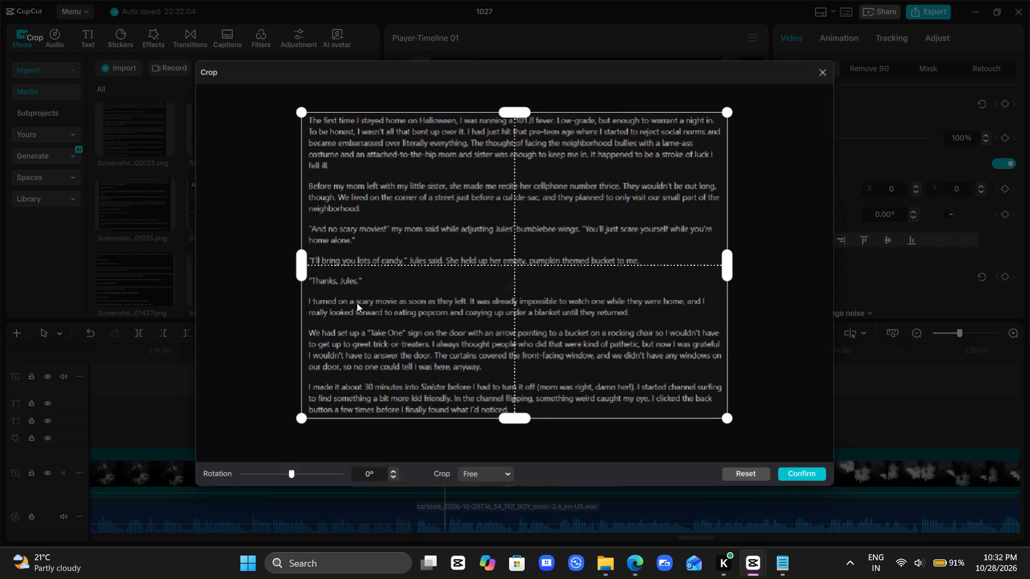
drag(511, 417, 526, 283)
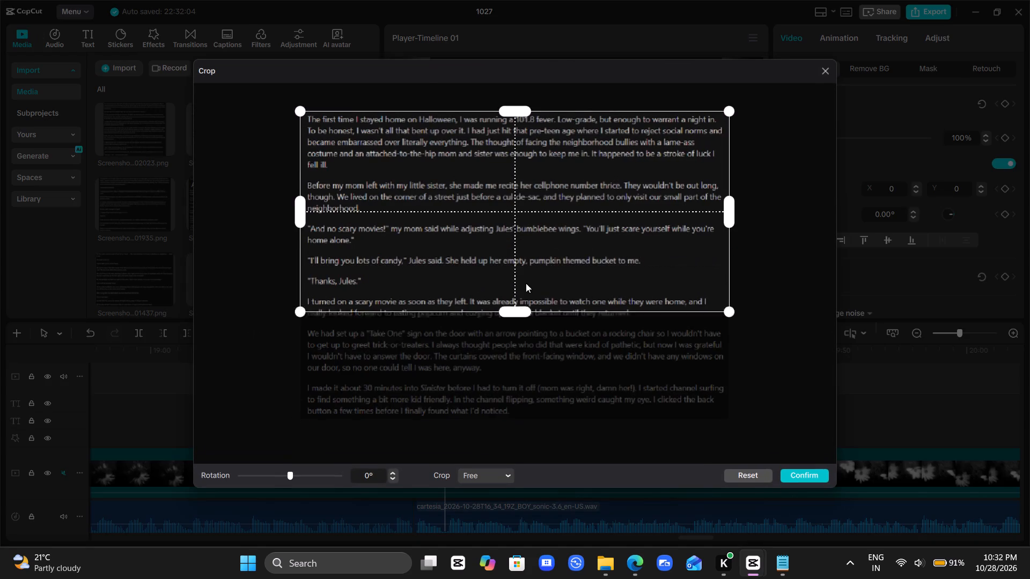
drag(526, 283, 551, 268)
click(813, 474)
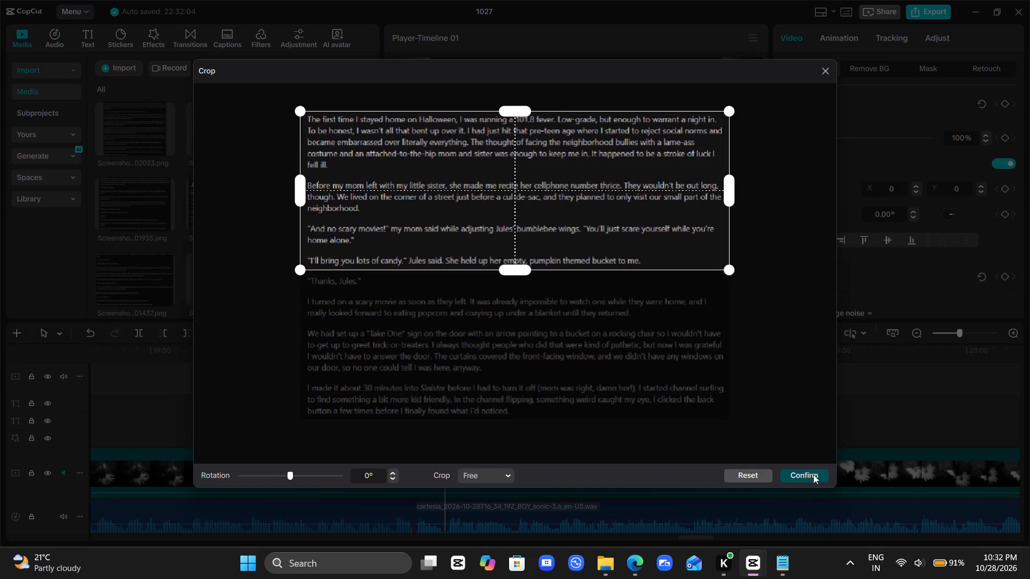
Play the narration over the cropped 201913 clip and extend the clip's duration to 00:01:01:10.
drag(514, 383, 833, 401)
key(space)
scroll(833, 401, left, 1)
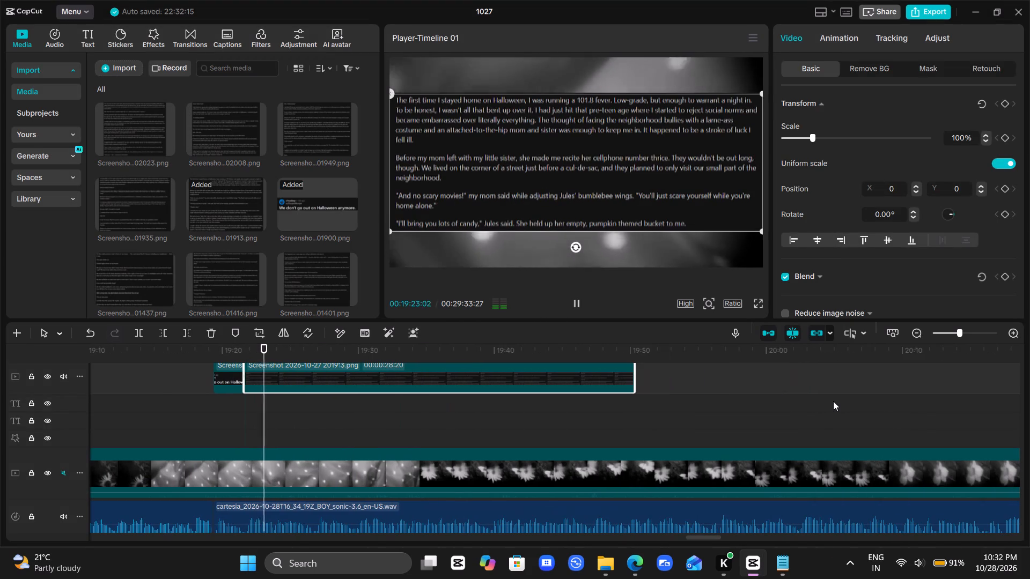
scroll(631, 423, left, 1)
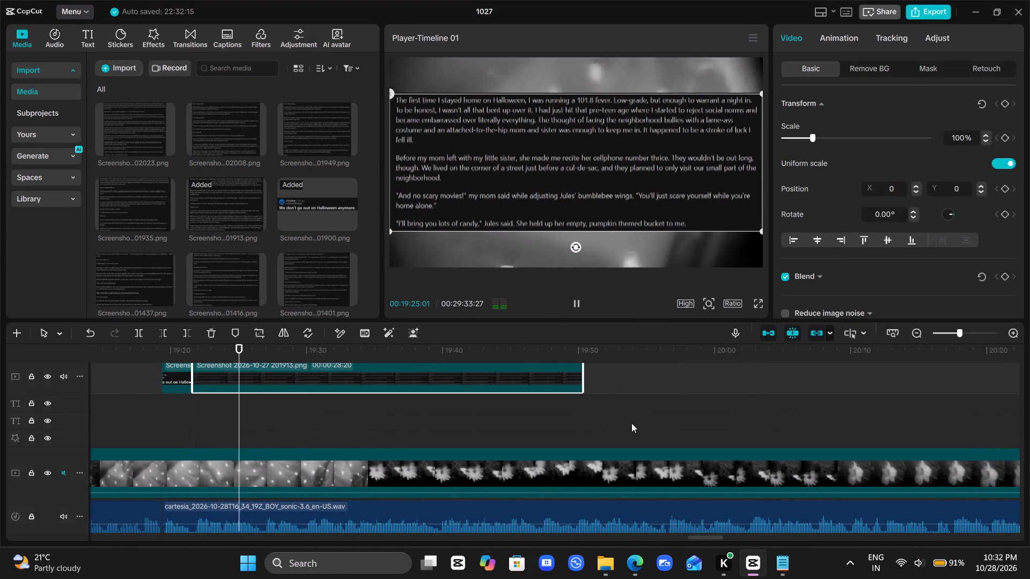
scroll(631, 423, left, 1)
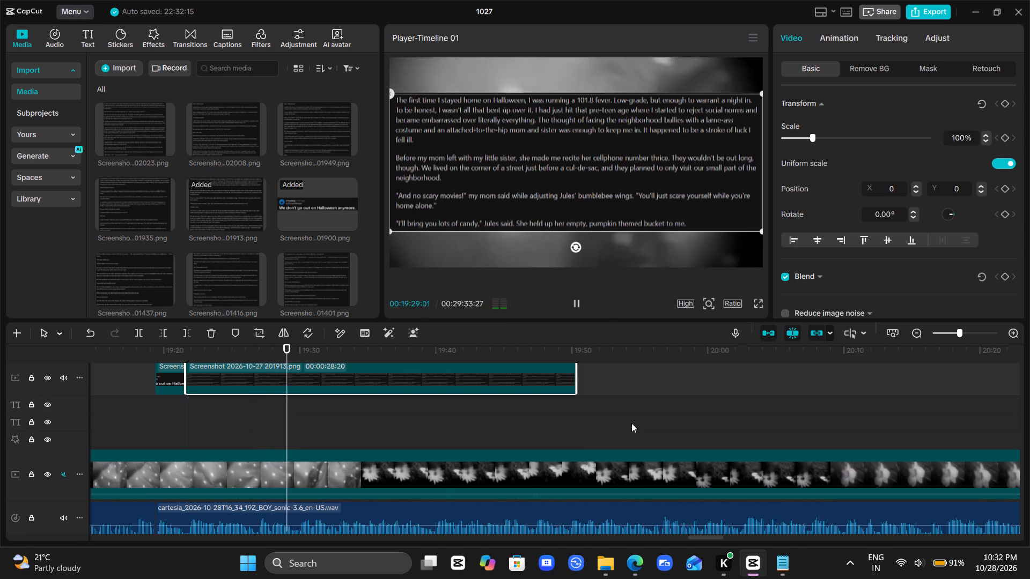
scroll(631, 423, left, 2)
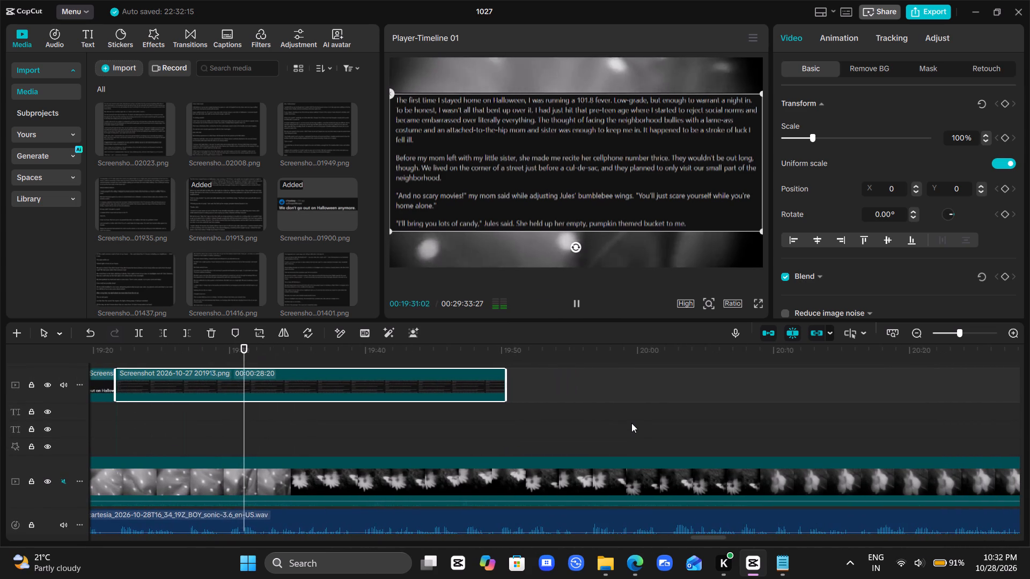
drag(508, 389, 949, 412)
Play on to where the narration finishes the line "I'll bring you lots of candy." and trim the 201913 clip's end to 00:20:16:01.
key(space)
scroll(595, 422, left, 1)
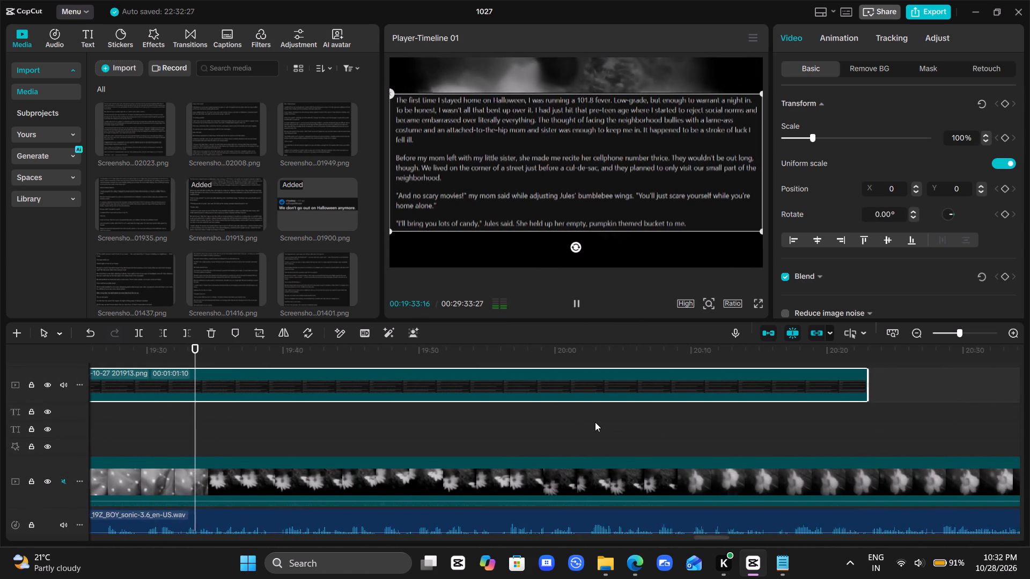
scroll(595, 422, left, 1)
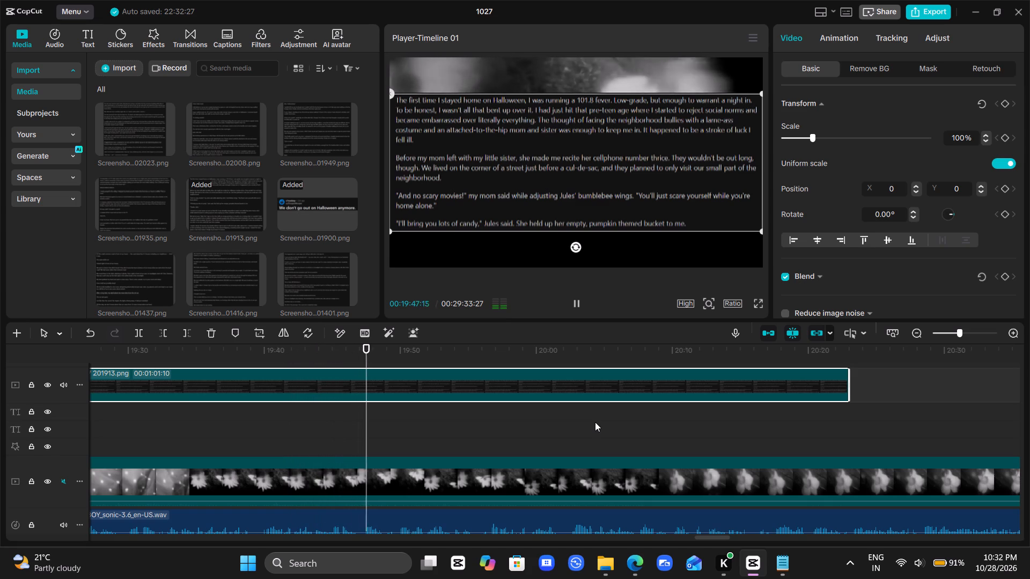
scroll(595, 422, left, 1)
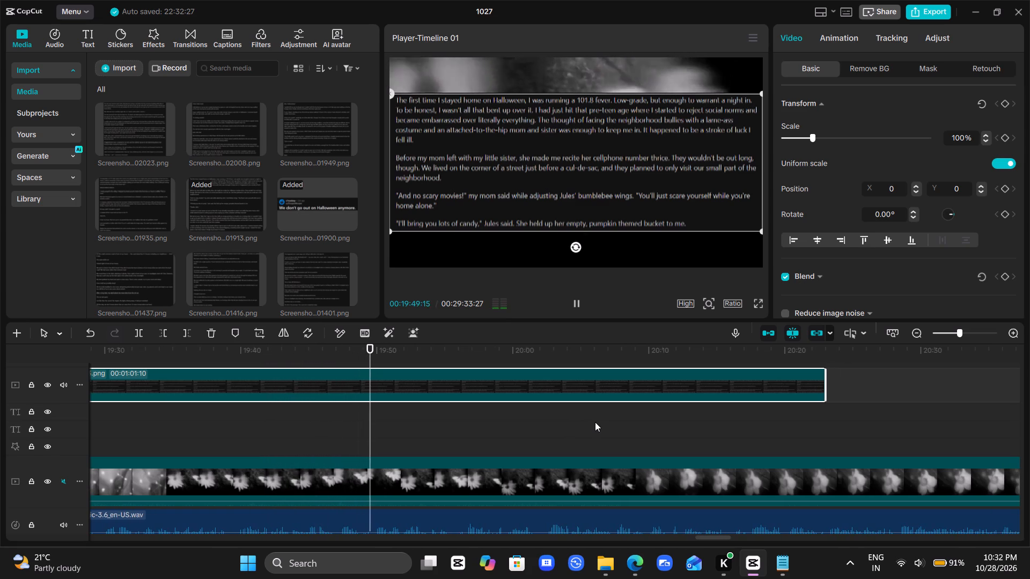
scroll(595, 422, left, 1)
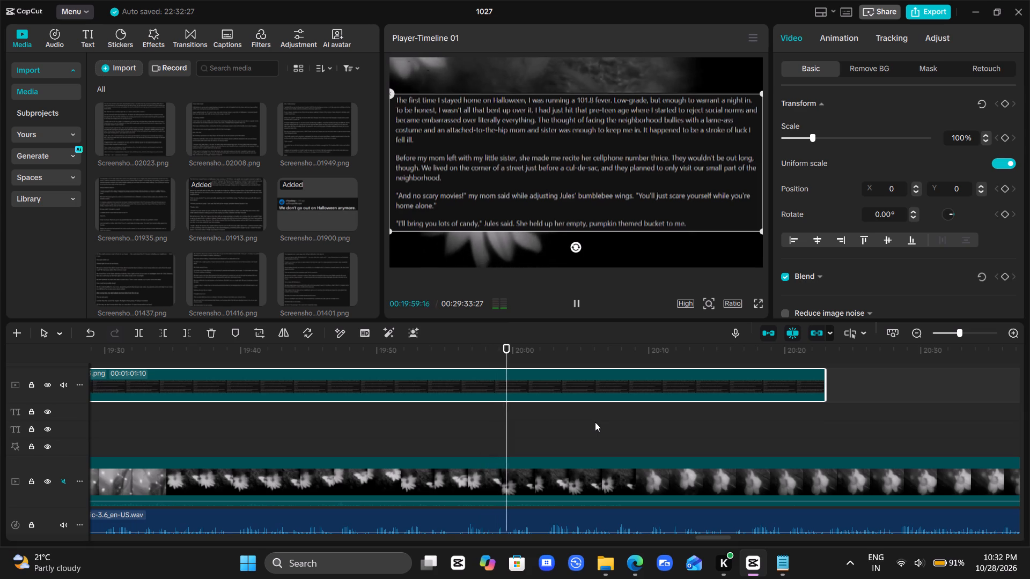
scroll(595, 422, left, 1)
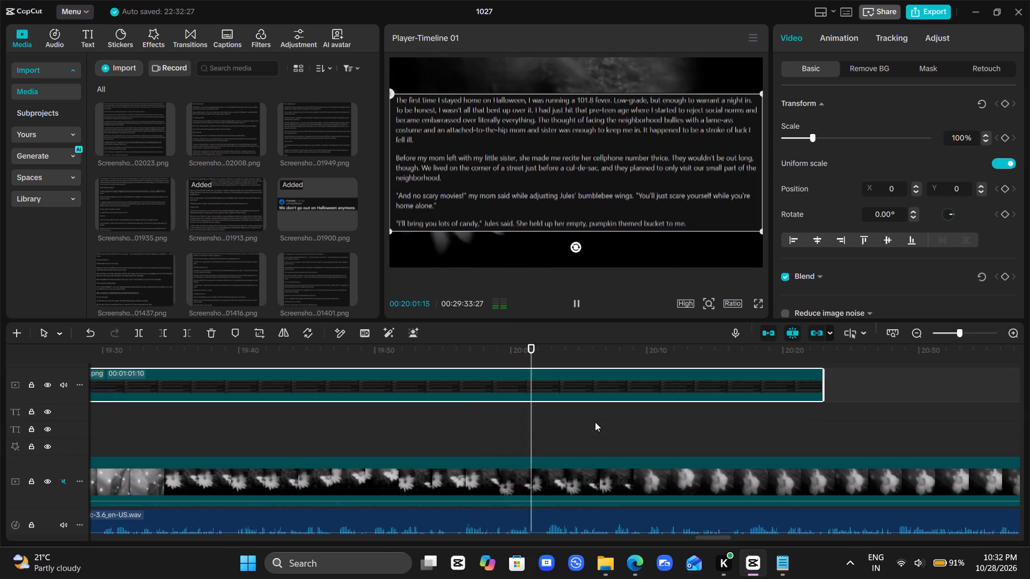
scroll(595, 422, left, 3)
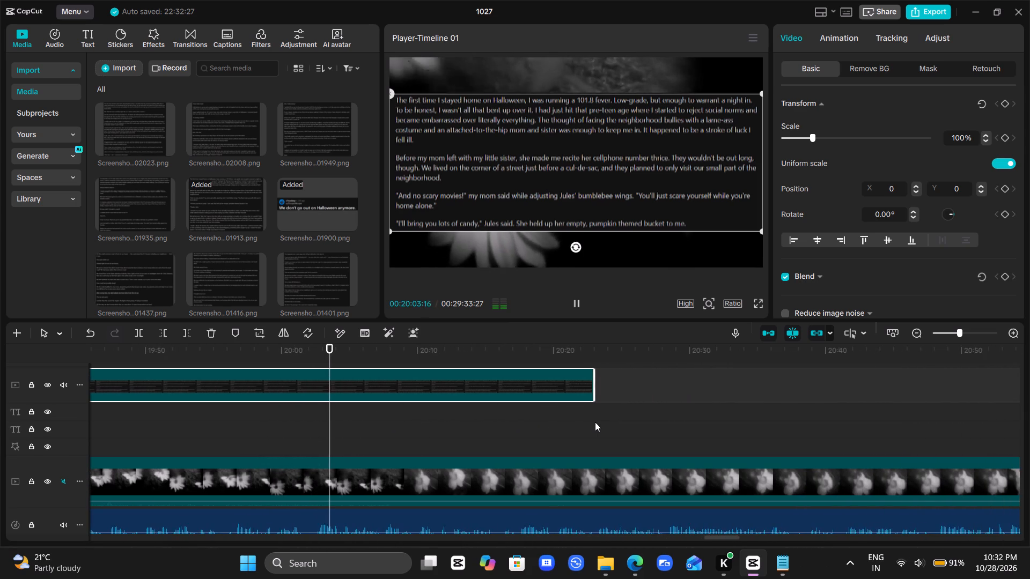
scroll(595, 422, left, 2)
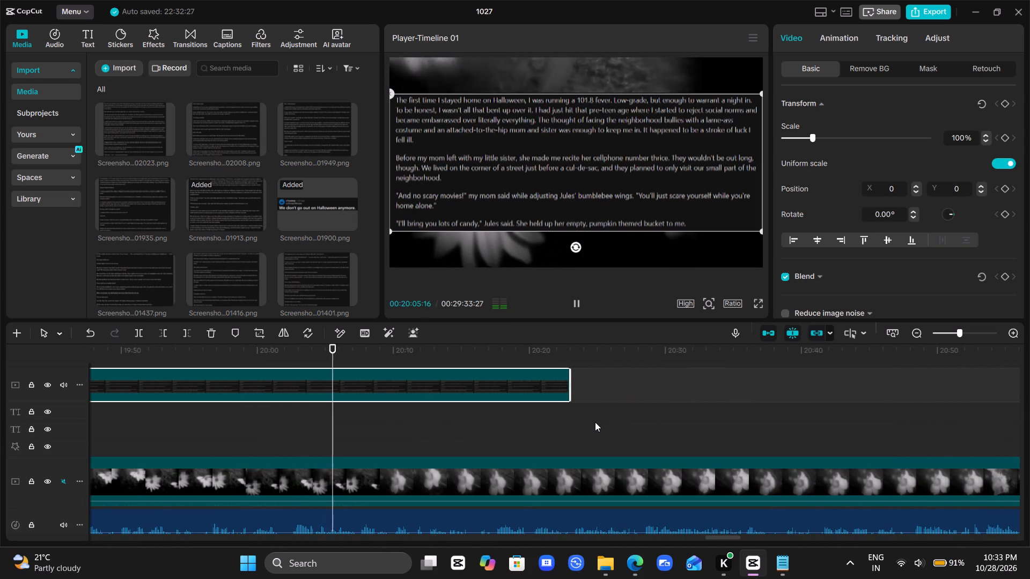
scroll(595, 422, left, 1)
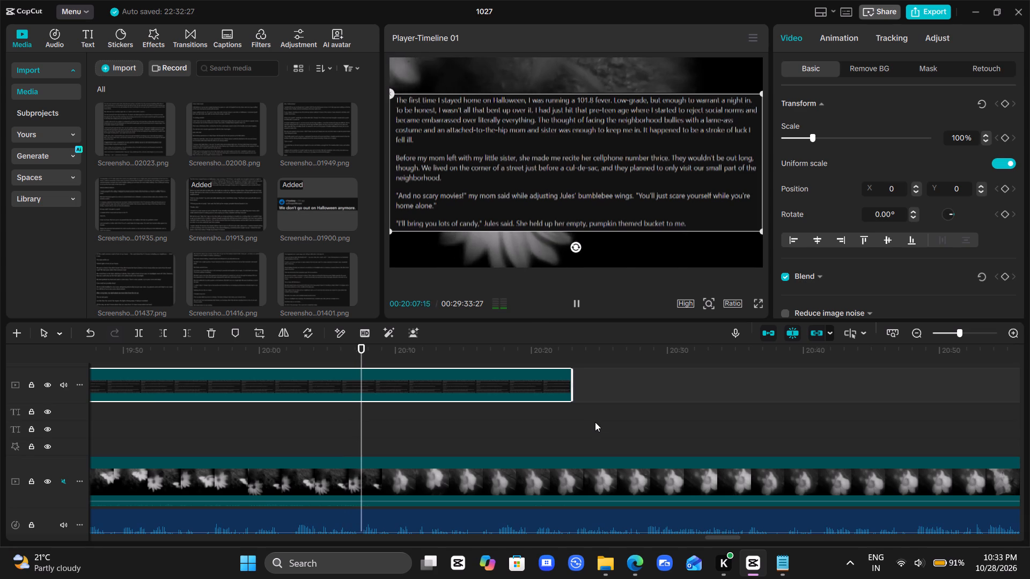
scroll(595, 422, left, 1)
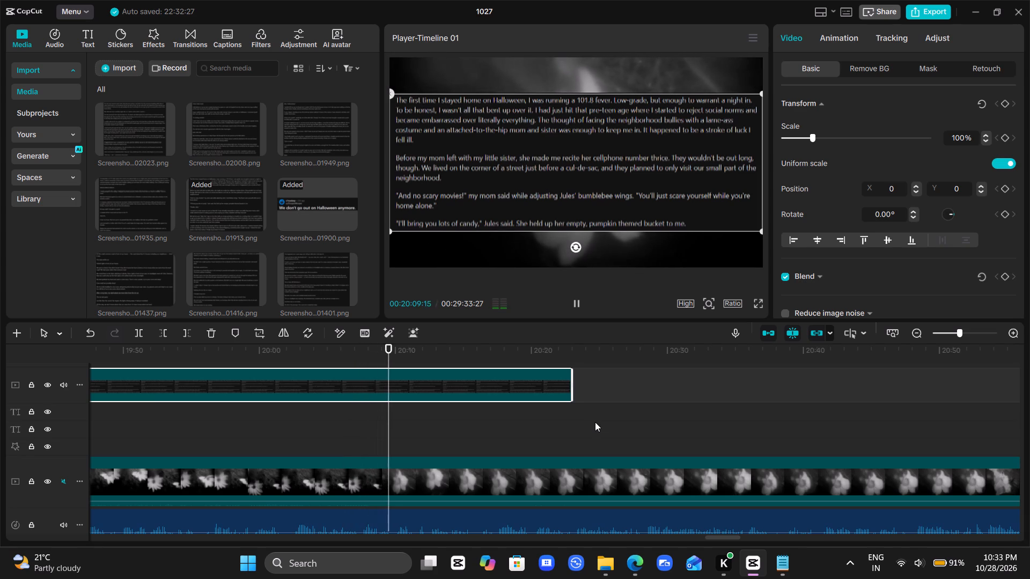
scroll(595, 422, left, 2)
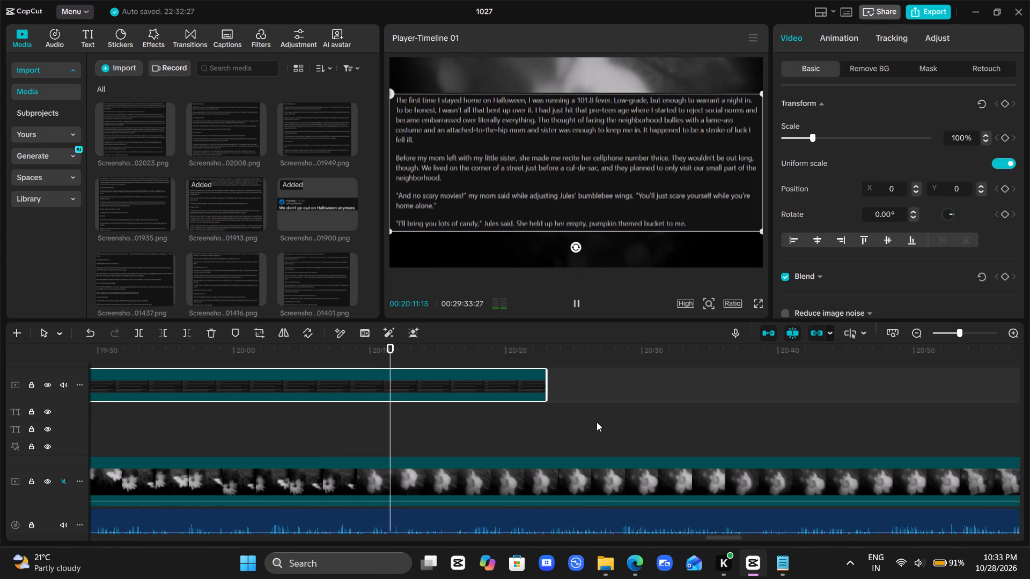
scroll(597, 422, left, 1)
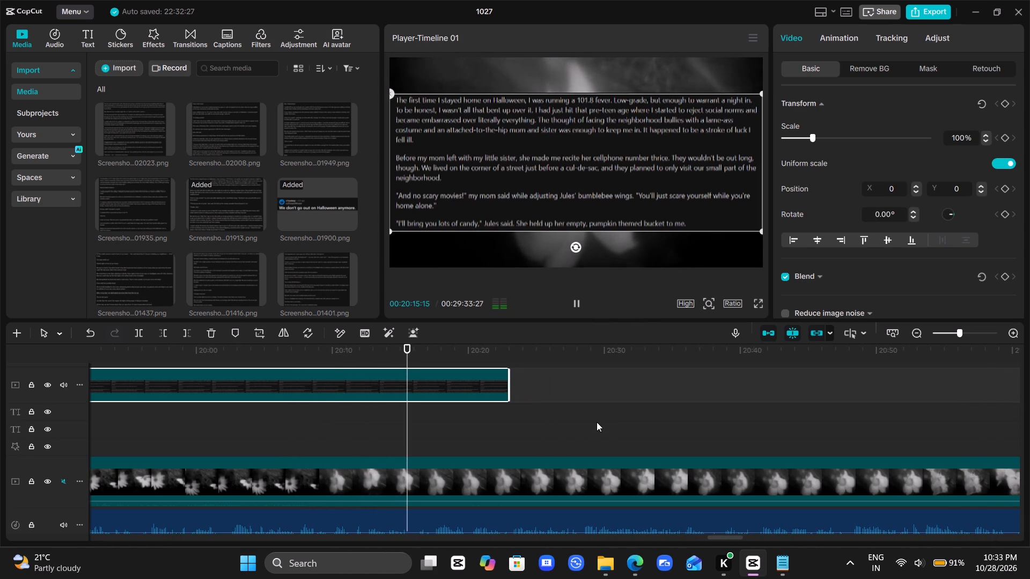
key(space)
scroll(597, 422, down, 2)
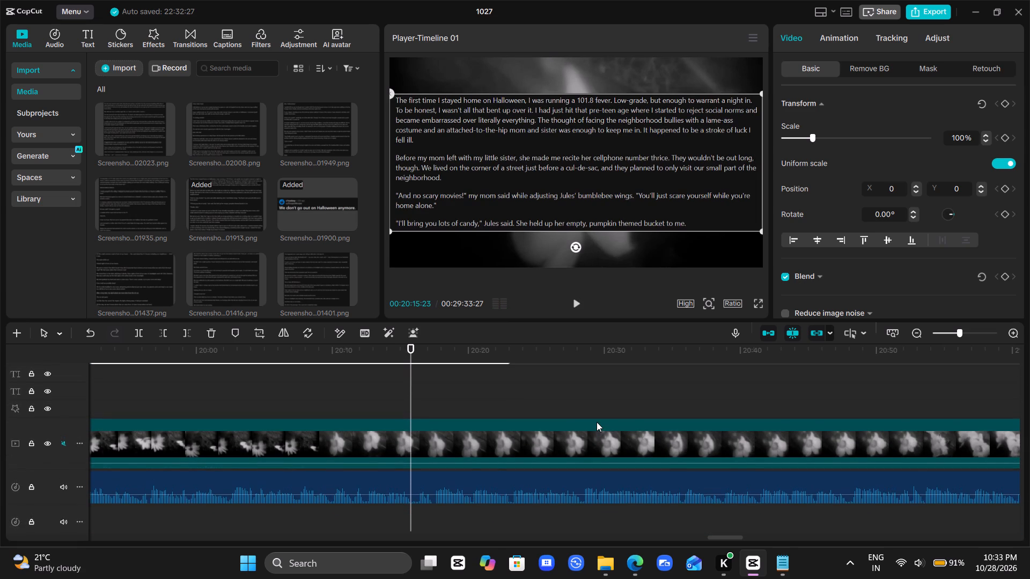
key(space)
key(space)
scroll(597, 422, up, 1)
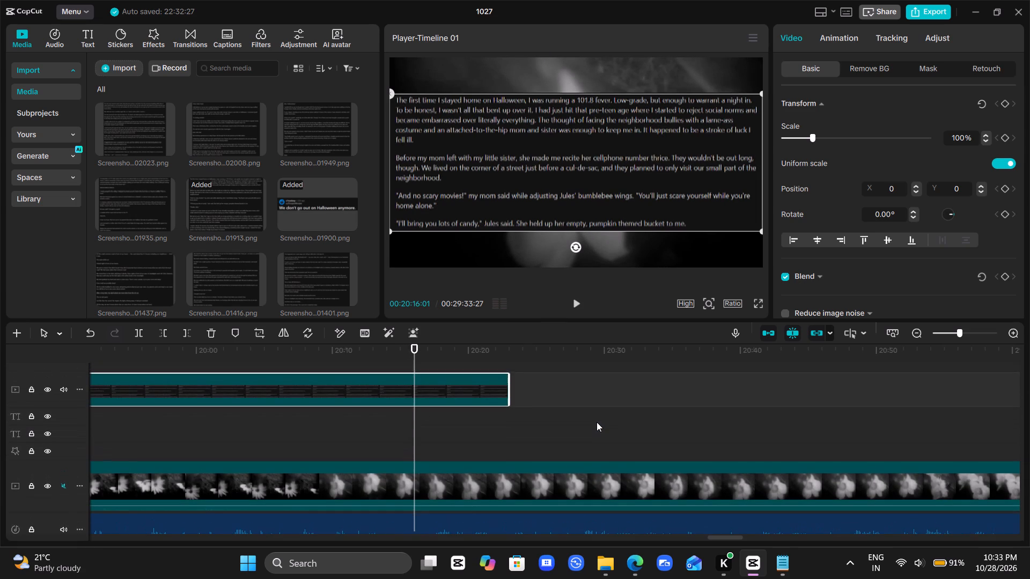
key(w)
Place a second copy of the 201913 screenshot on the screenshot track directly after the trimmed clip, at 00:20:16:01.
drag(226, 186, 417, 390)
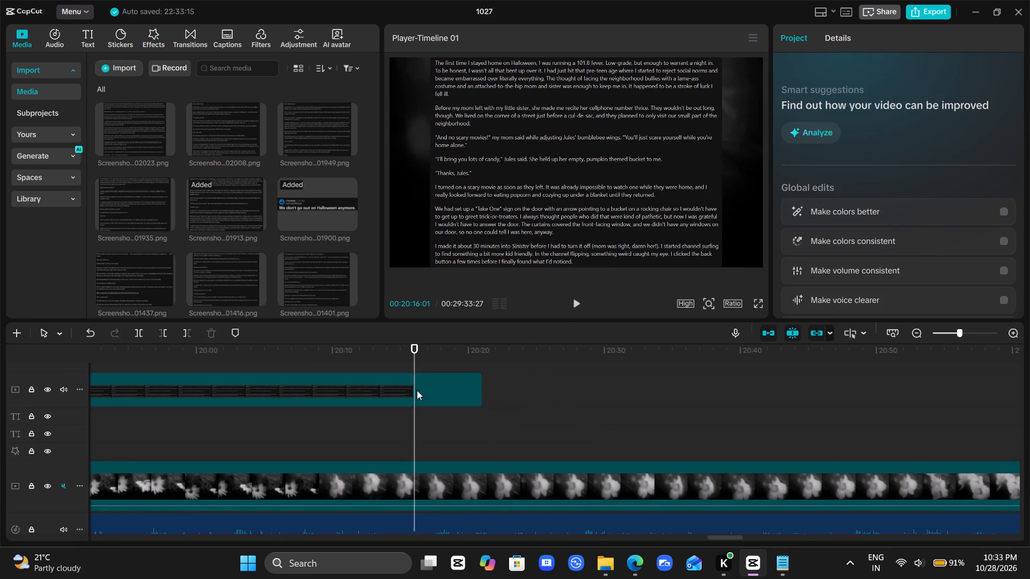
Crop the second 201913 clip's top edge so it begins at the line "Thanks, Jules.".
click(256, 339)
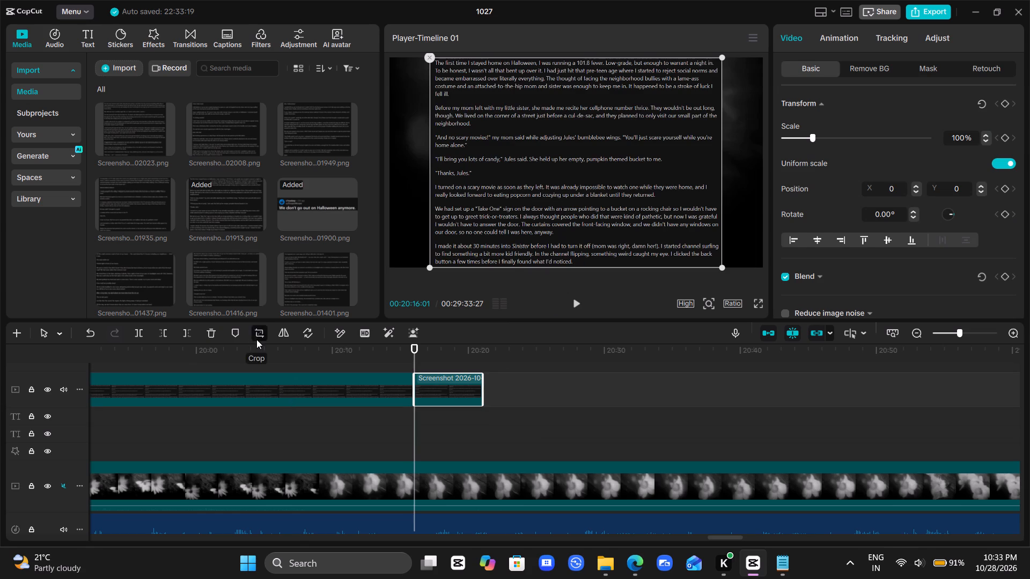
drag(516, 107, 521, 122)
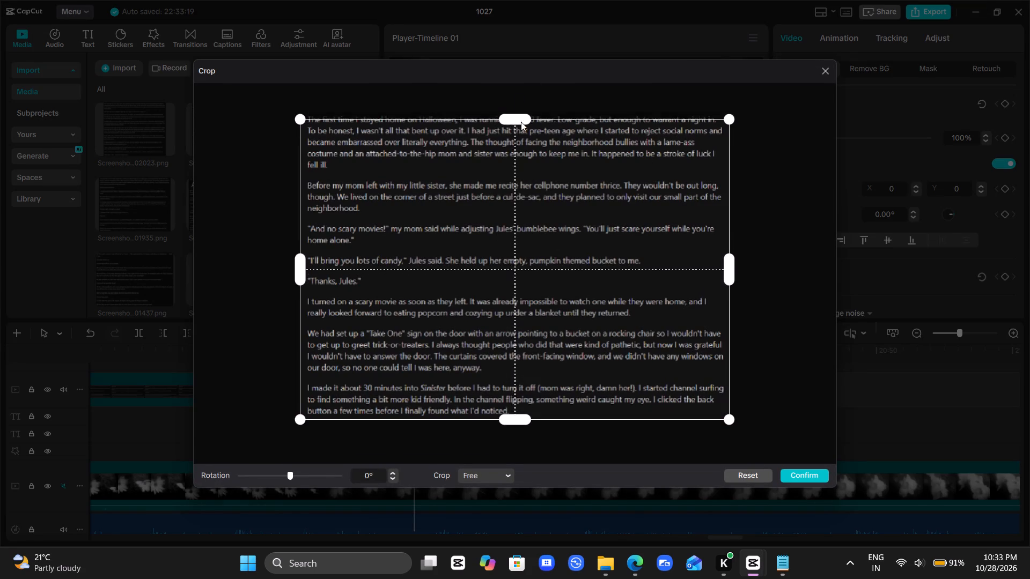
drag(521, 122, 540, 268)
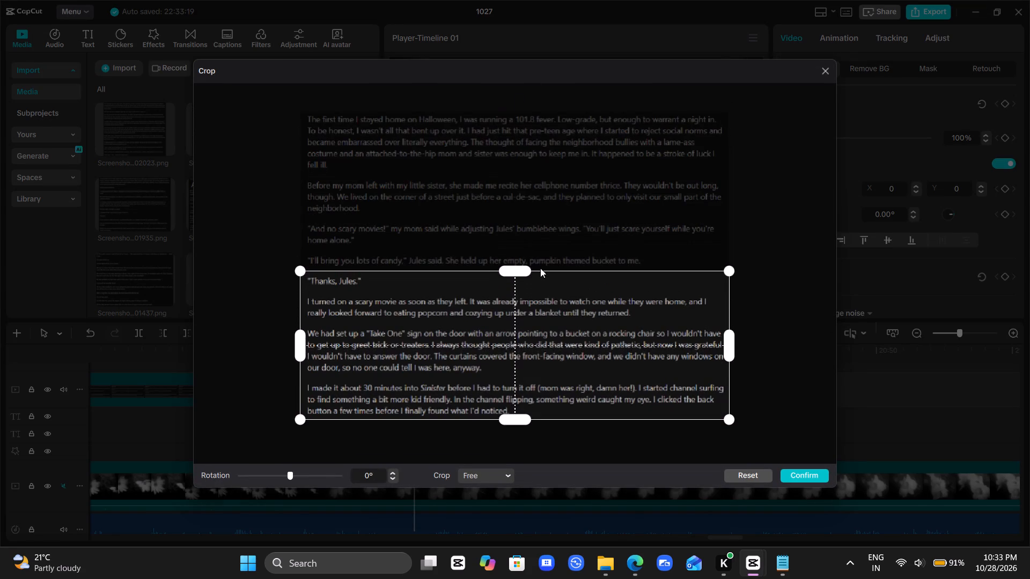
drag(540, 268, 540, 269)
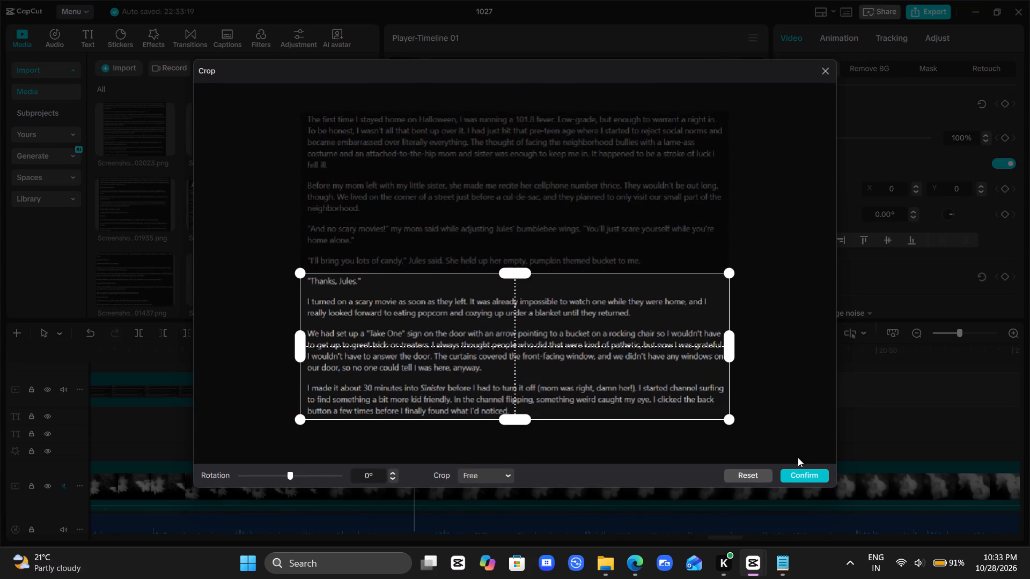
click(798, 473)
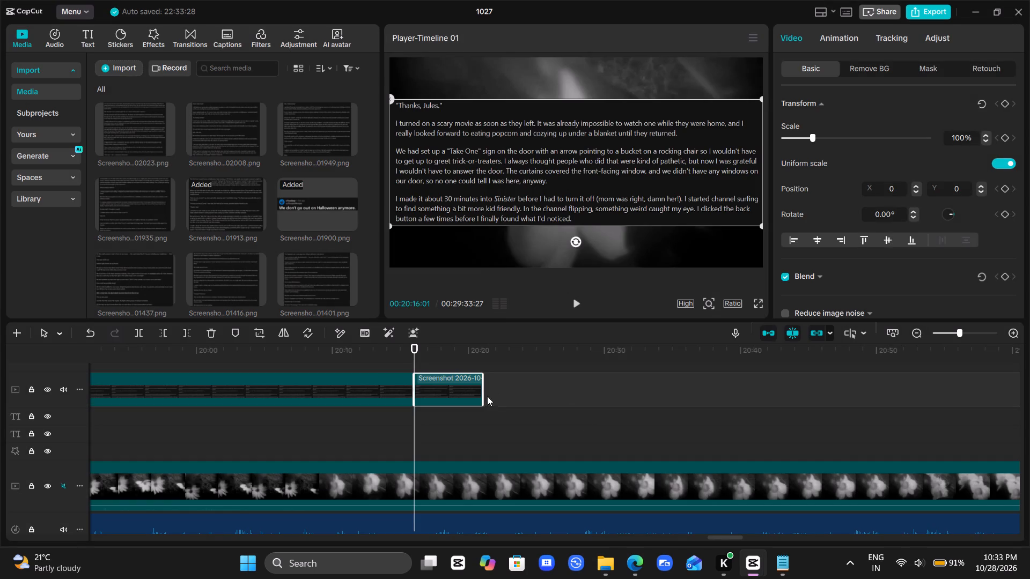
Play the narration over the second 201913 clip and extend the clip's end to about 00:21:27.
drag(484, 397, 914, 411)
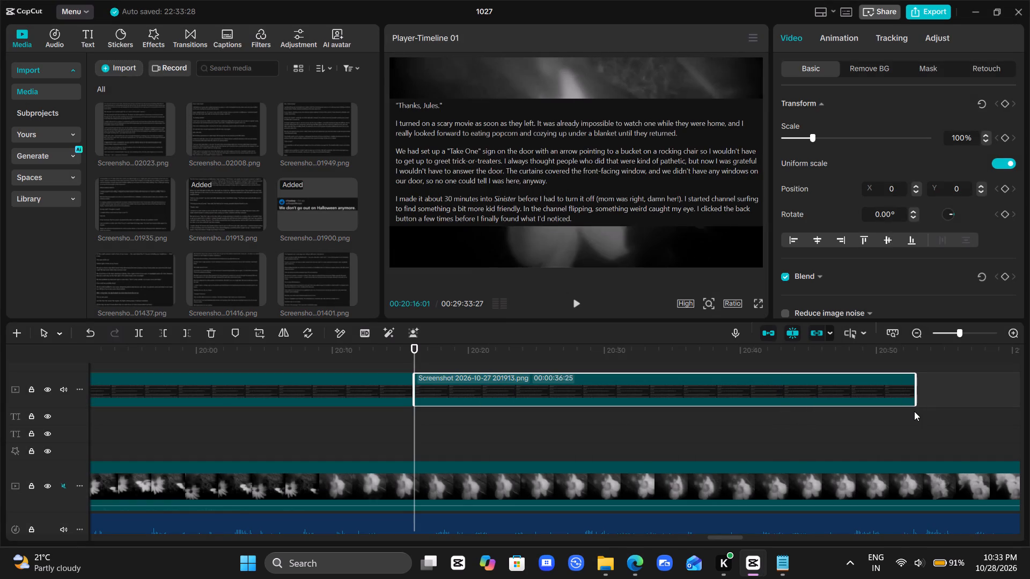
key(space)
scroll(914, 411, left, 2)
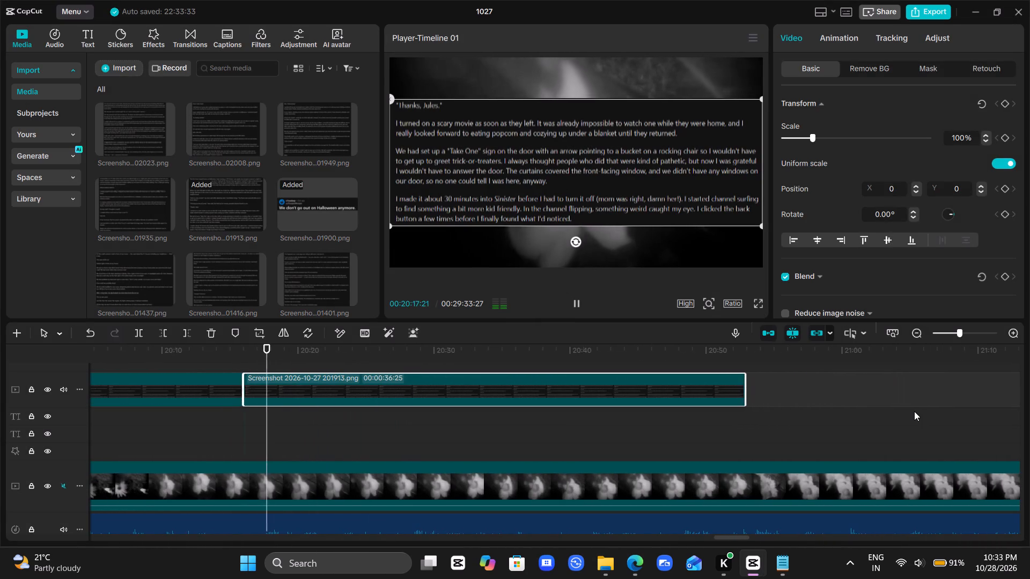
scroll(914, 411, left, 1)
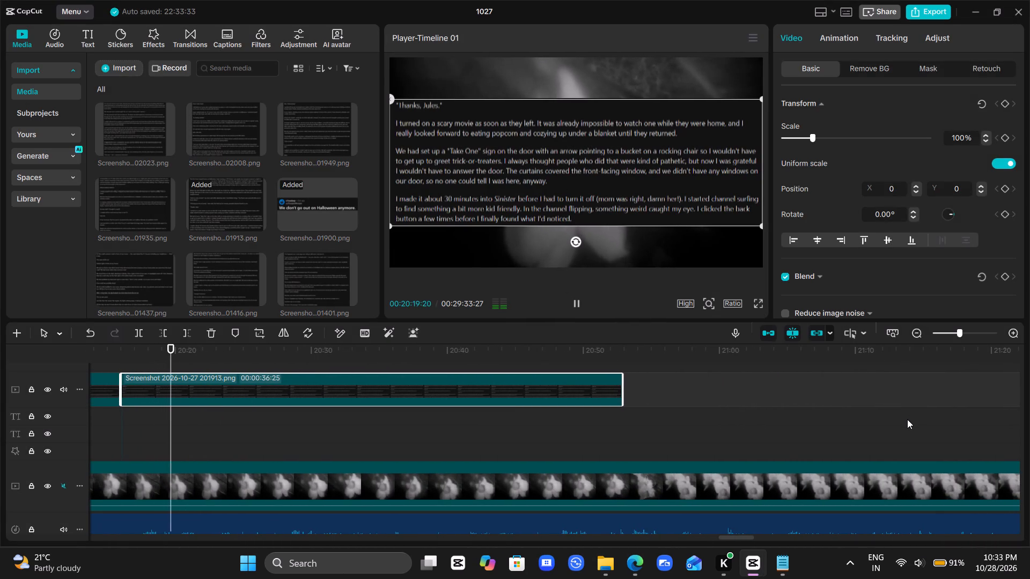
scroll(782, 446, left, 1)
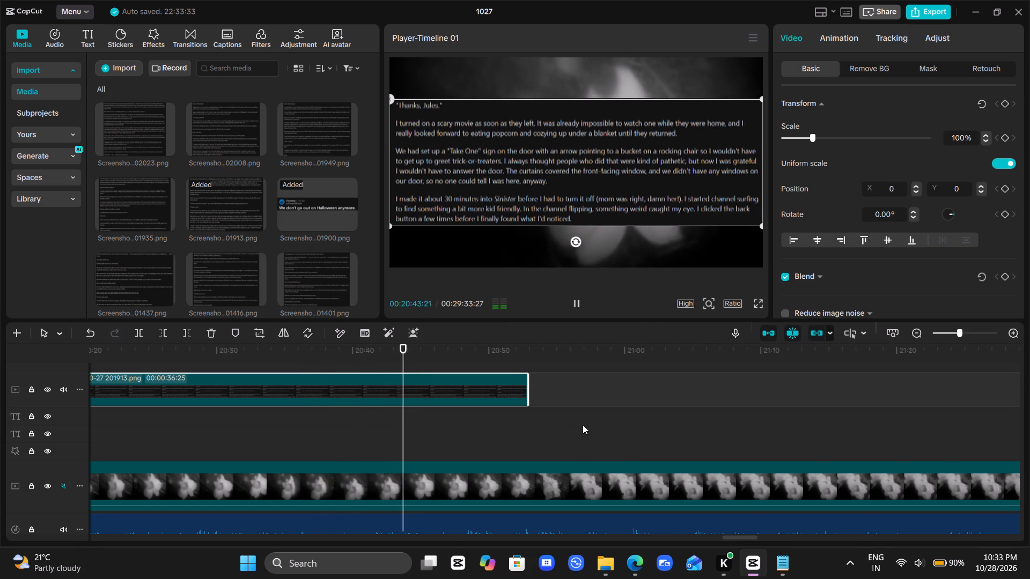
scroll(573, 431, left, 1)
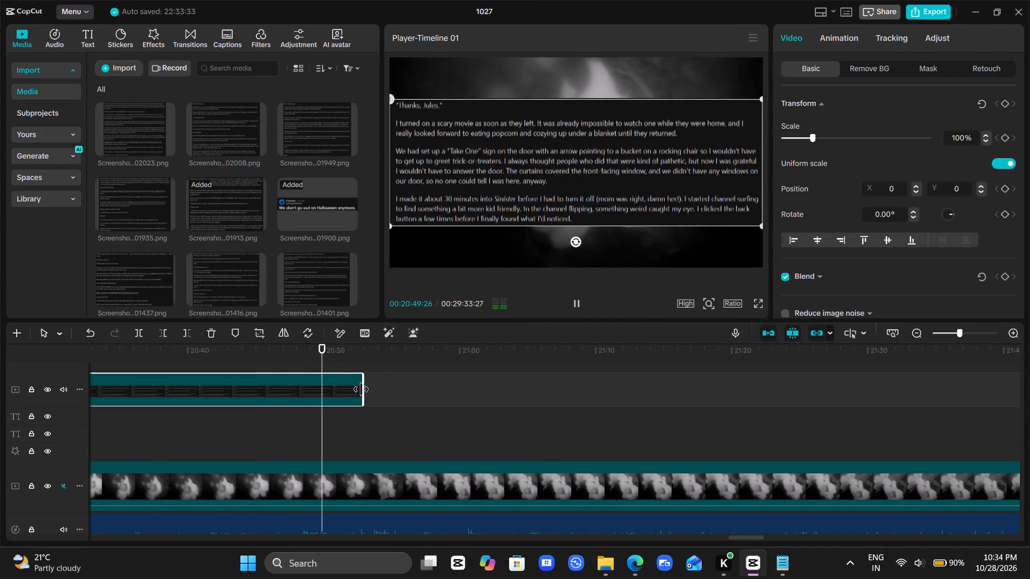
drag(364, 391, 841, 459)
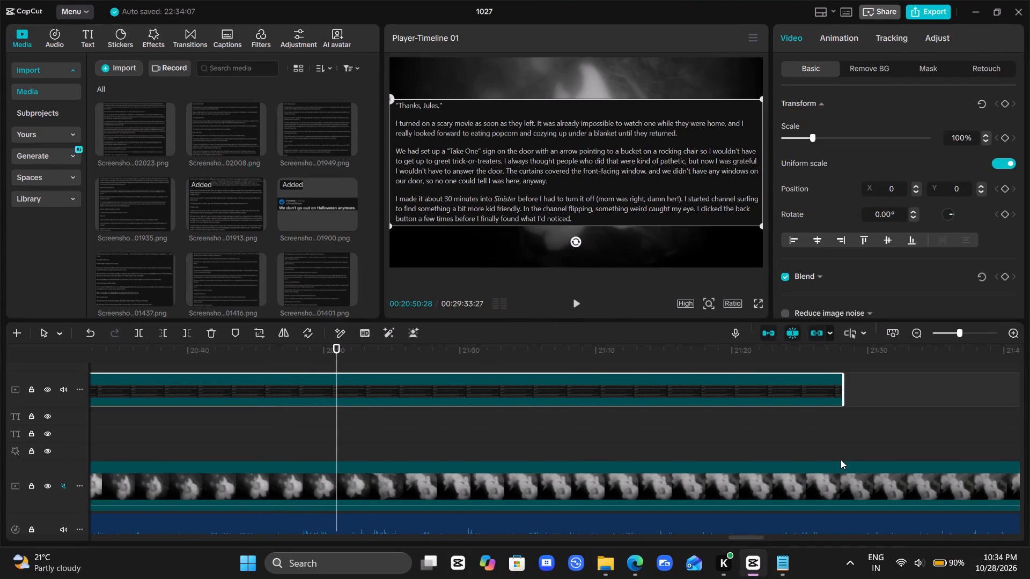
Play on to where the narration finishes the second 201913 clip's text and trim the clip's end to 00:21:04:11.
key(space)
scroll(841, 459, left, 1)
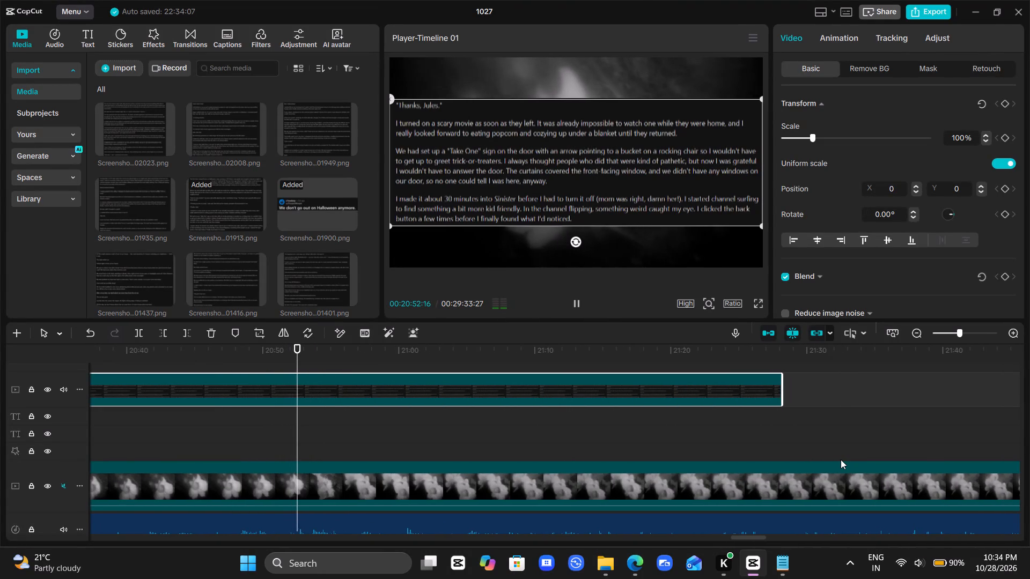
scroll(841, 459, left, 2)
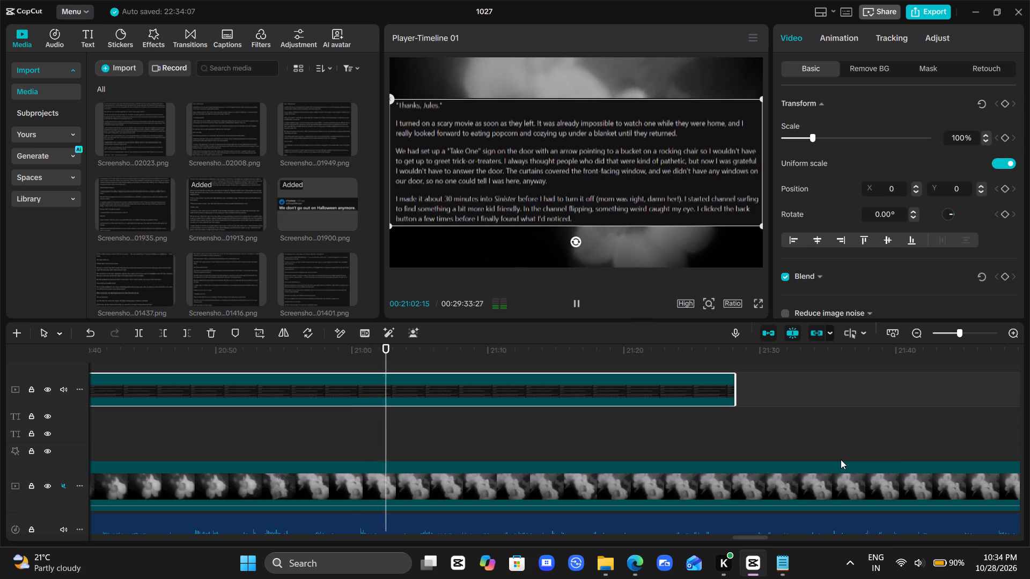
key(space)
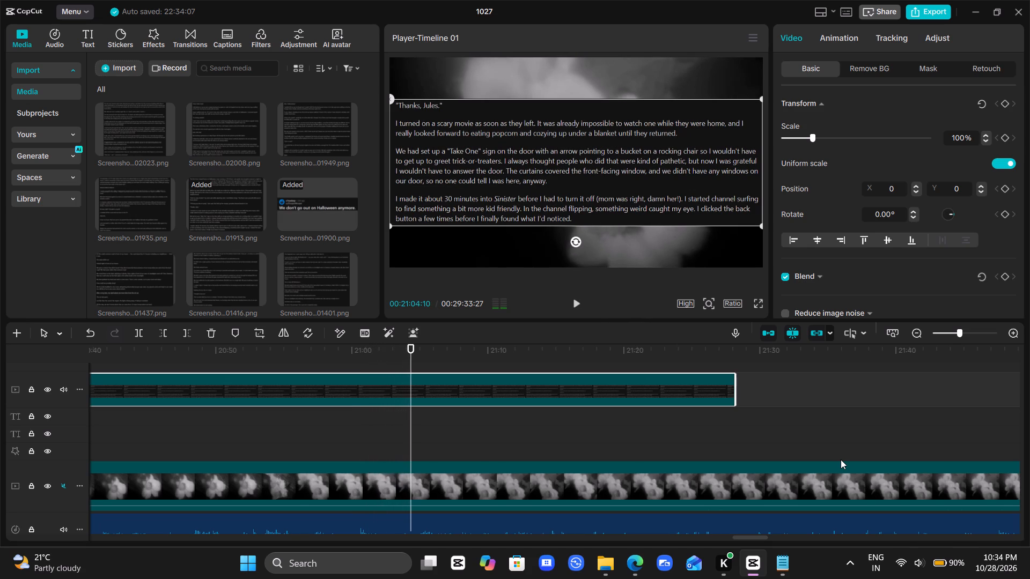
scroll(841, 459, up, 1)
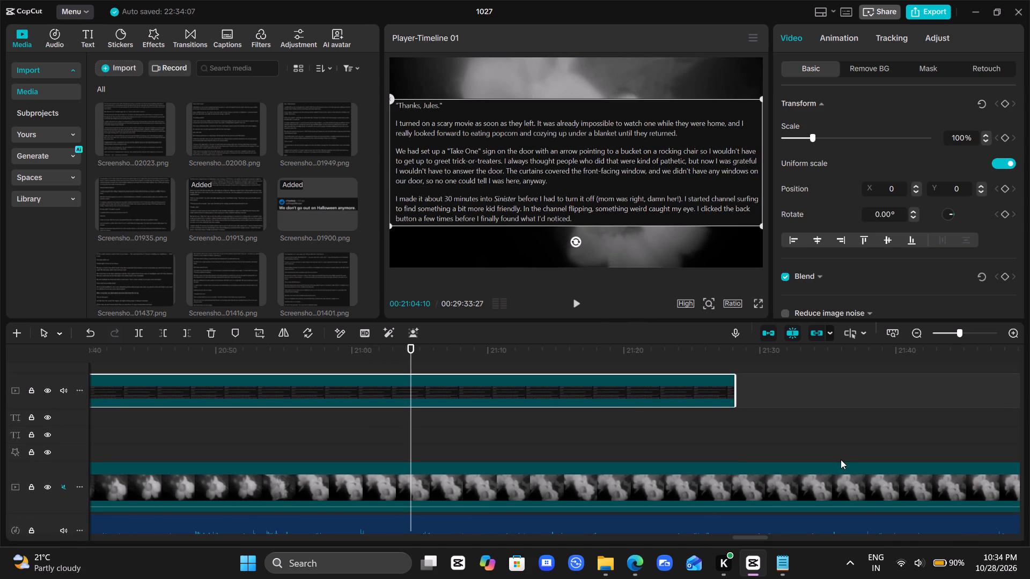
scroll(841, 459, up, 2)
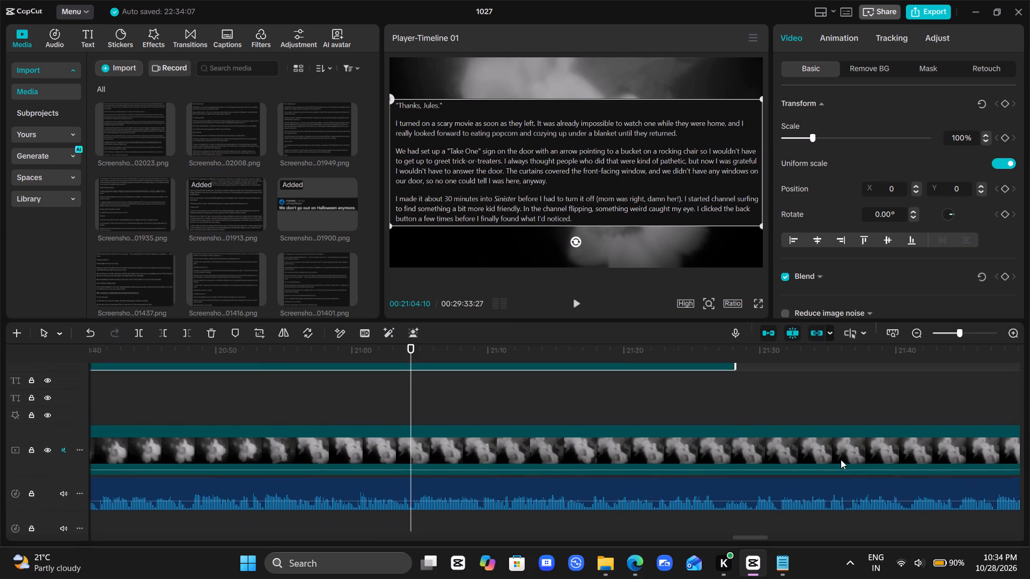
scroll(841, 459, up, 1)
key(Right)
key(w)
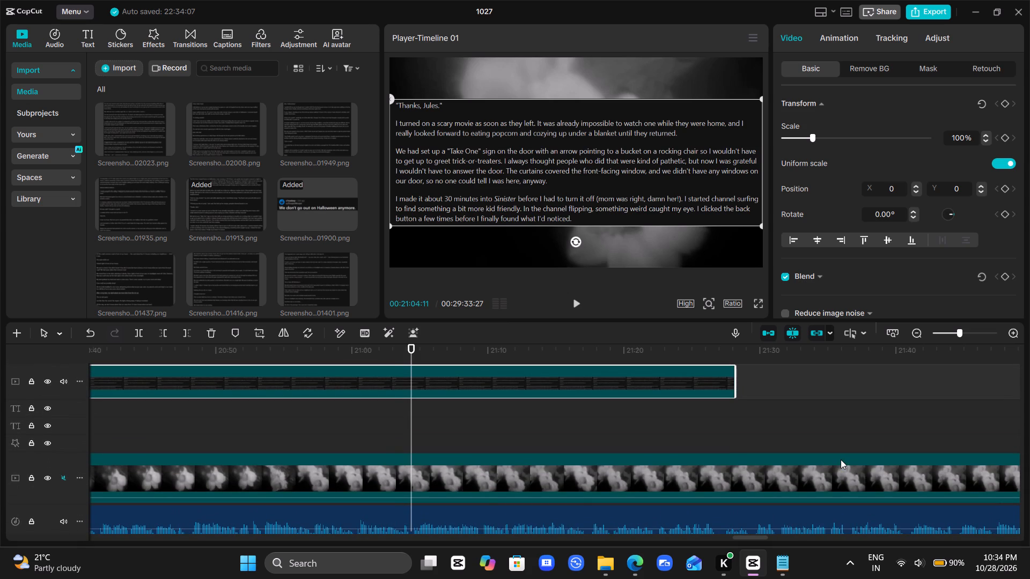
Place the 201935 screenshot on the screenshot track directly after the trimmed second 201913 clip, at 00:21:04:11.
scroll(209, 253, right, 1)
scroll(209, 253, up, 1)
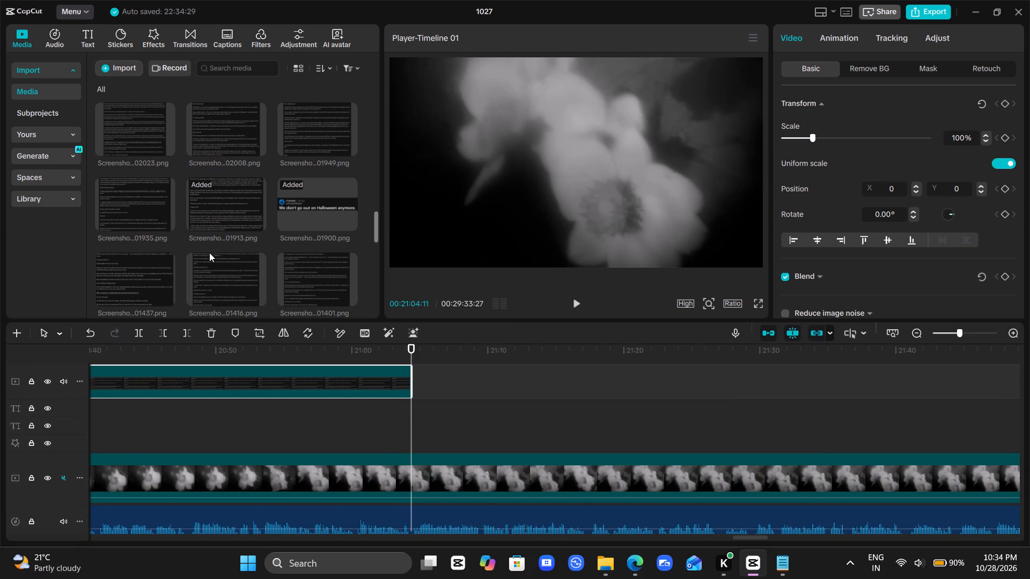
scroll(209, 253, up, 1)
scroll(269, 198, up, 1)
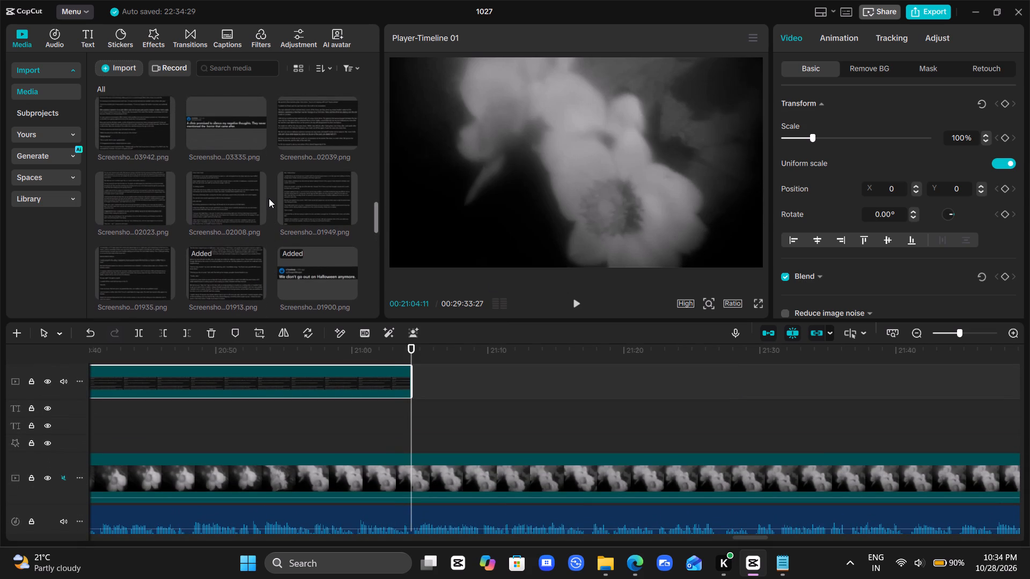
scroll(269, 198, up, 1)
drag(108, 266, 482, 363)
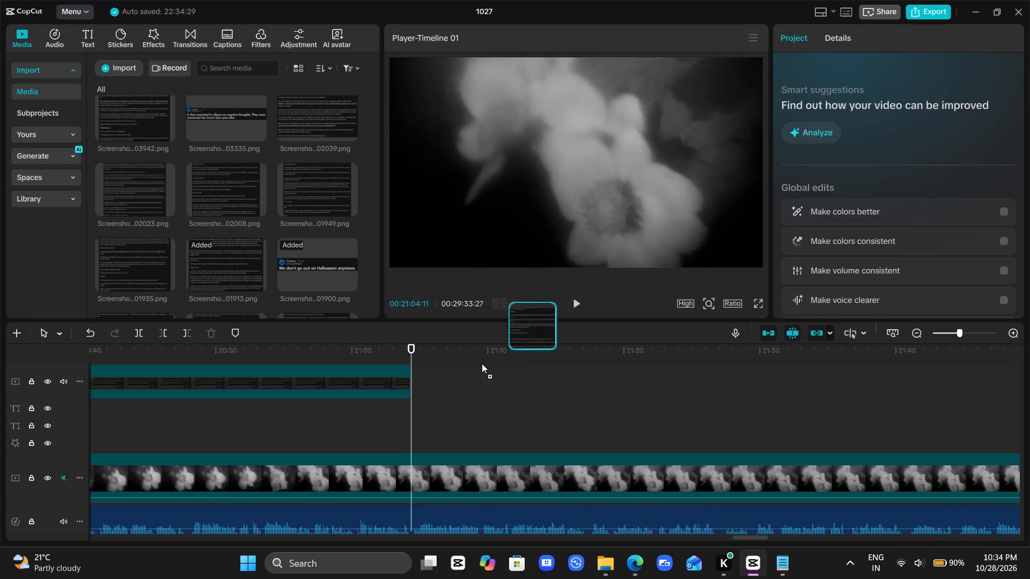
drag(482, 363, 411, 384)
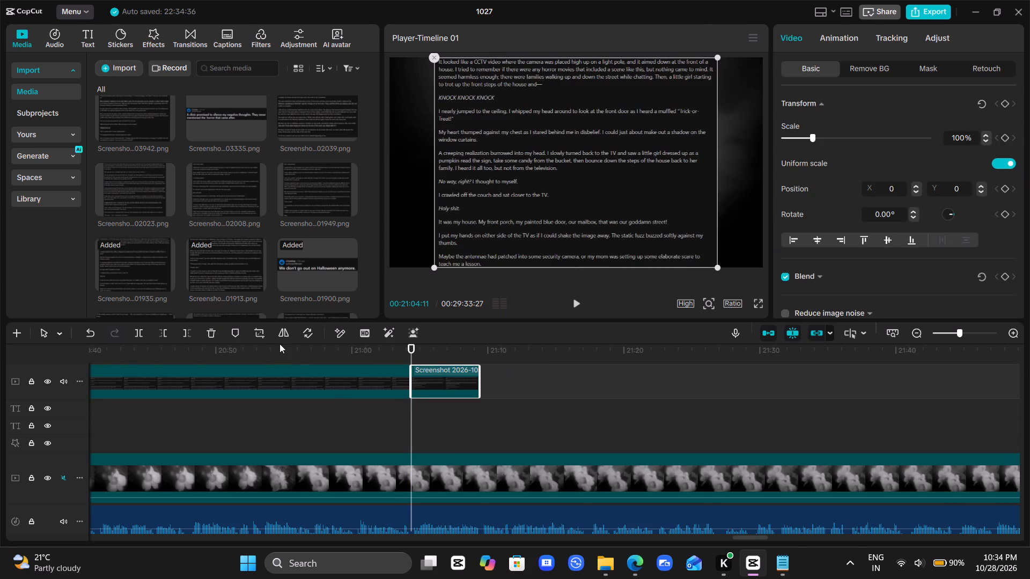
Crop the 201935 clip's bottom edge so it ends at the line "family. I heard it all too, but not from the television.".
click(253, 338)
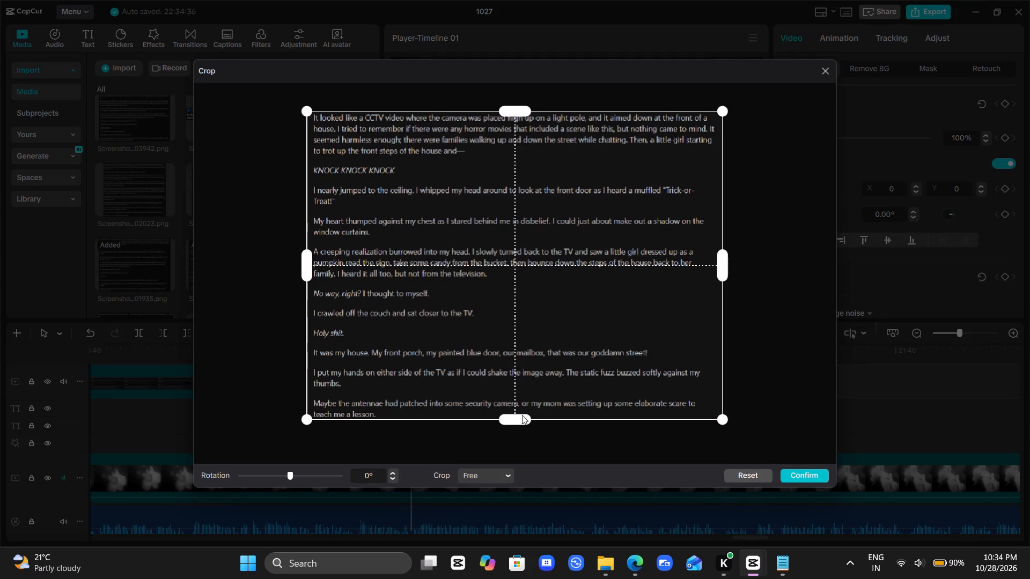
drag(522, 415, 549, 278)
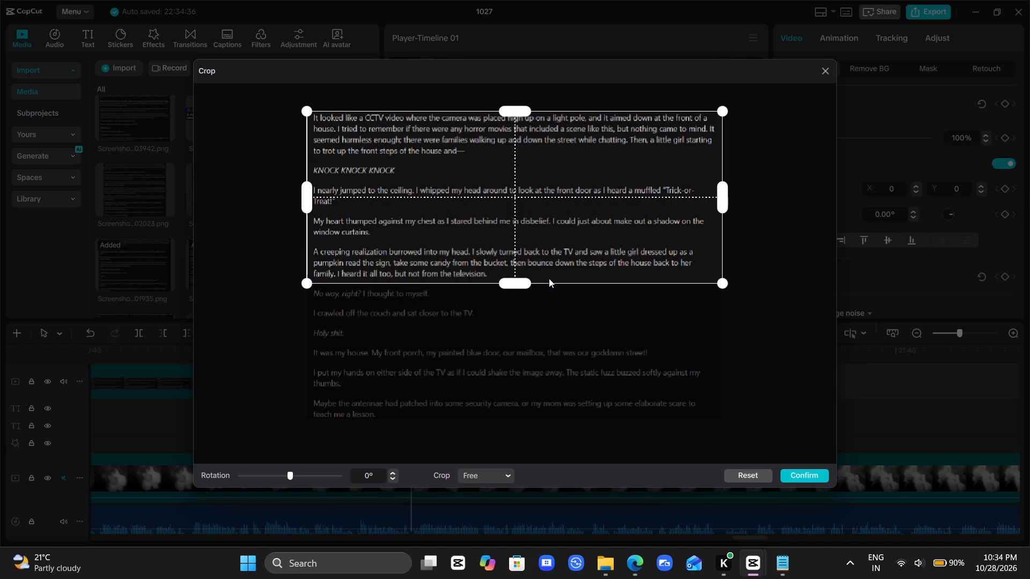
drag(549, 278, 549, 278)
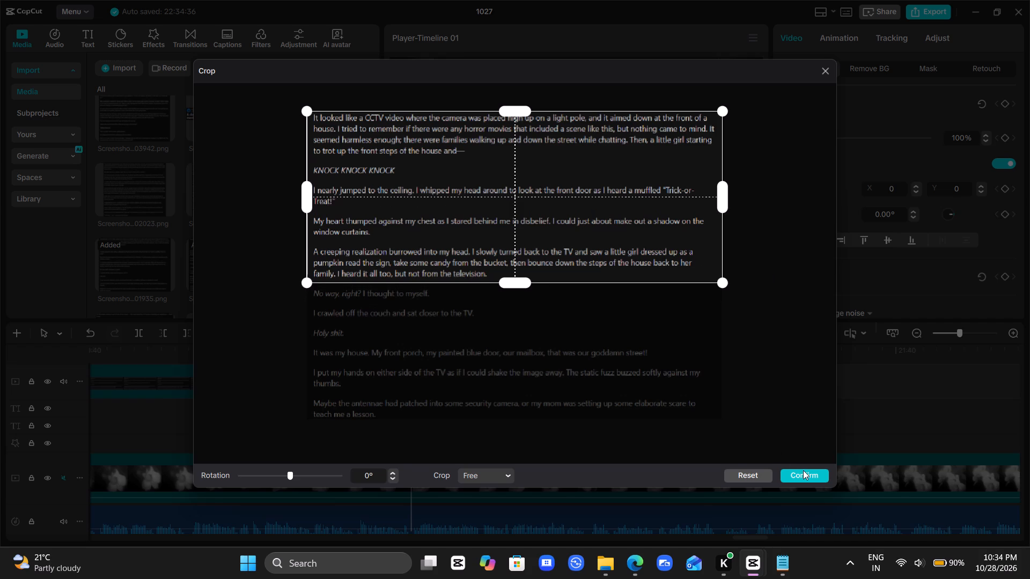
click(803, 470)
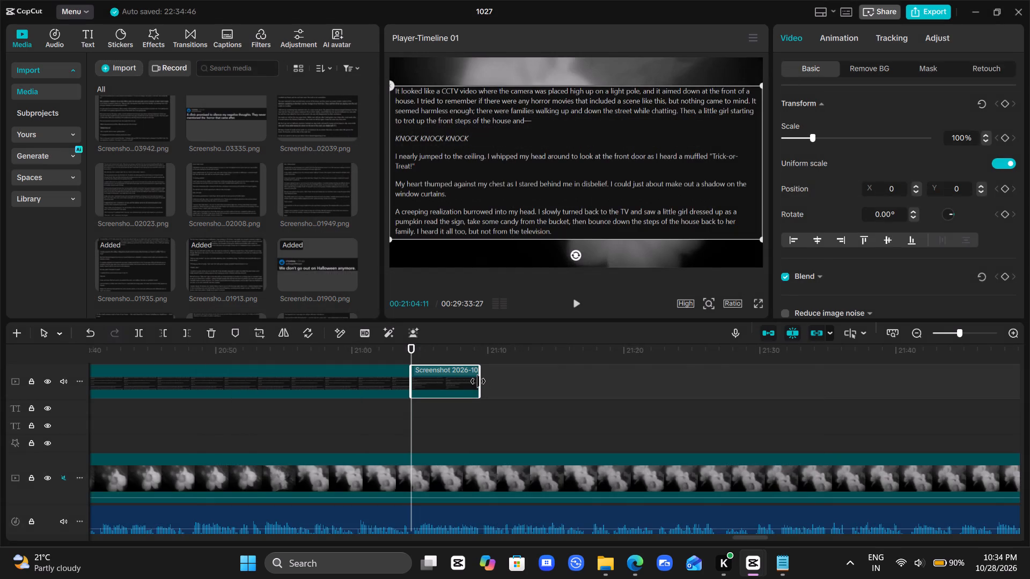
Play the narration over the 201935 clip and extend the clip's duration to 00:01:05:06.
drag(480, 388, 930, 392)
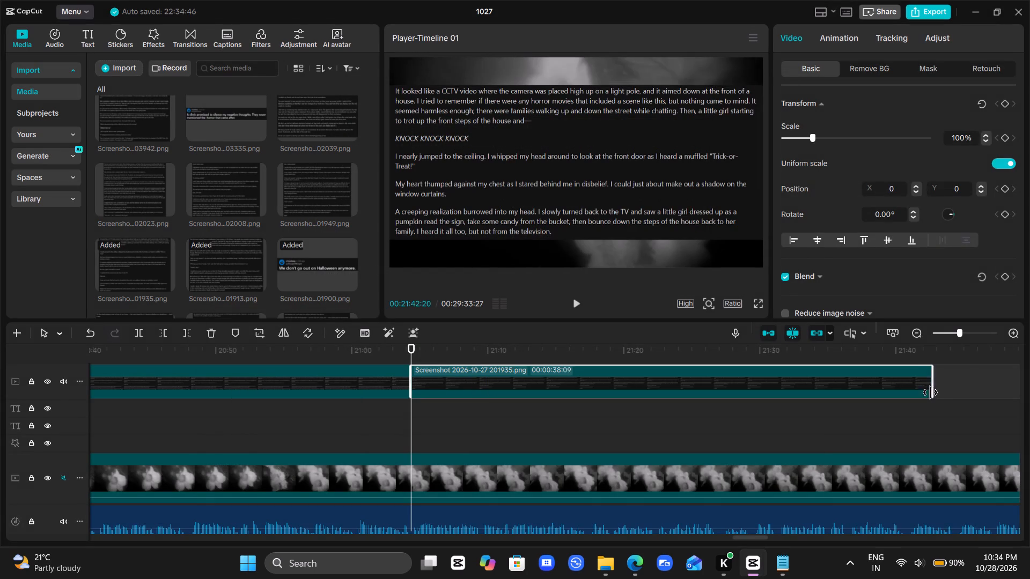
drag(930, 392, 966, 396)
key(space)
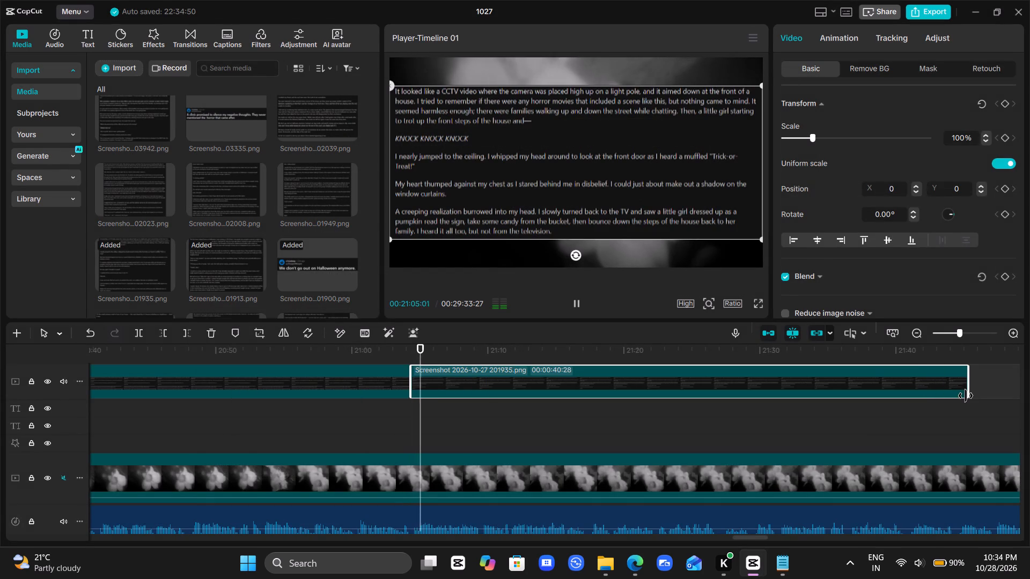
scroll(966, 396, left, 1)
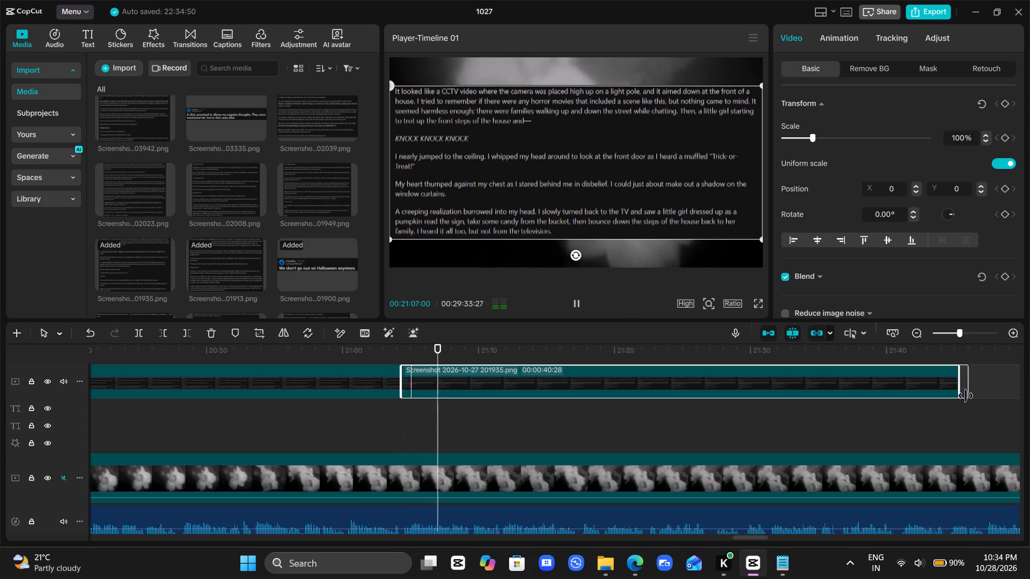
scroll(966, 396, left, 1)
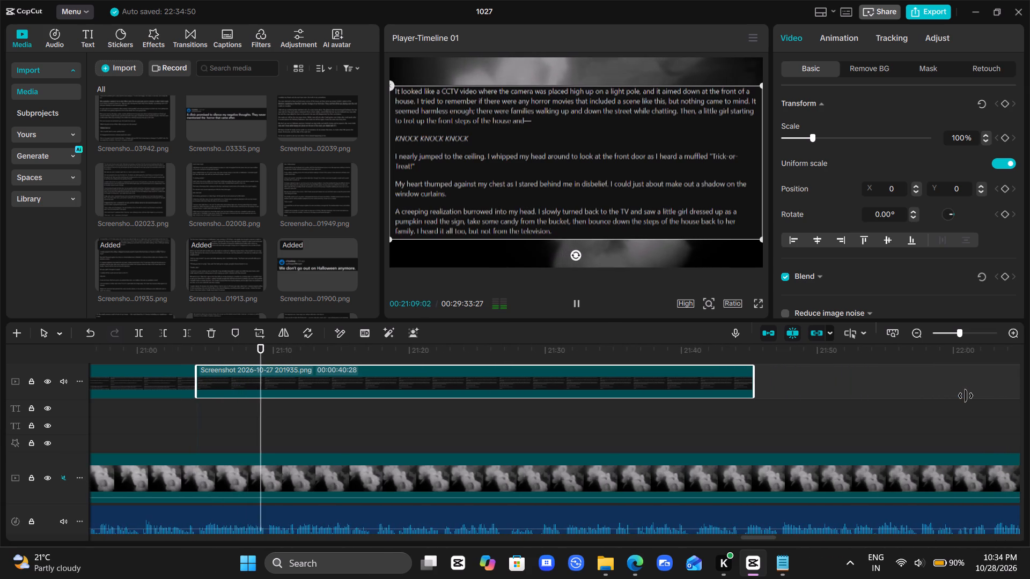
scroll(966, 396, left, 1)
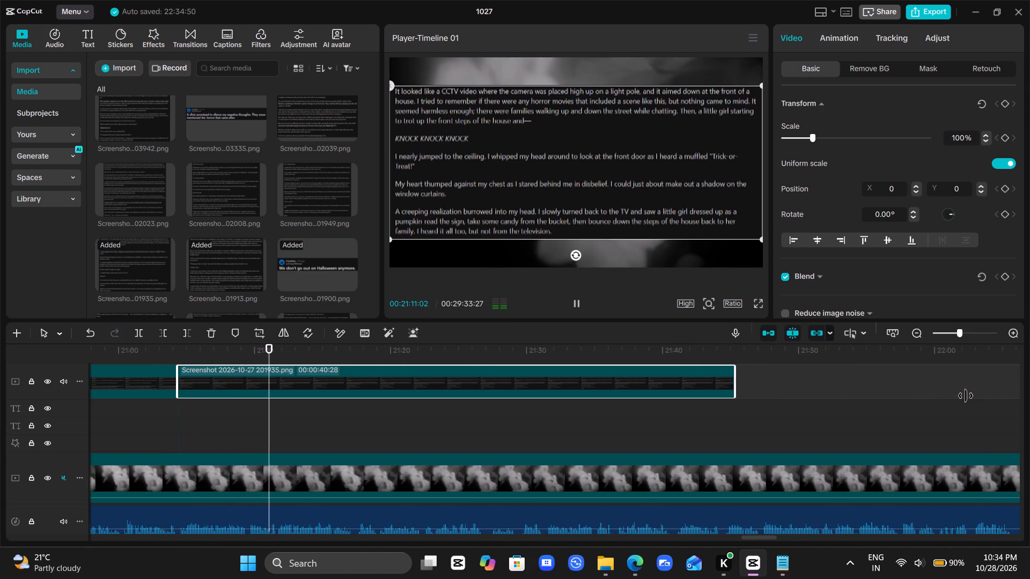
scroll(966, 396, left, 3)
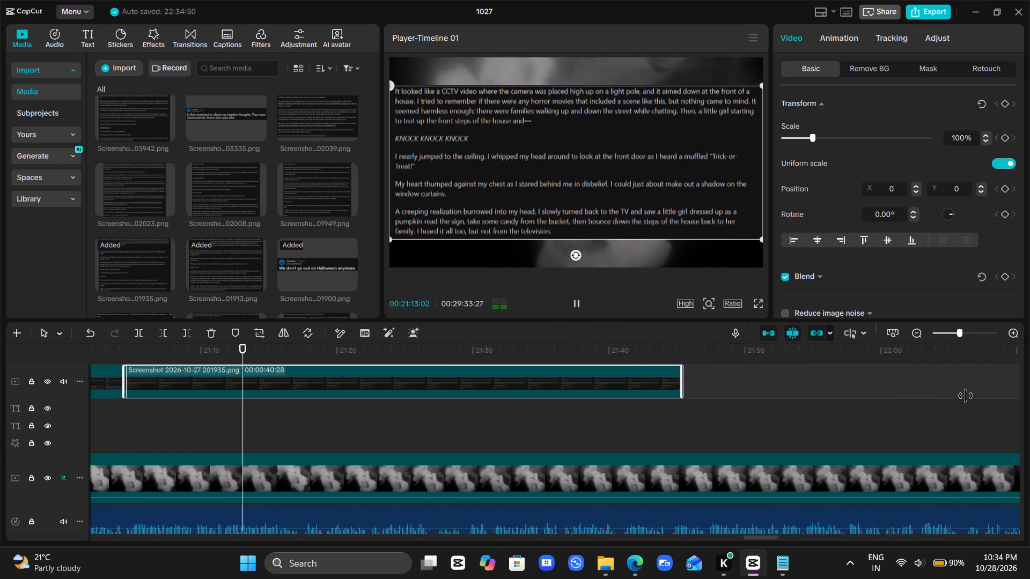
scroll(966, 396, left, 2)
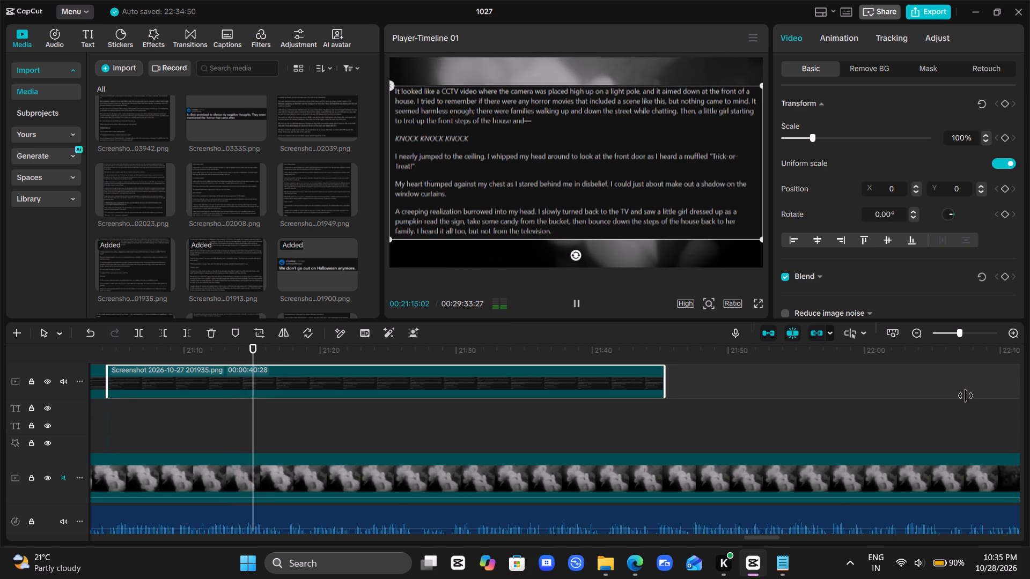
scroll(966, 396, left, 2)
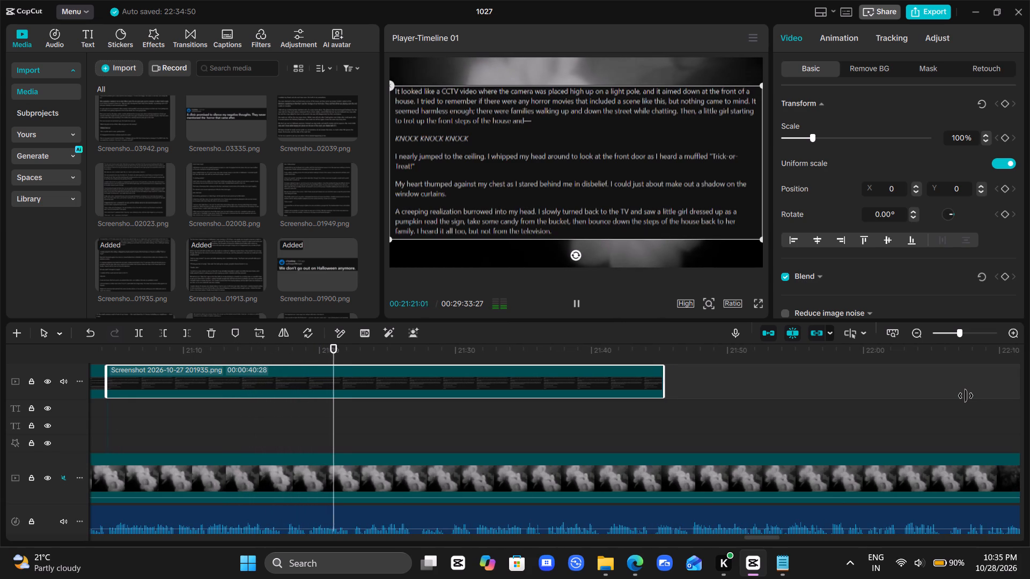
scroll(966, 396, left, 1)
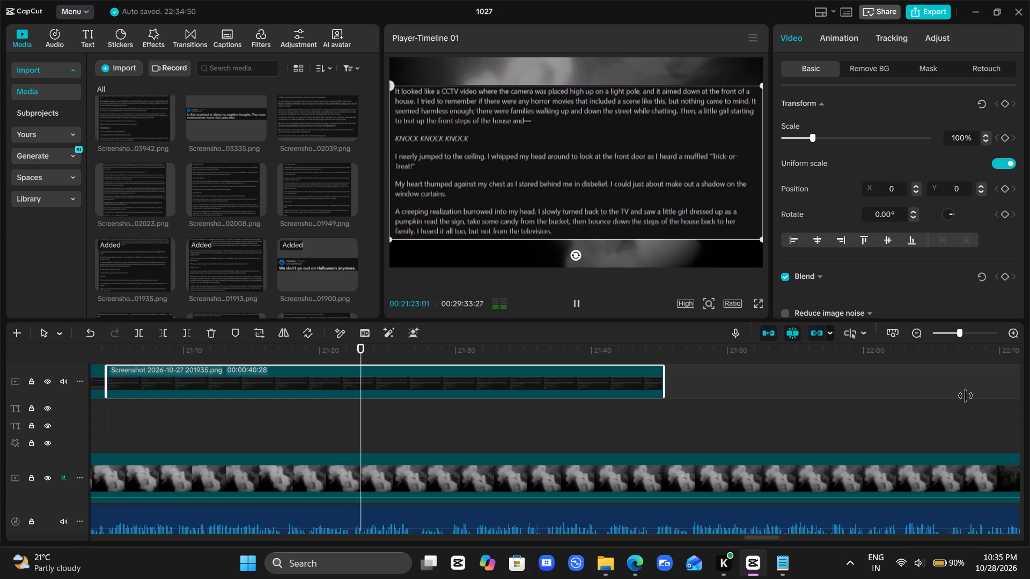
scroll(966, 396, left, 1)
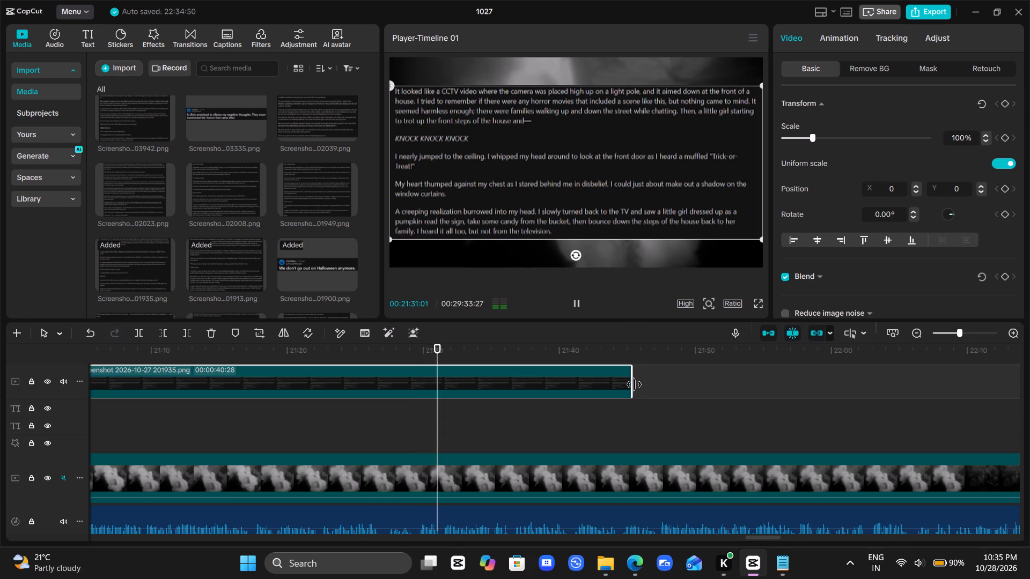
drag(634, 384, 961, 389)
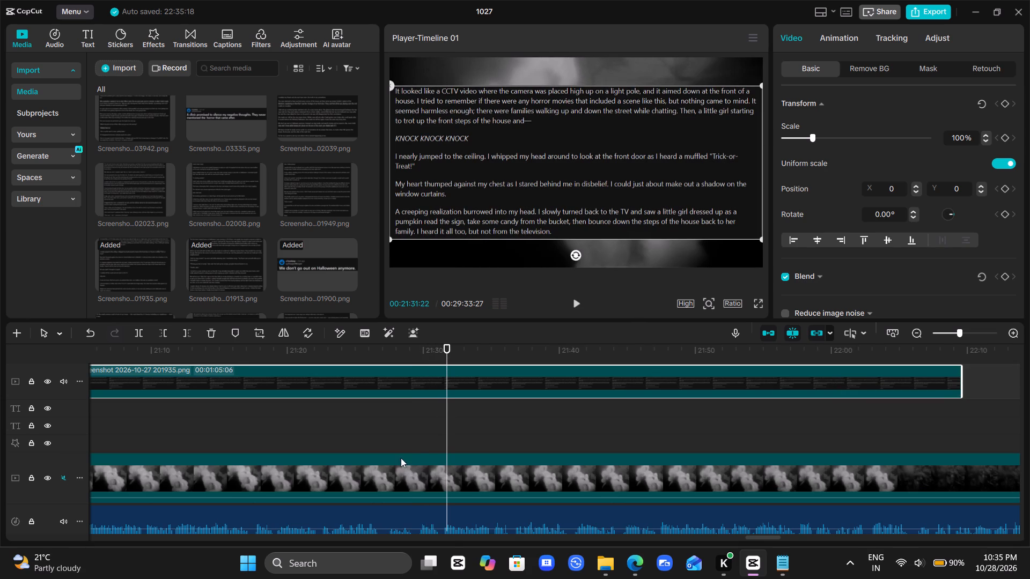
Replay the narration from about 00:21:25 and listen through to where it finishes the 201935 clip's cropped text.
click(414, 440)
key(space)
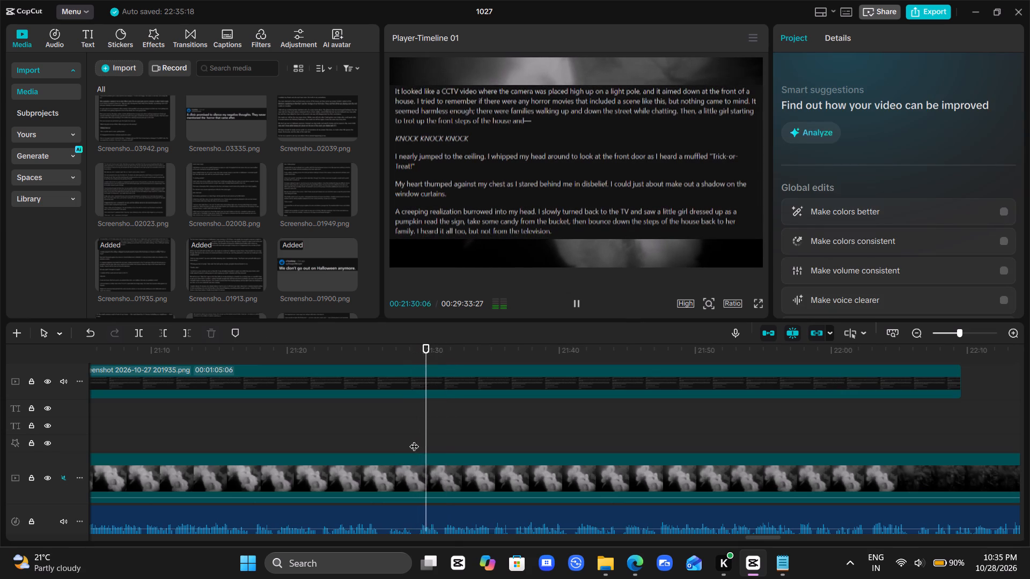
click(353, 429)
key(space)
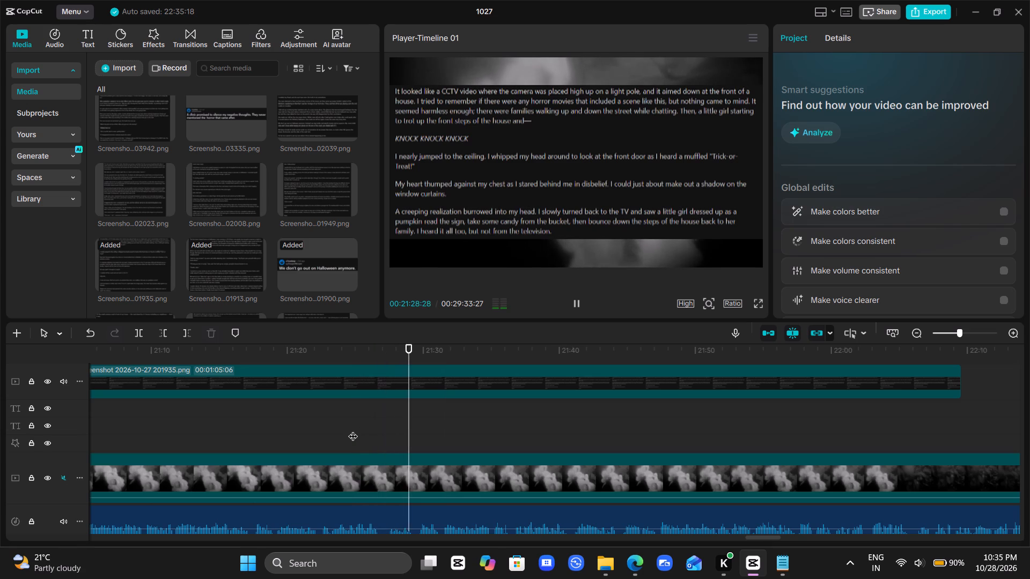
key(space)
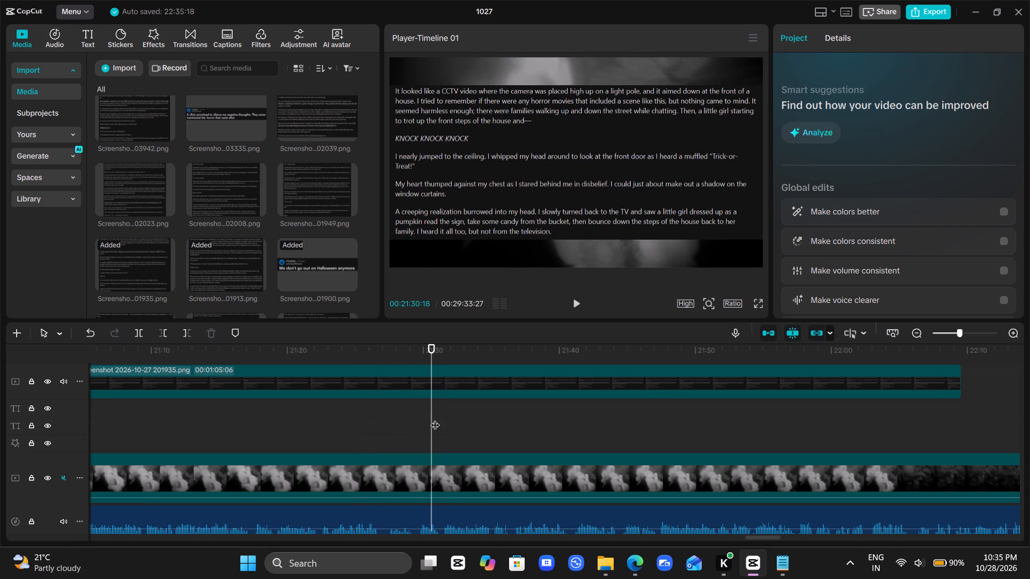
key(space)
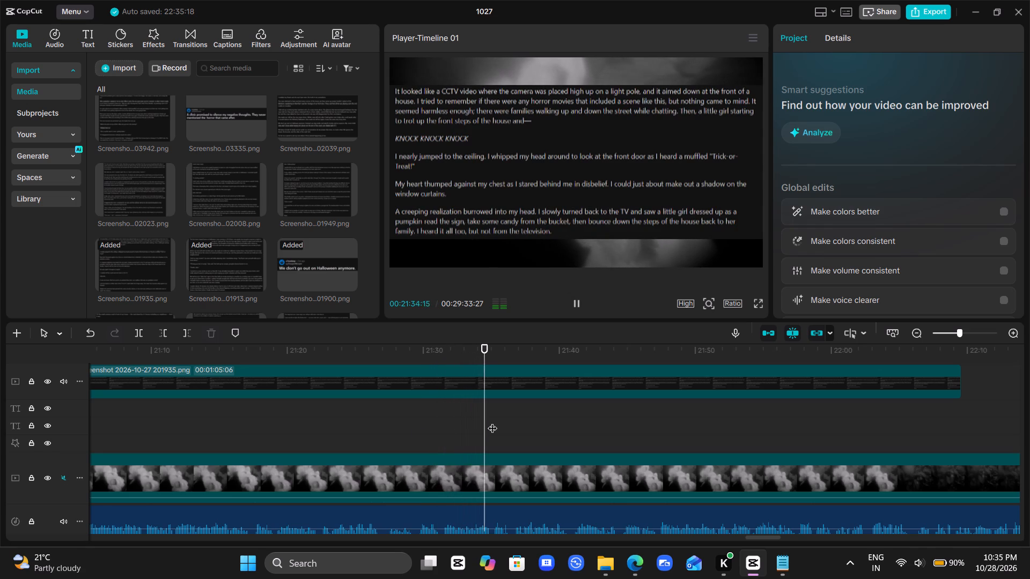
scroll(636, 422, left, 1)
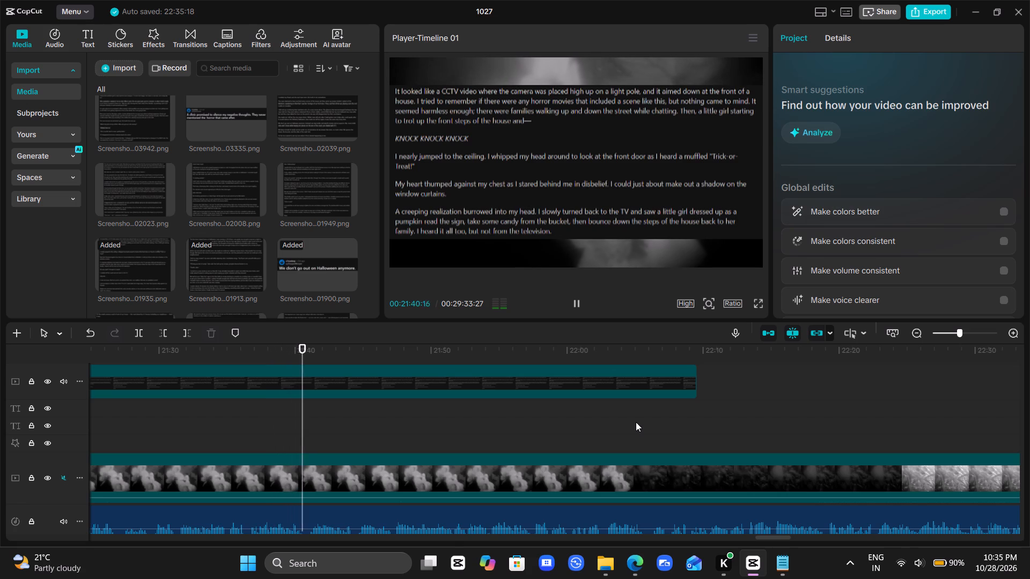
scroll(636, 422, left, 1)
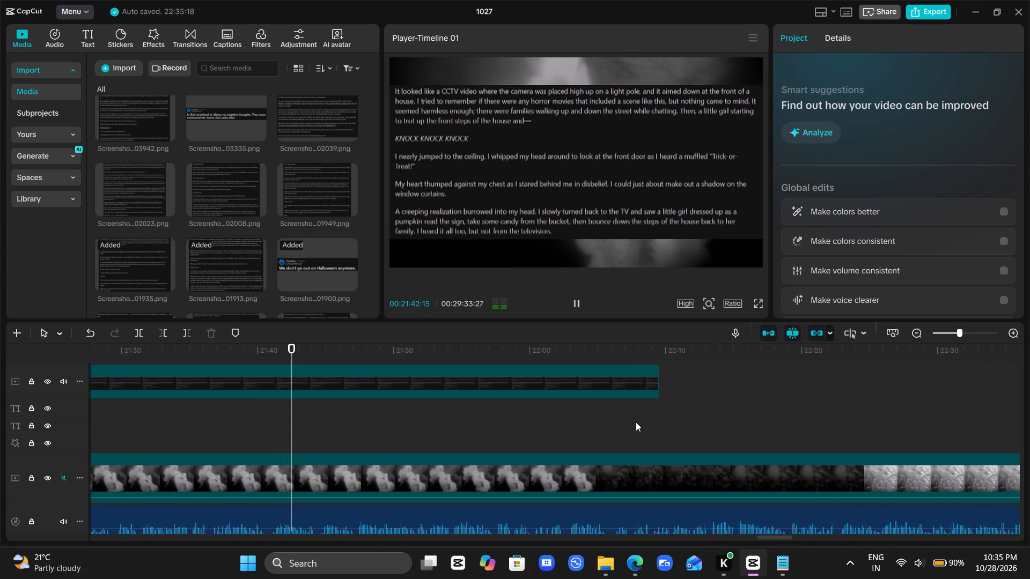
scroll(636, 422, left, 1)
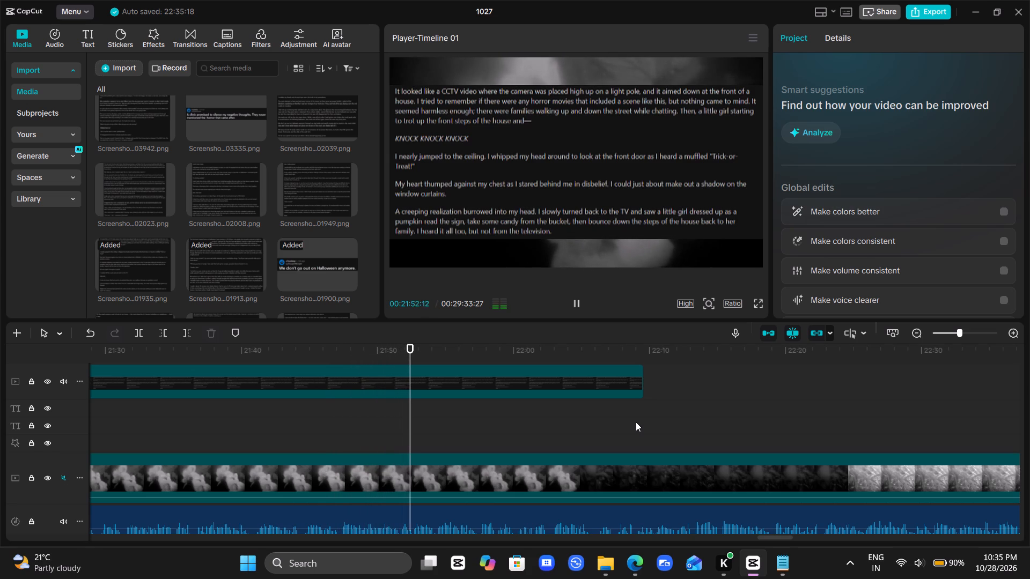
scroll(636, 422, left, 1)
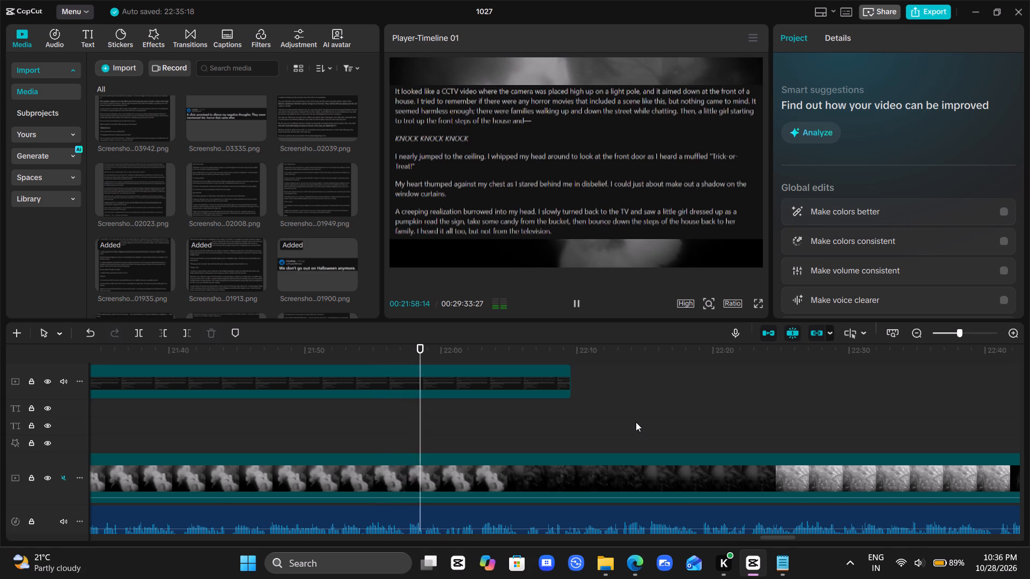
key(space)
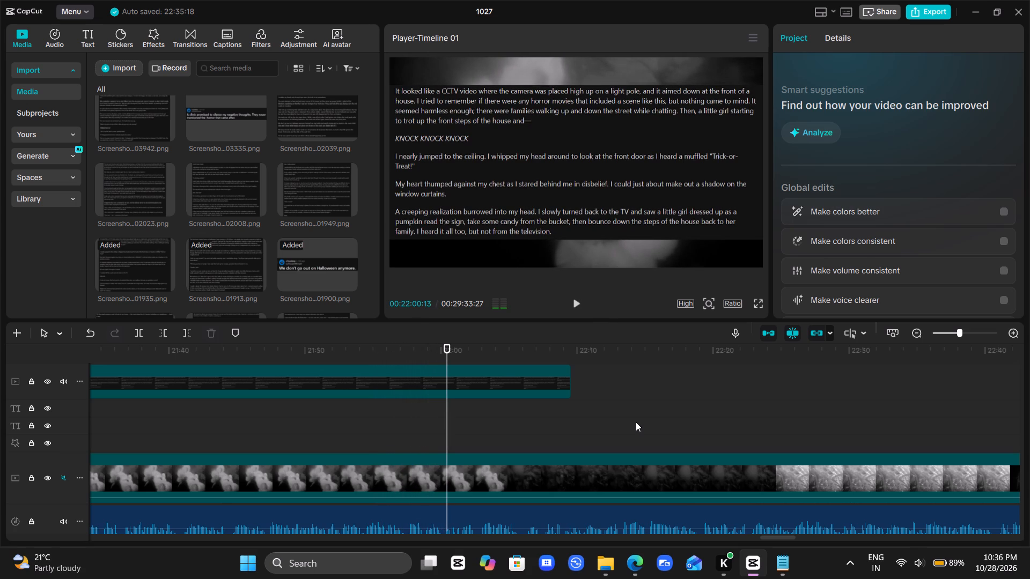
Step the playhead back to the end of the narrated passage and trim the 201935 clip's end to 00:22:00:06.
scroll(636, 422, down, 1)
key(Left)
key(Left)
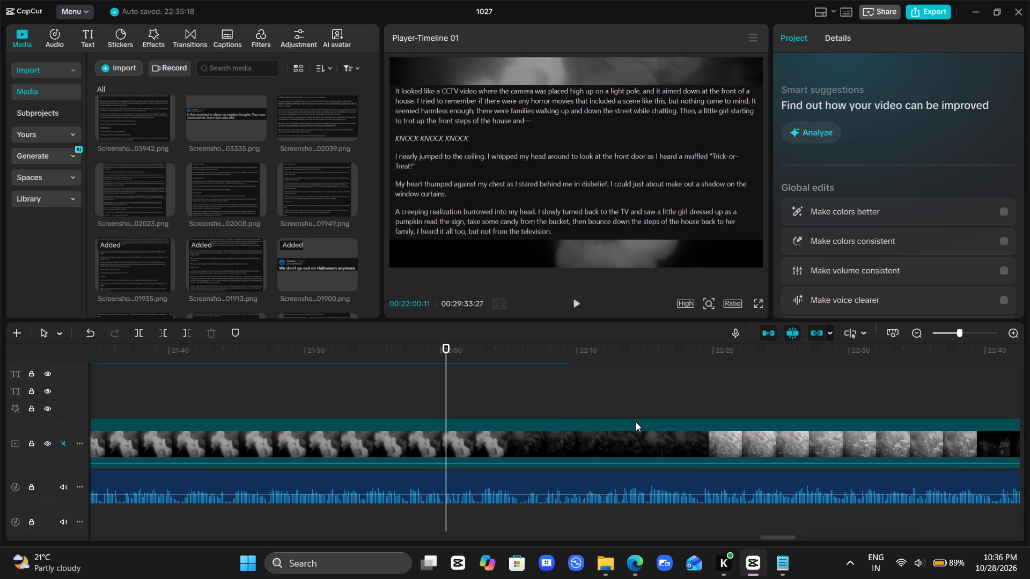
key(Left)
key(Left)
key(Left)
key(Left)
key(Left)
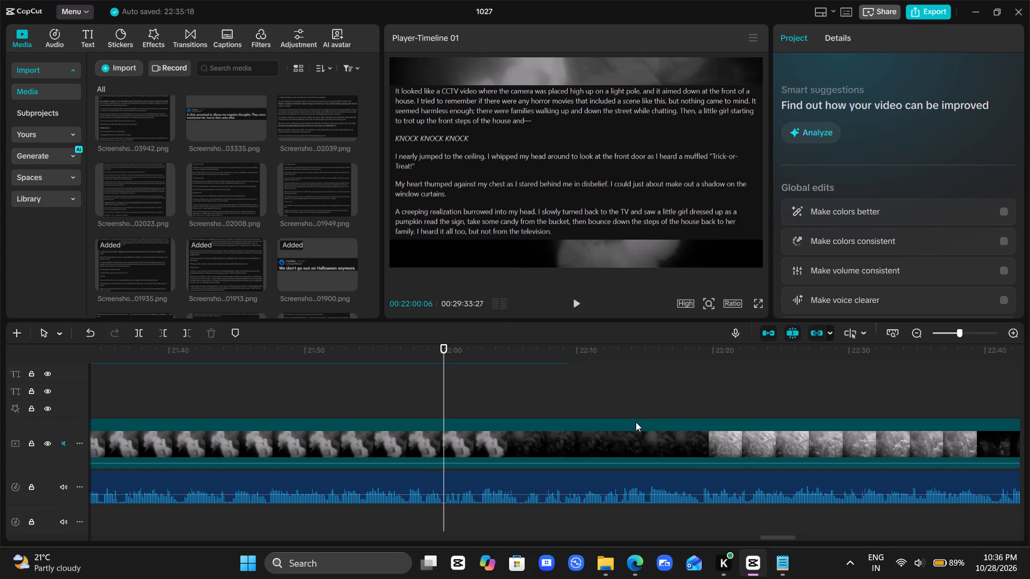
scroll(636, 422, up, 1)
click(491, 382)
key(w)
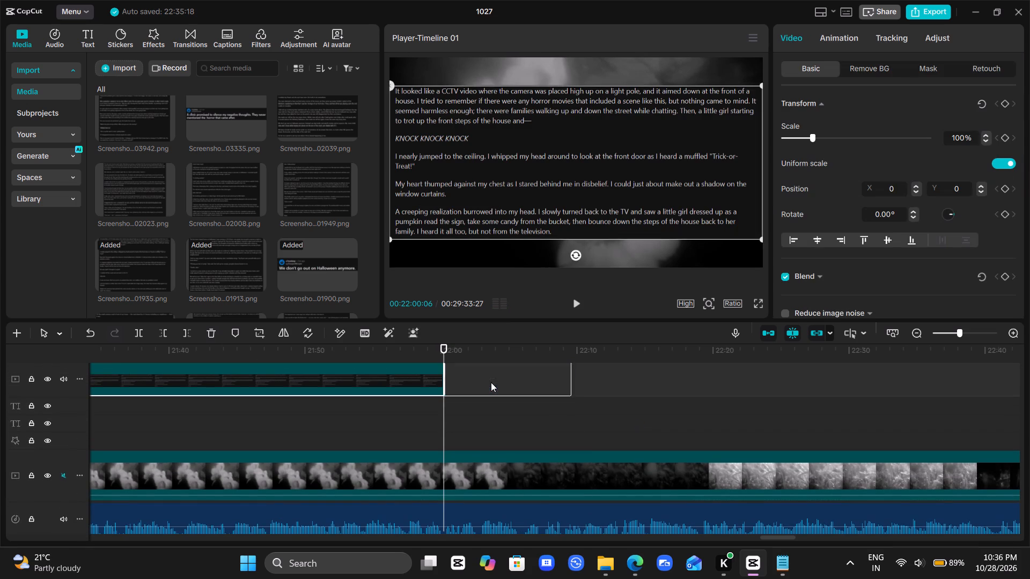
Place a second copy of the 201935 screenshot on the screenshot track directly after the trimmed clip, at 00:22:00:06.
drag(149, 252, 532, 358)
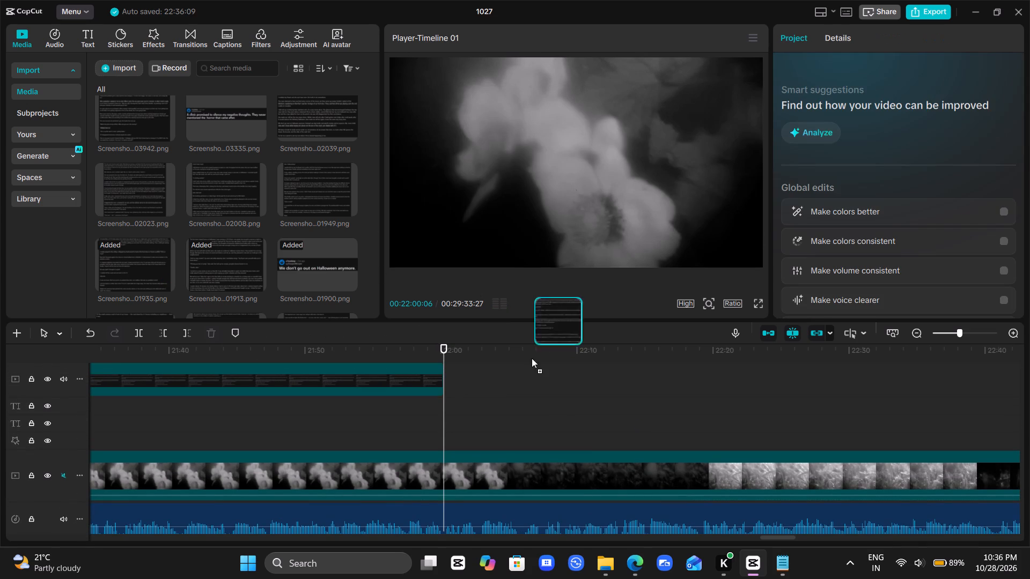
drag(532, 358, 443, 388)
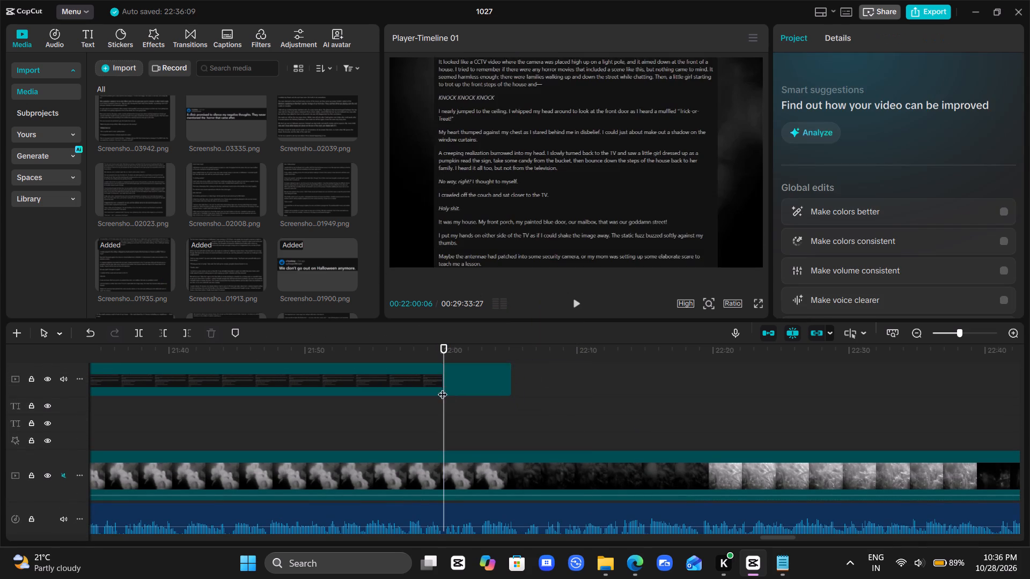
Crop the second 201935 clip to its lower section, from "No way, right?" through "teach me a lesson.".
click(257, 329)
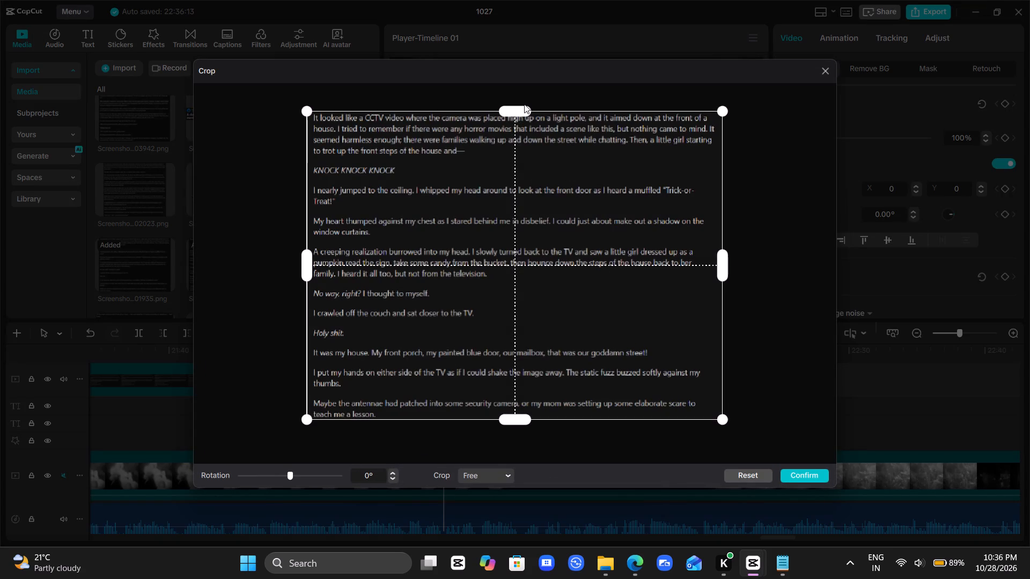
drag(523, 110, 514, 278)
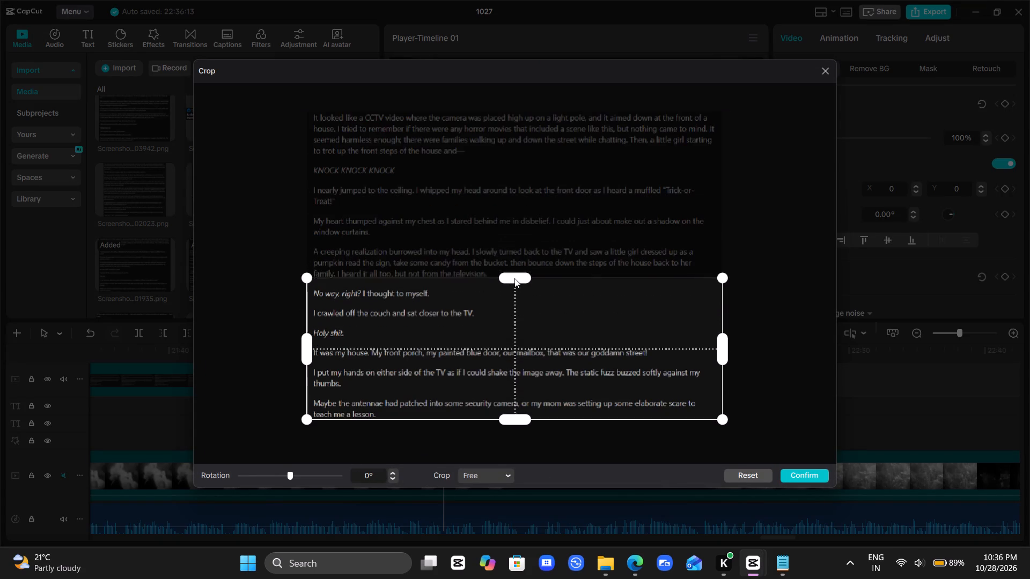
drag(514, 278, 516, 283)
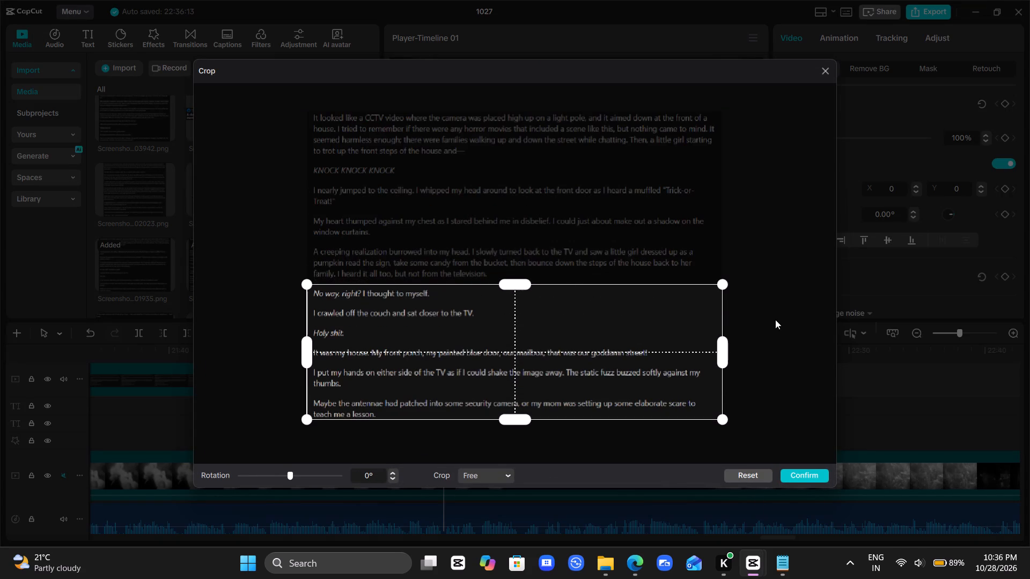
click(802, 477)
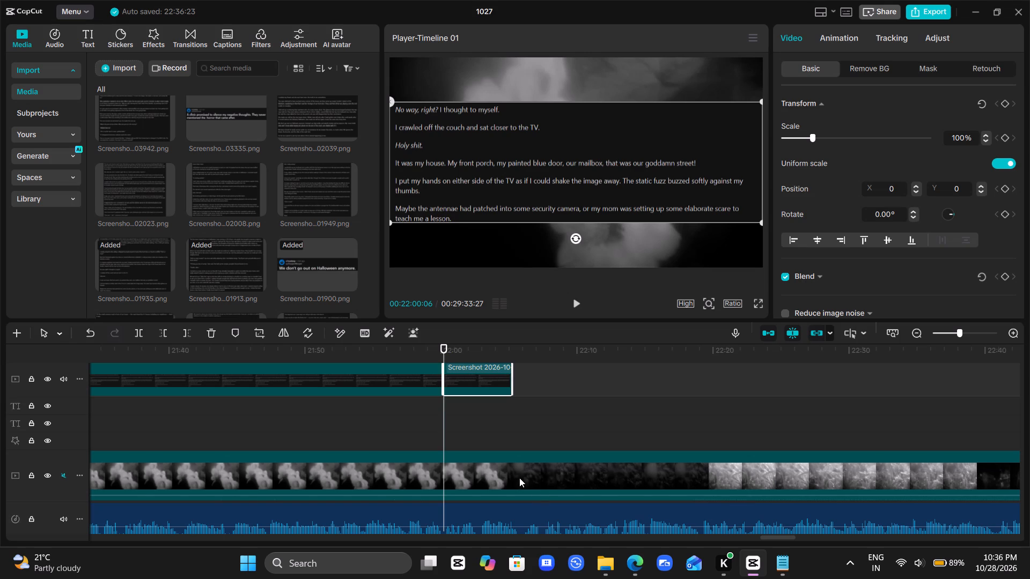
Extend the cropped second 201935 clip to 00:00:31:21 and play the narration over it through the end of its text.
drag(515, 387, 875, 387)
key(space)
scroll(875, 387, up, 1)
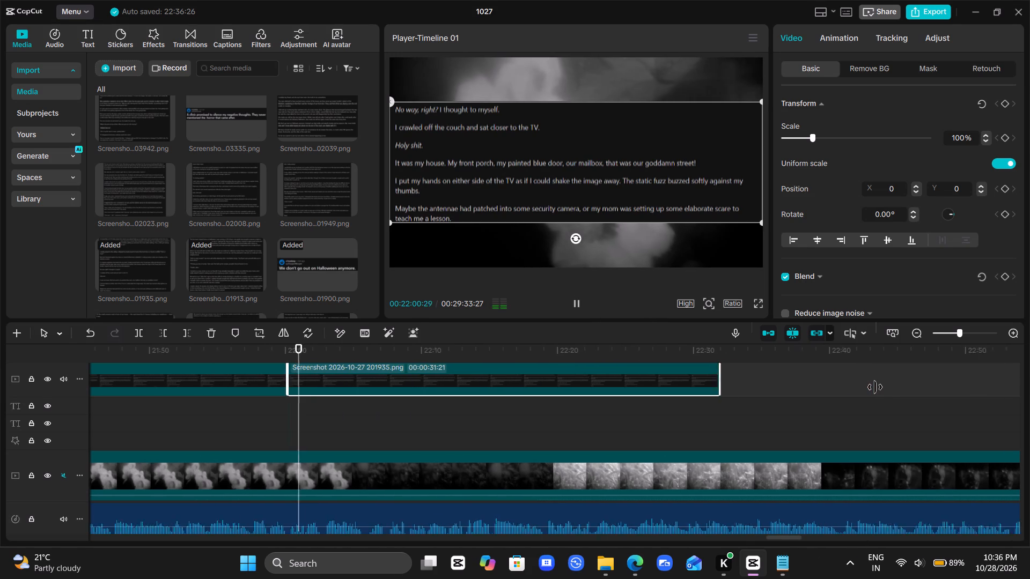
scroll(875, 387, up, 1)
scroll(732, 432, left, 1)
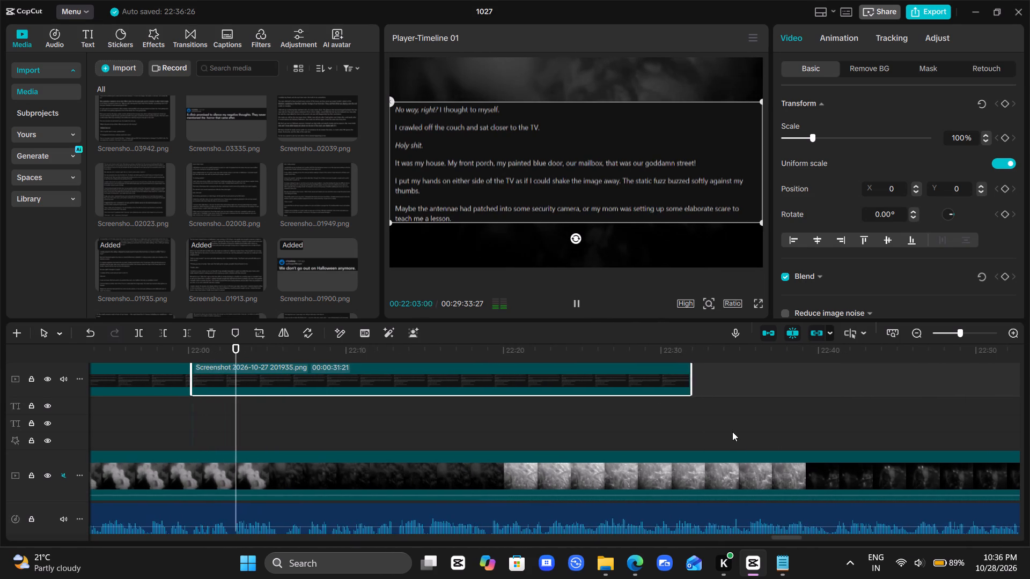
scroll(732, 432, left, 1)
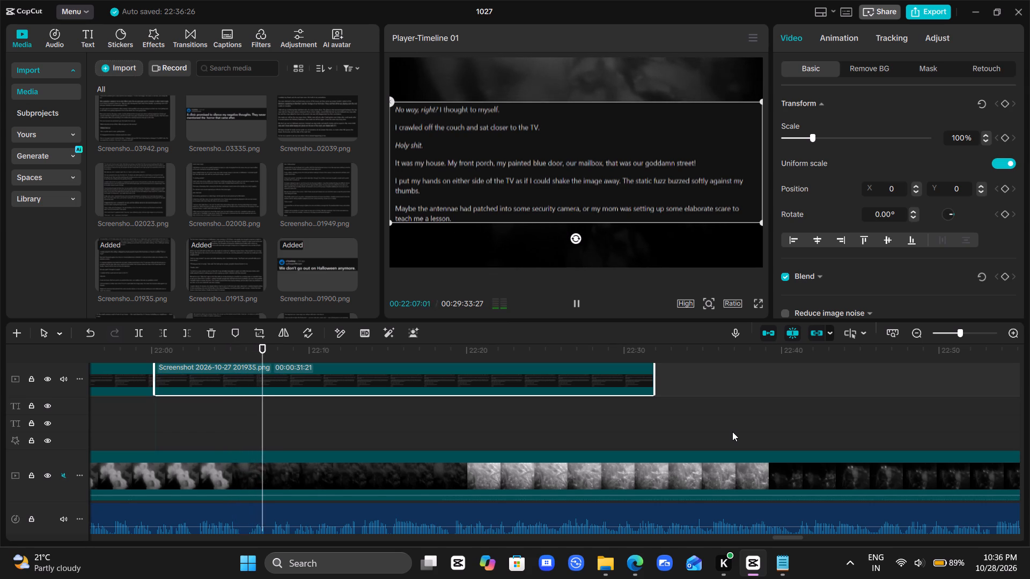
scroll(732, 432, left, 1)
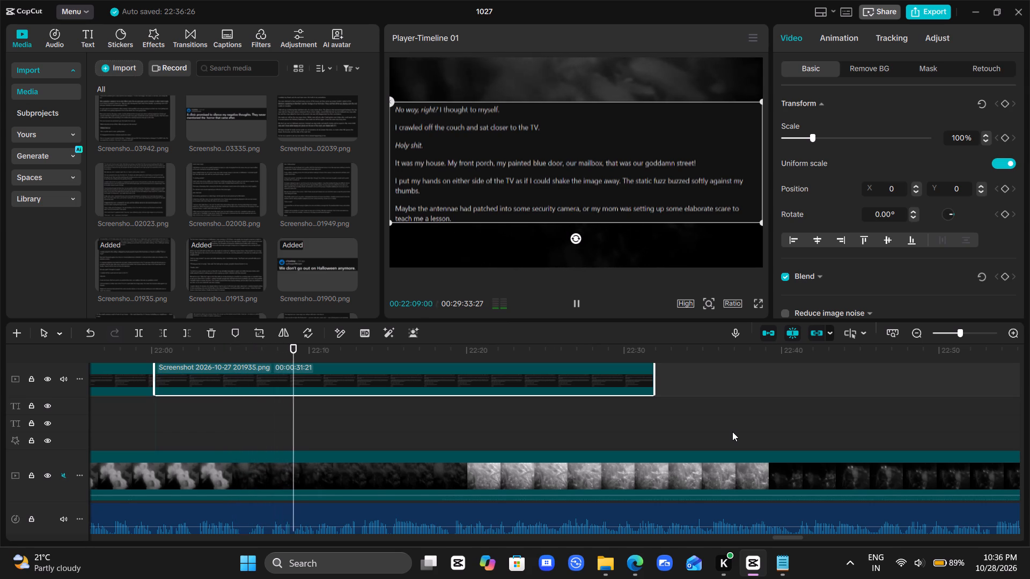
scroll(732, 432, left, 2)
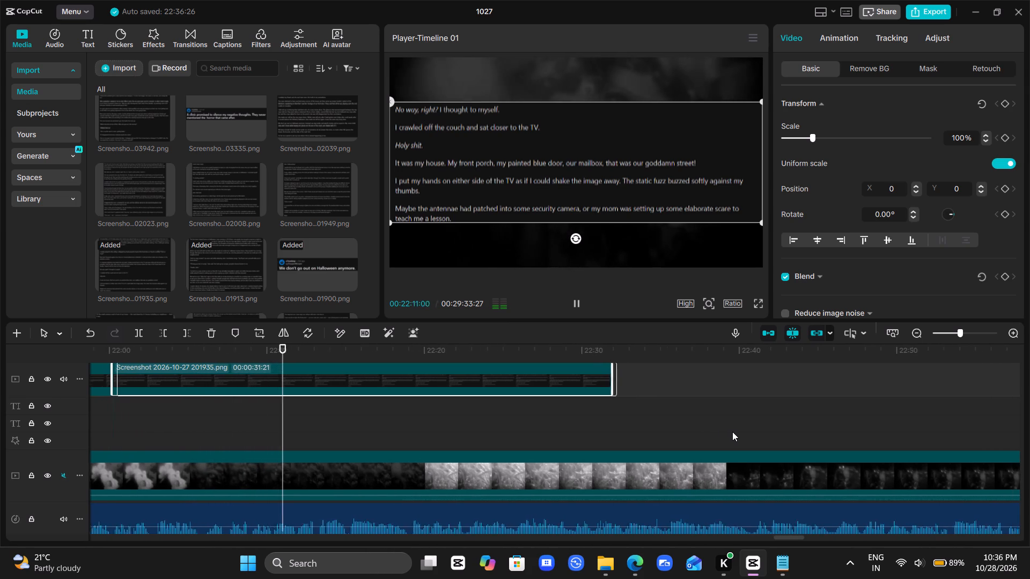
scroll(732, 432, left, 1)
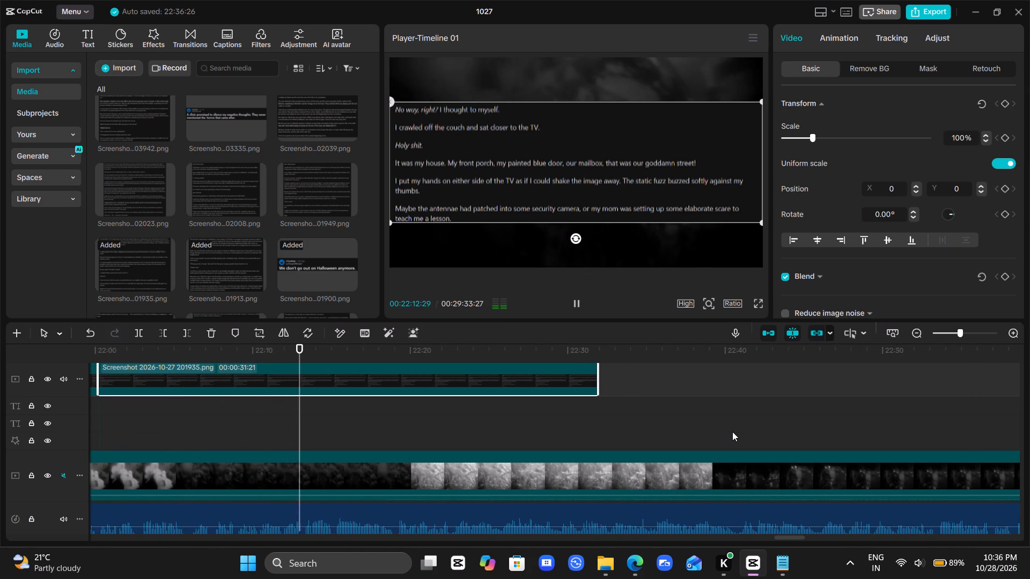
scroll(732, 432, left, 2)
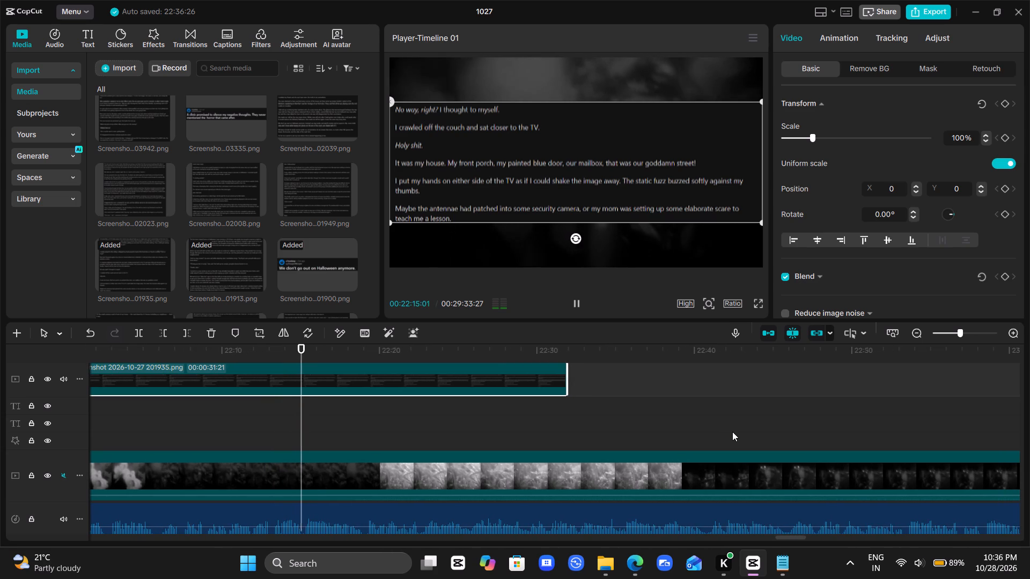
scroll(732, 432, left, 3)
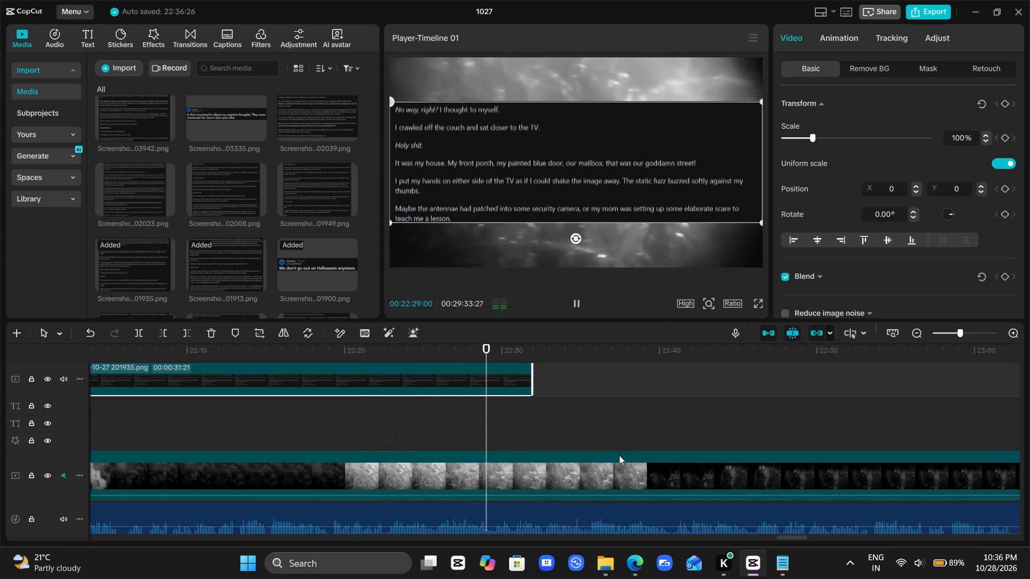
Stop playback at the end of the narrated passage, step back to 00:22:29:11 and trim the second 201935 clip's end there.
key(space)
scroll(619, 455, down, 1)
key(space)
key(space)
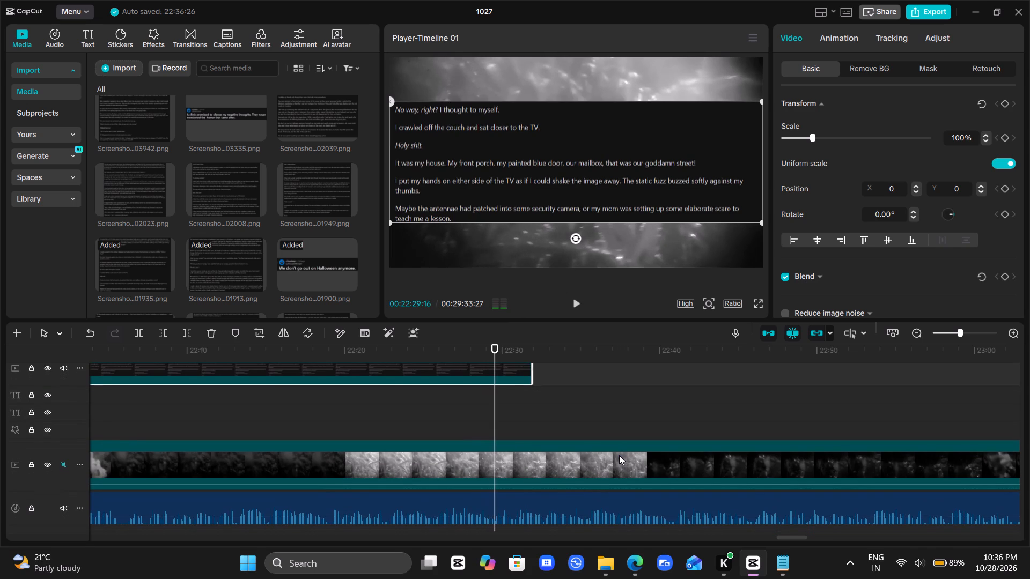
key(Left)
key(Left)
key(Left)
key(Left)
key(Left)
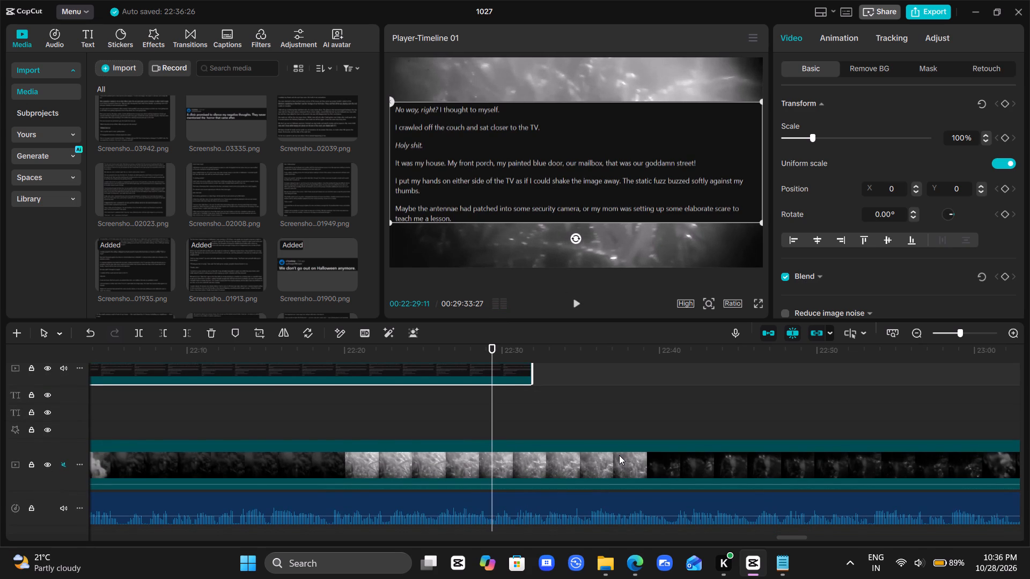
scroll(619, 455, up, 1)
key(w)
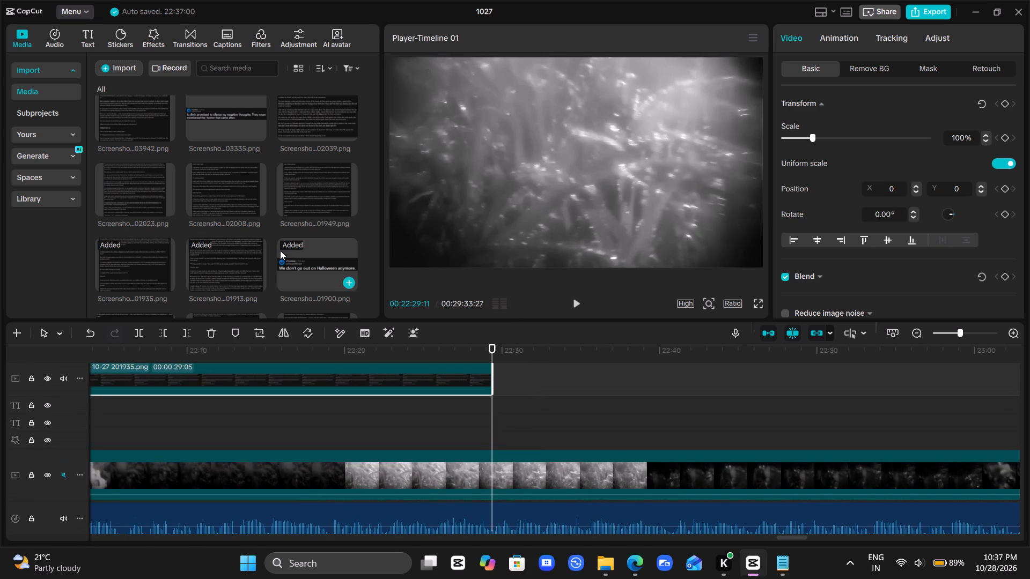
Place the 201949 screenshot on the screenshot track directly after the trimmed clip, at 00:22:29:11.
drag(306, 202, 488, 381)
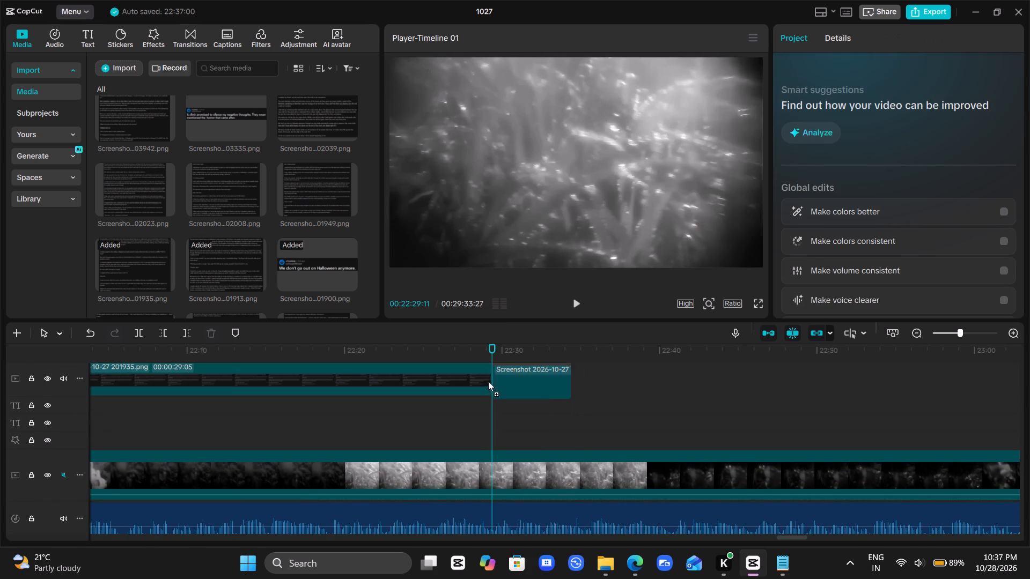
drag(488, 381, 492, 377)
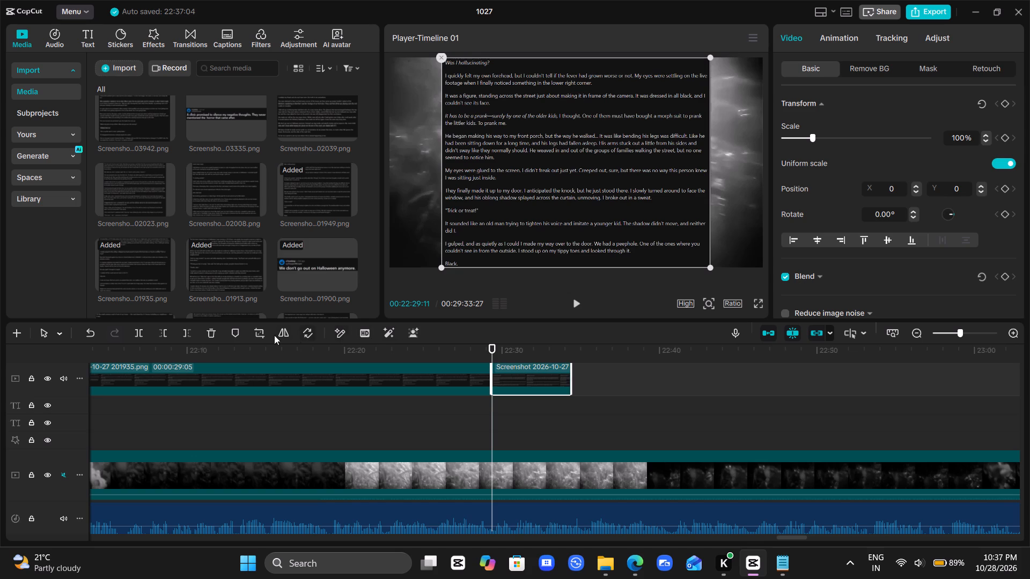
Crop the 201949 clip to its upper section, from "Was I hallucinating?" through "seemed to notice him.".
click(261, 336)
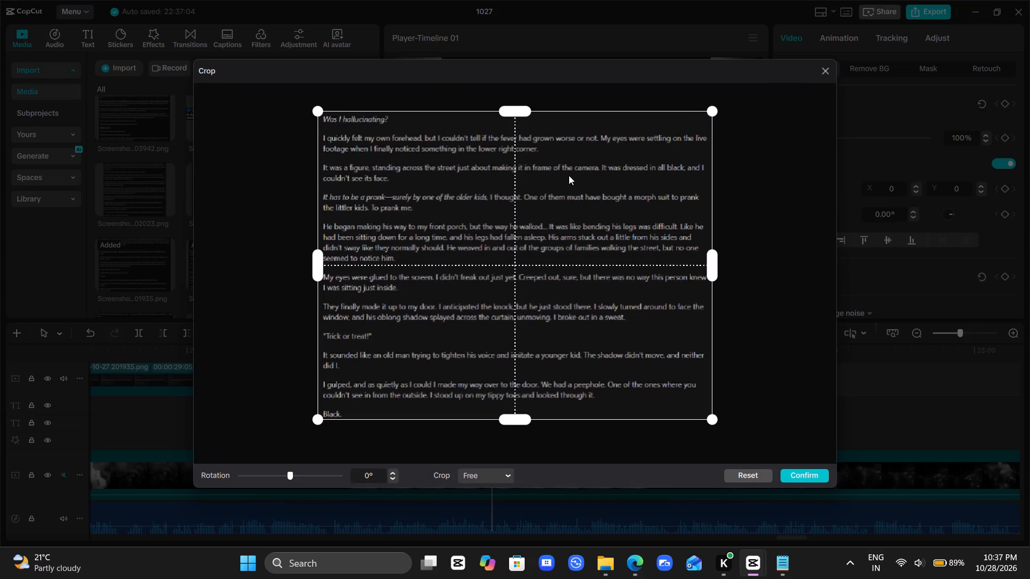
drag(518, 420, 513, 358)
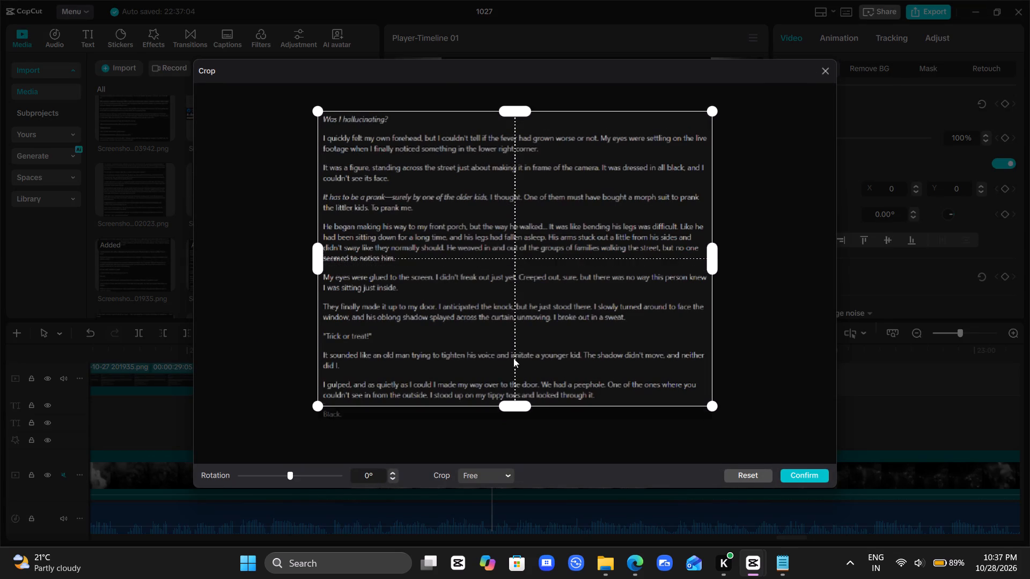
drag(513, 358, 528, 268)
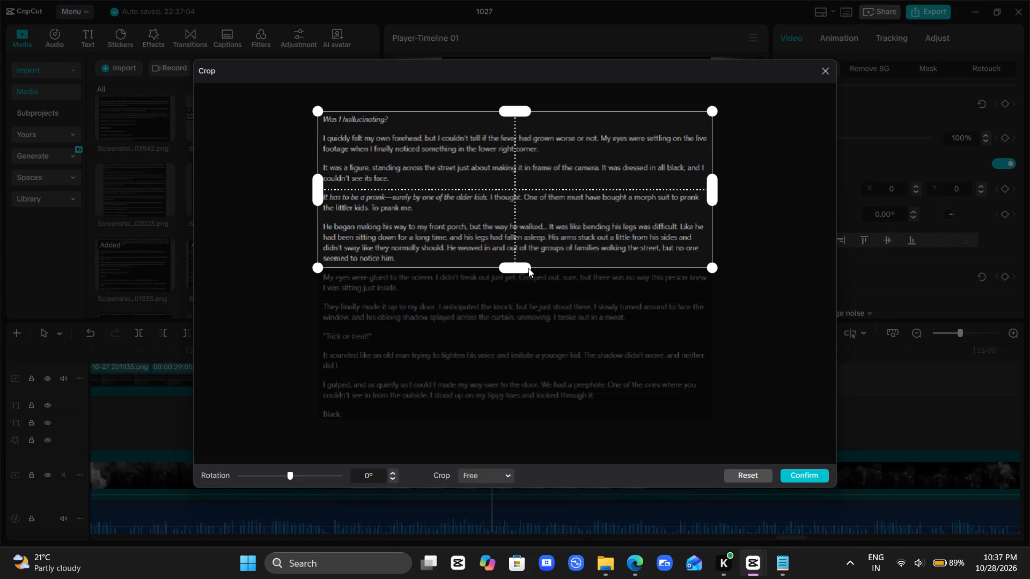
drag(528, 268, 528, 268)
click(799, 473)
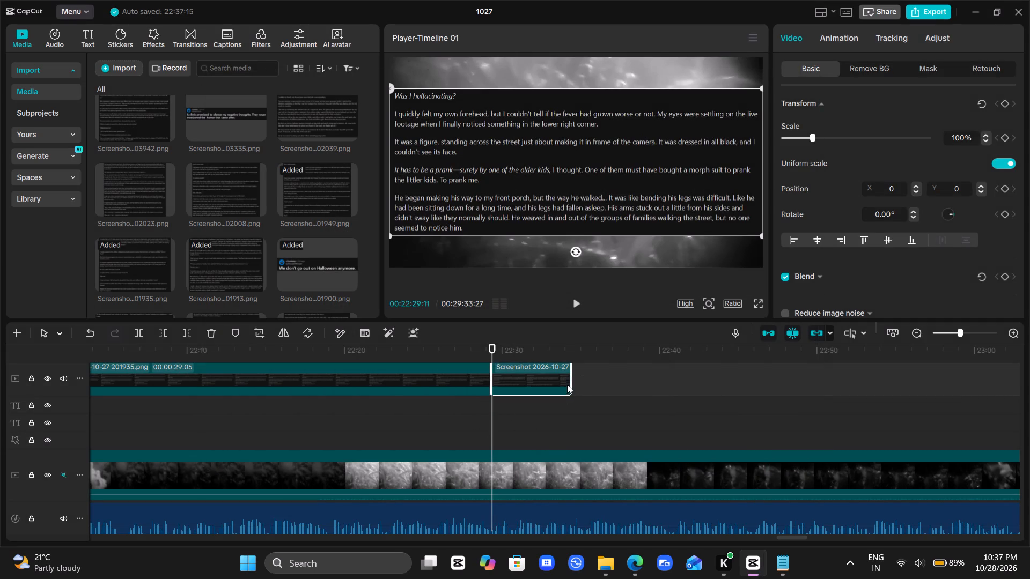
Extend the 201949 clip's duration to 00:00:37:09 and play the narration over it.
drag(570, 384, 1011, 380)
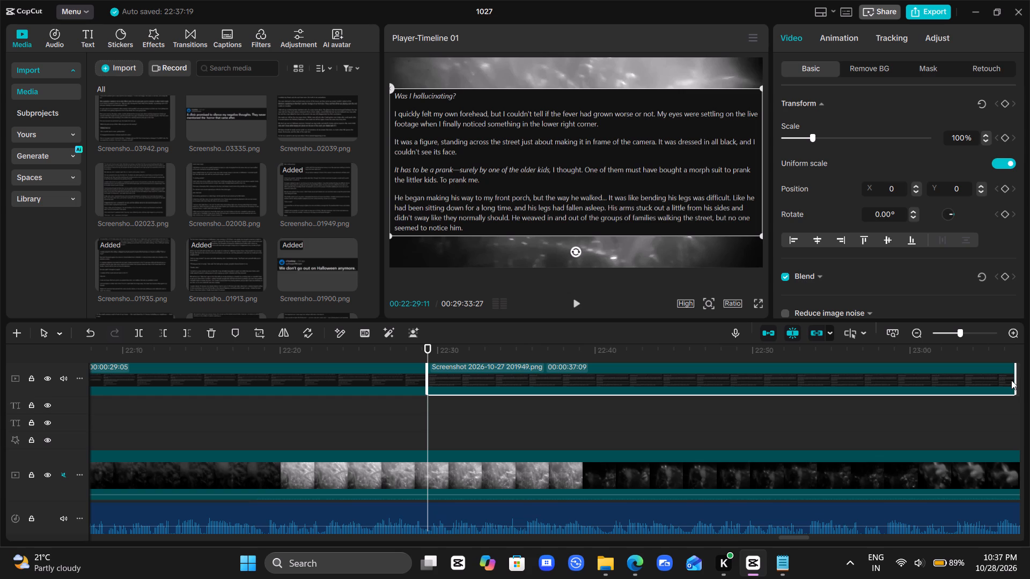
key(space)
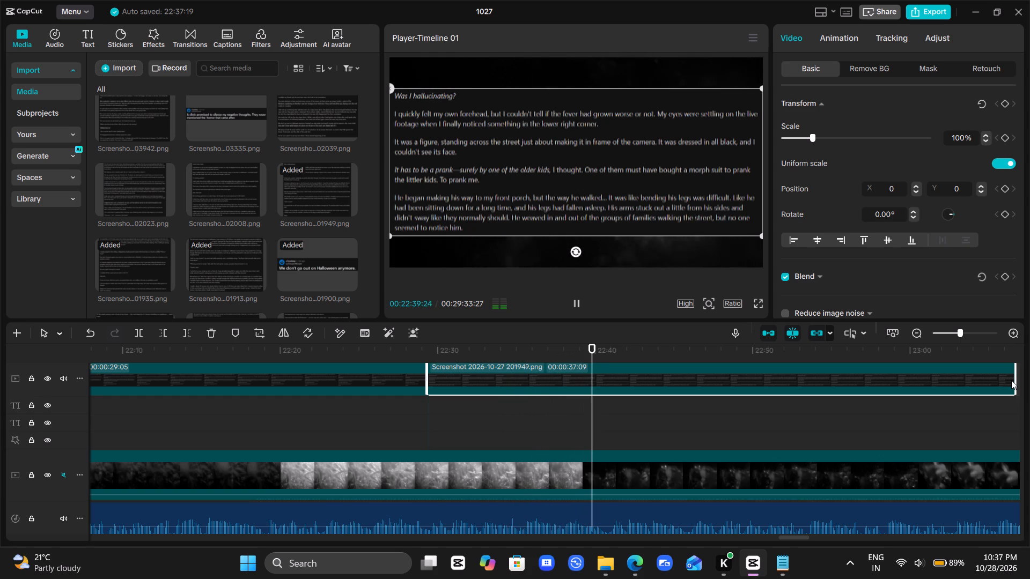
scroll(1011, 380, left, 1)
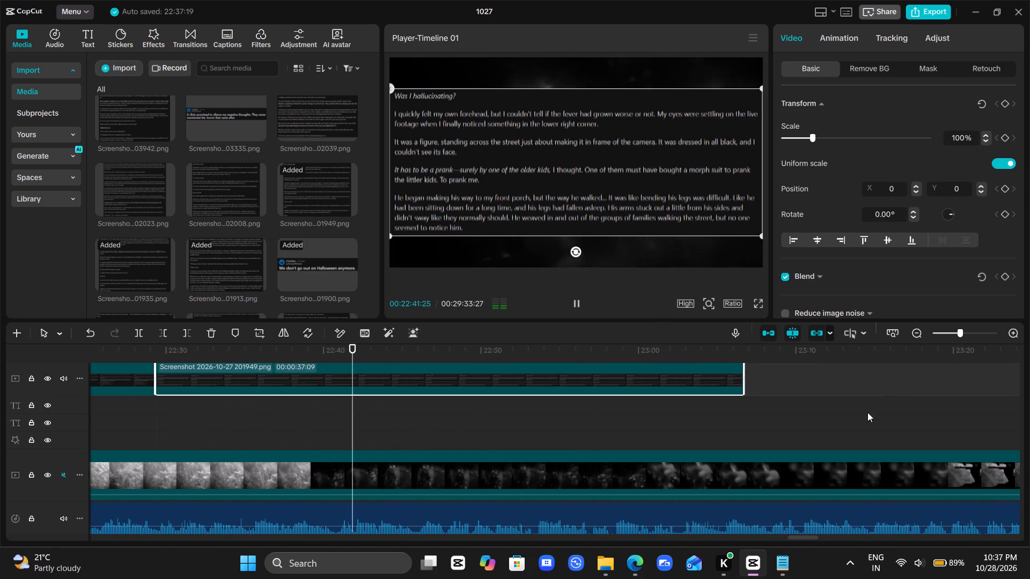
scroll(765, 410, left, 2)
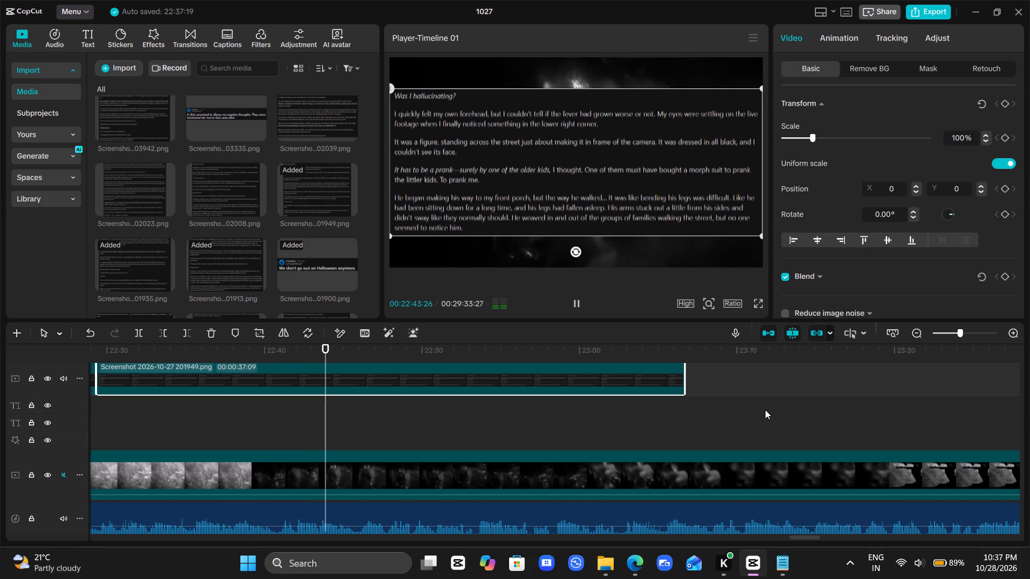
scroll(765, 410, left, 1)
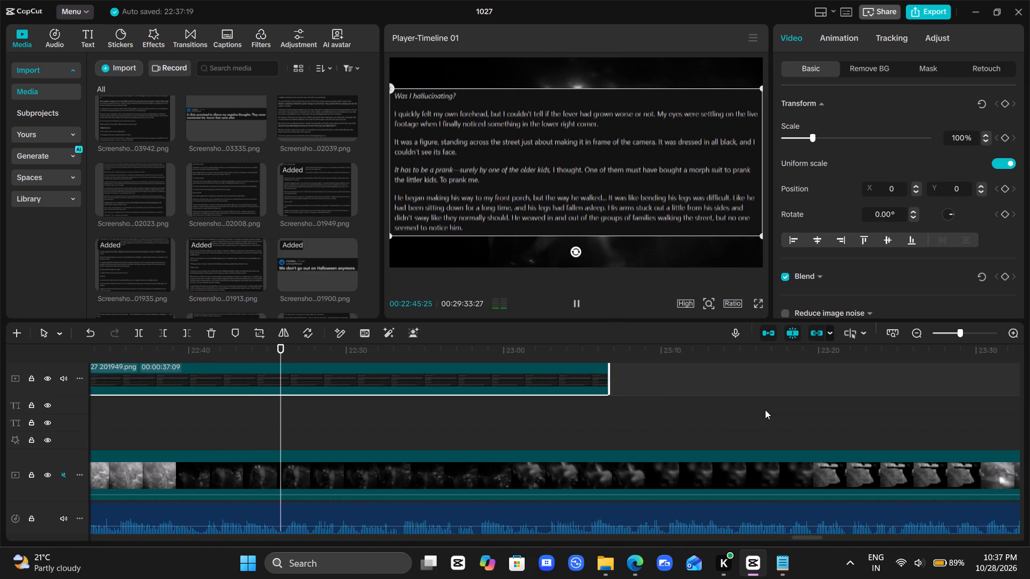
scroll(765, 410, left, 1)
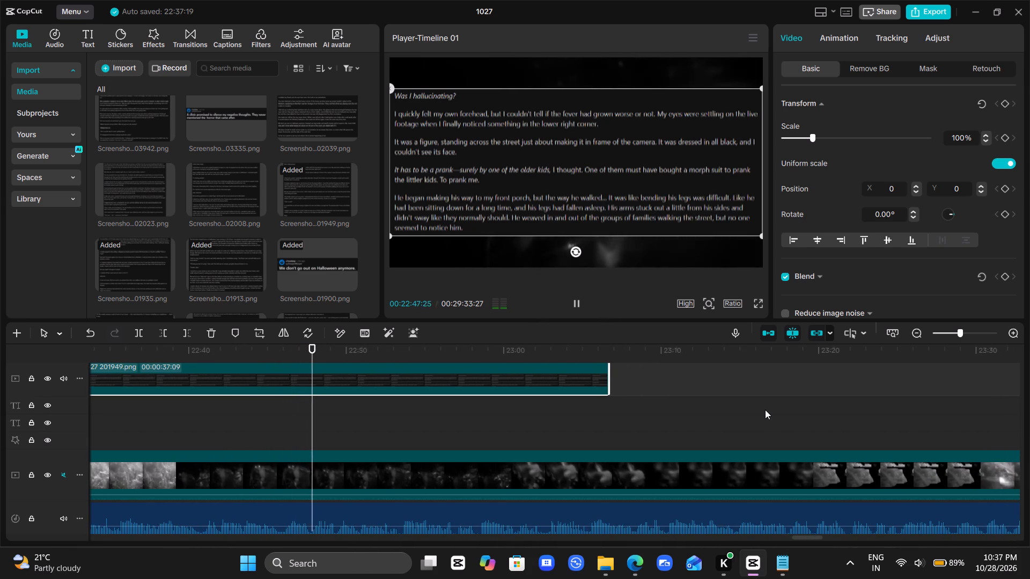
scroll(765, 410, up, 1)
scroll(765, 410, left, 1)
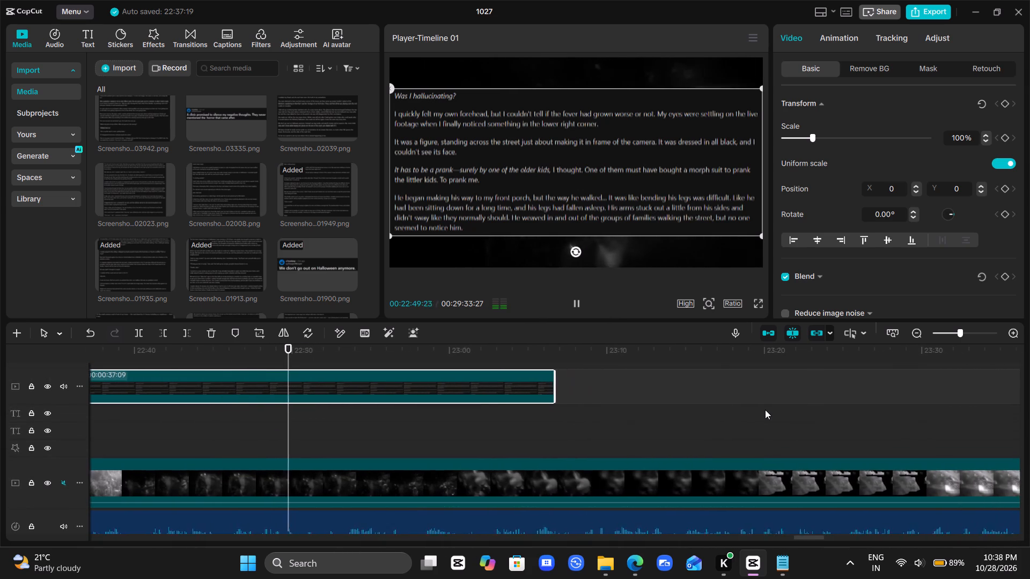
scroll(765, 410, left, 1)
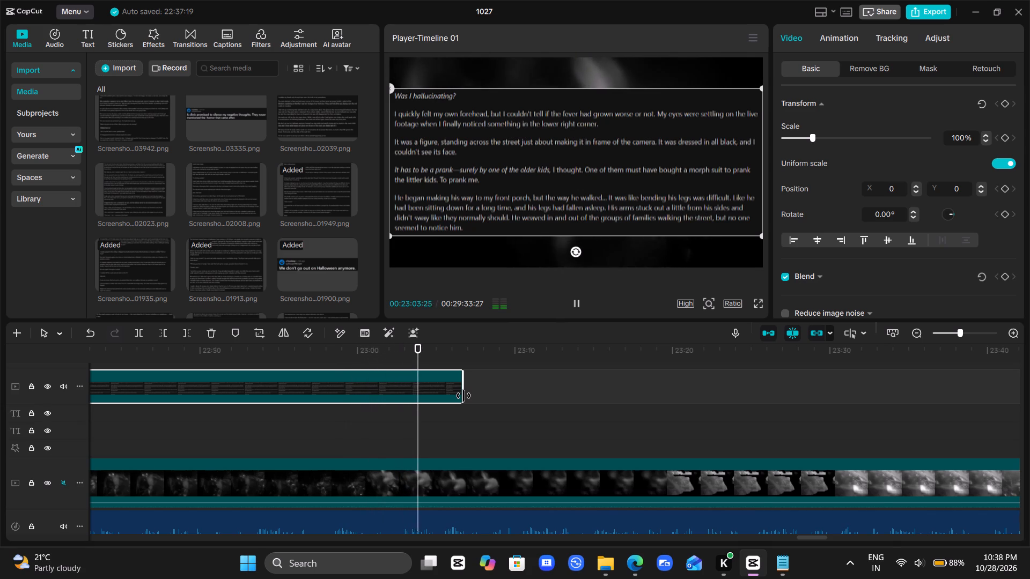
Extend the 201949 clip's end further to about 00:23:27 and continue playing the narration over its cropped text.
drag(464, 396, 661, 397)
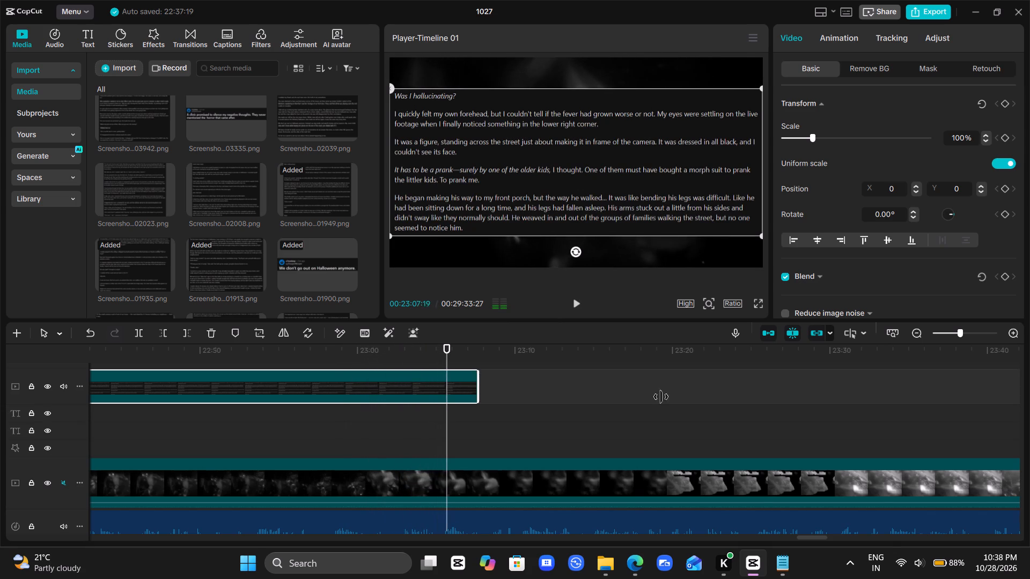
drag(661, 397, 777, 402)
key(space)
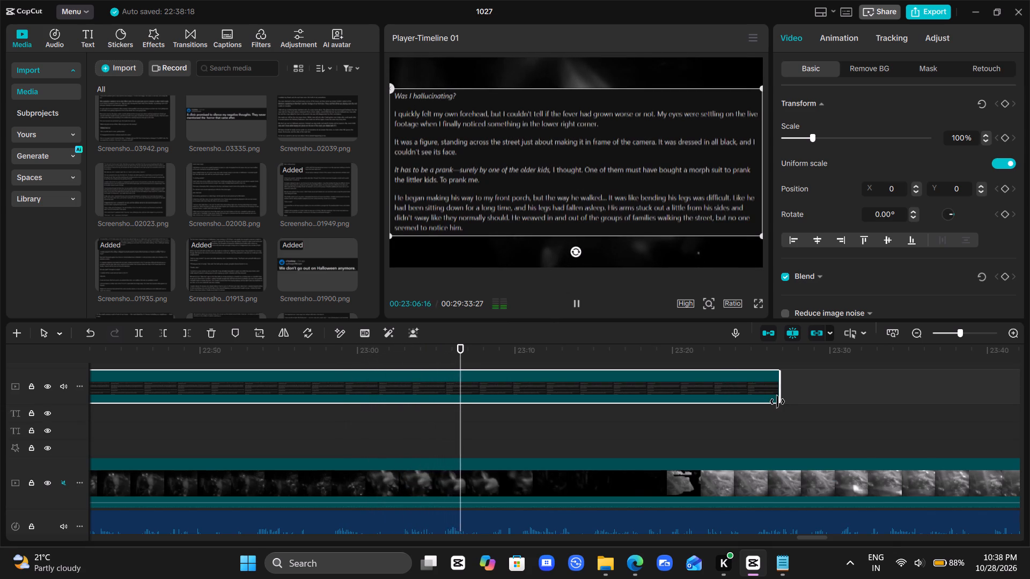
scroll(777, 402, left, 1)
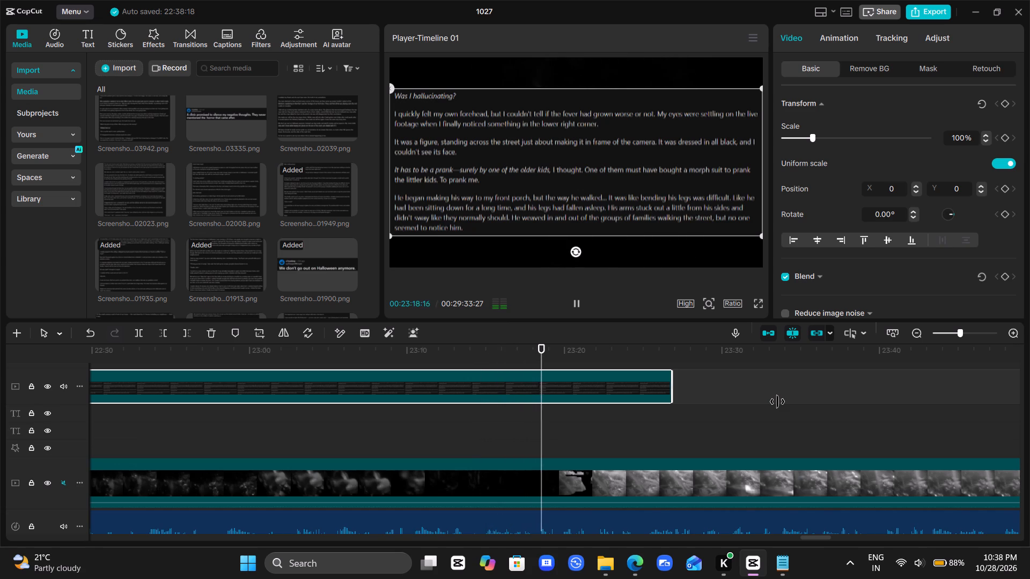
Stop playback where the narration finishes the cropped text and trim the 201949 clip's end to 00:23:19:22.
key(space)
scroll(777, 402, down, 1)
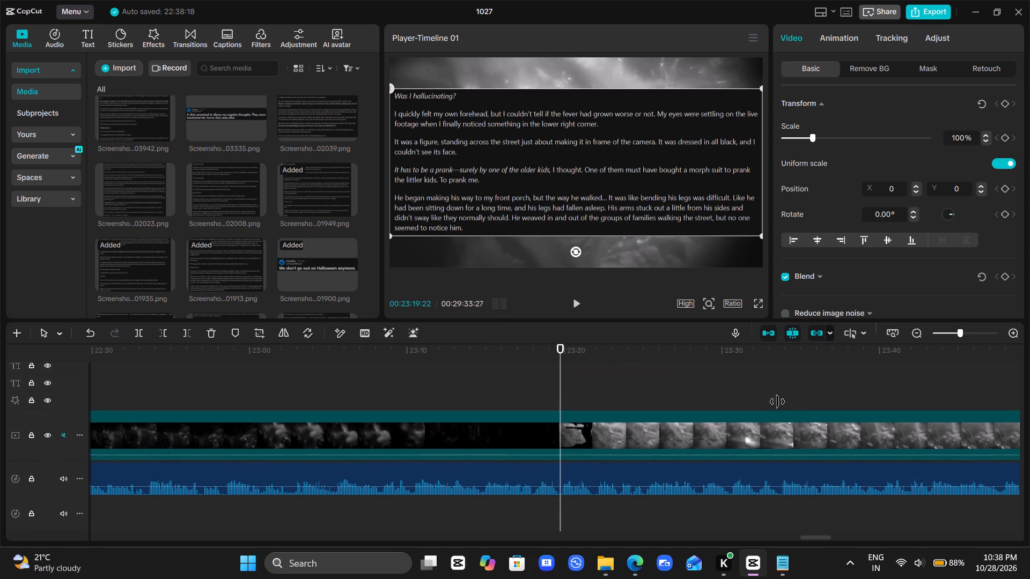
scroll(777, 402, down, 1)
scroll(777, 402, up, 2)
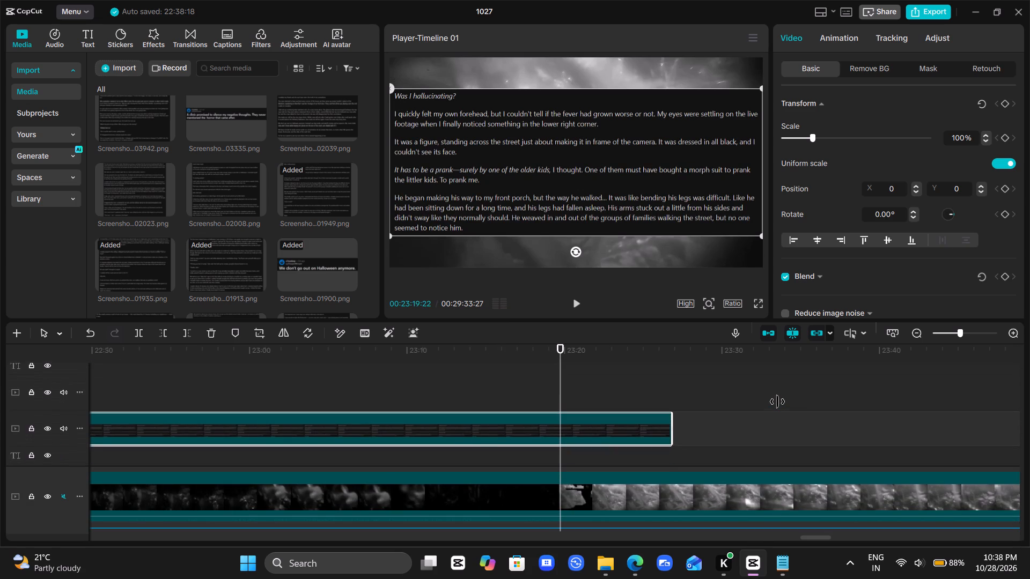
scroll(777, 402, up, 1)
key(w)
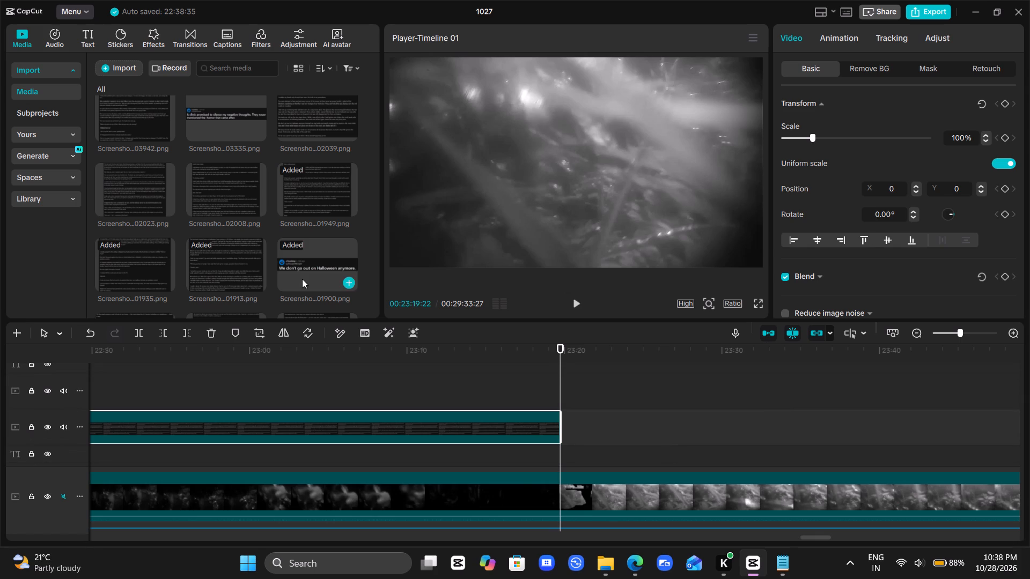
Add the 201949 screenshot again at 00:23:19:22 and crop it to its lower section, from "My eyes were glued" through "Black.".
drag(310, 192, 563, 424)
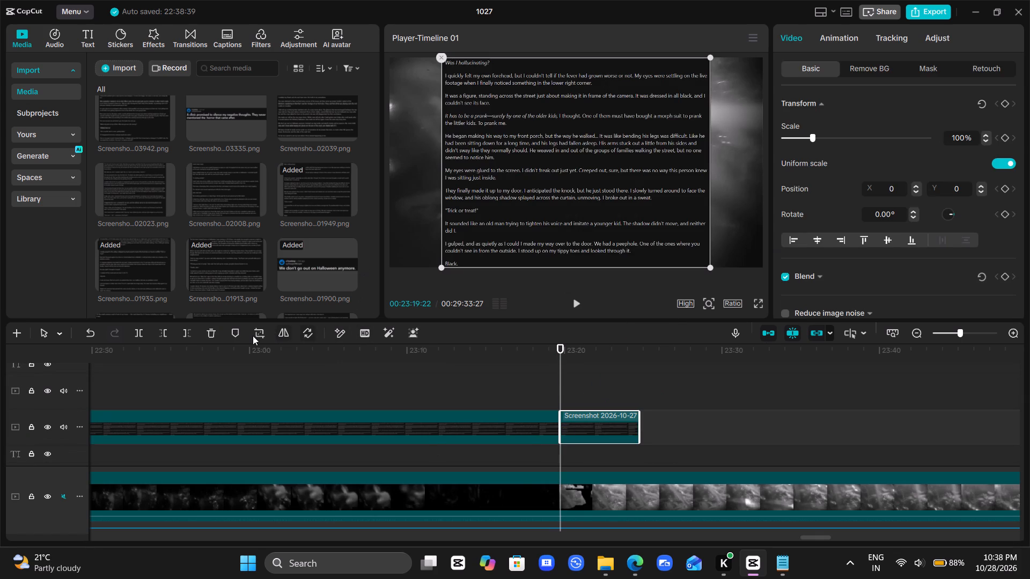
click(253, 336)
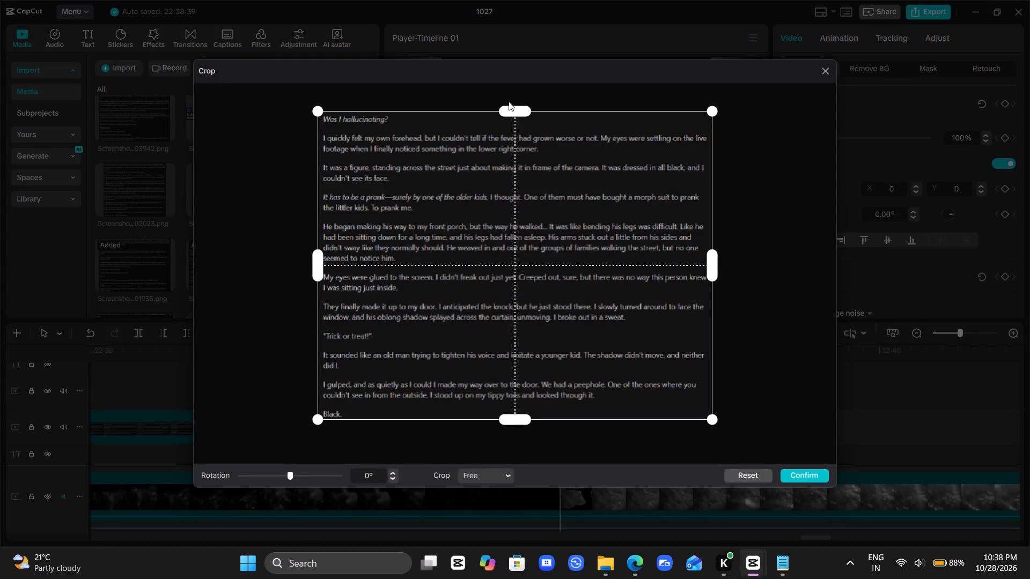
drag(510, 107, 506, 266)
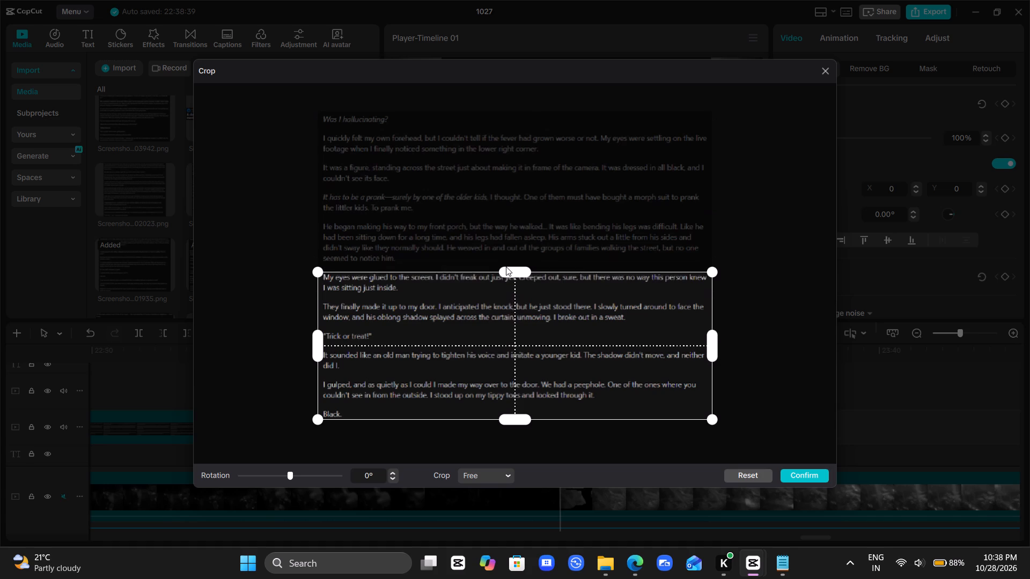
drag(506, 266, 513, 265)
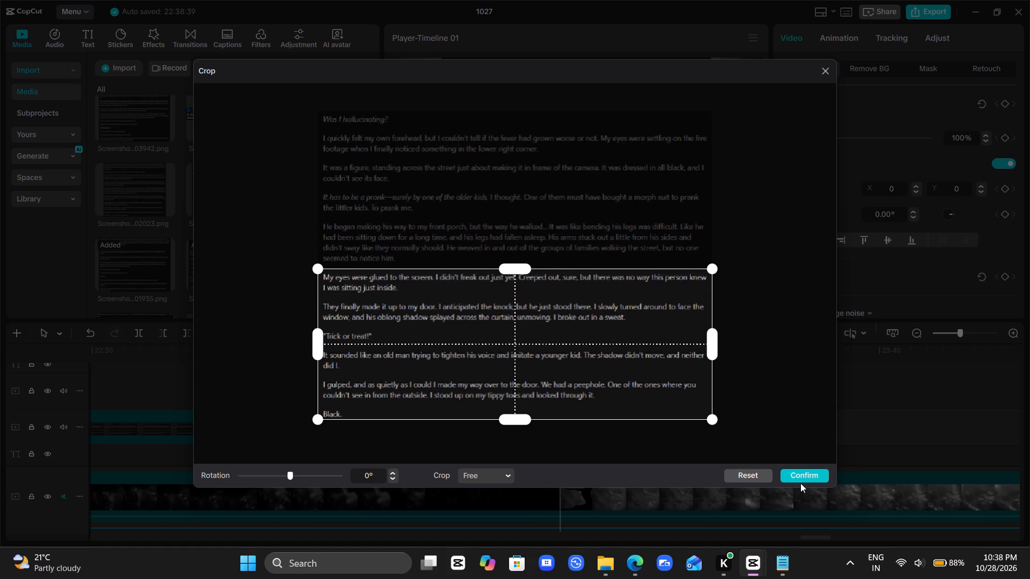
click(804, 478)
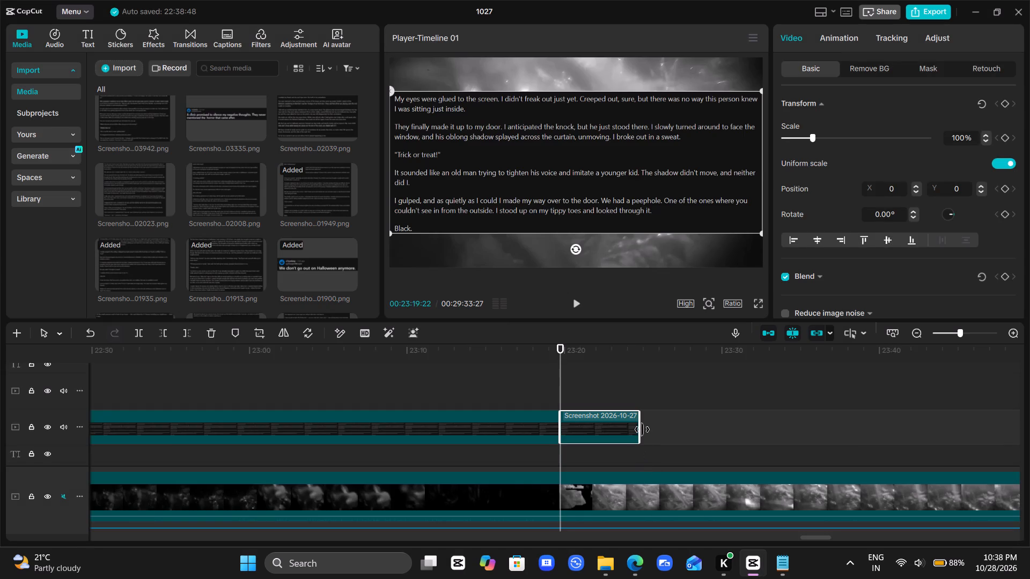
Extend the second 201949 clip's duration to 00:00:27:10 and play the narration over it.
drag(642, 429, 990, 413)
key(space)
scroll(990, 413, left, 1)
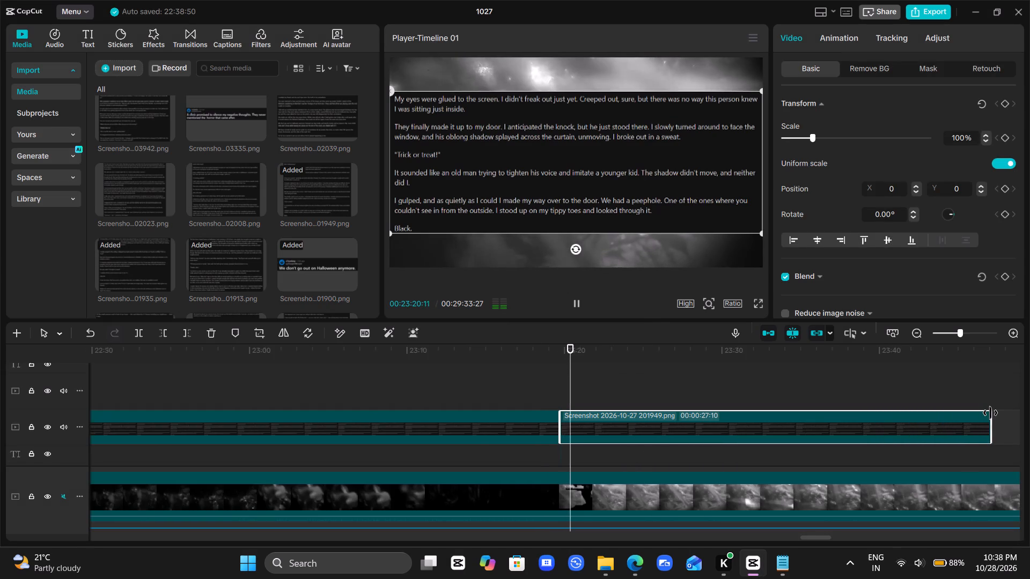
scroll(990, 413, left, 1)
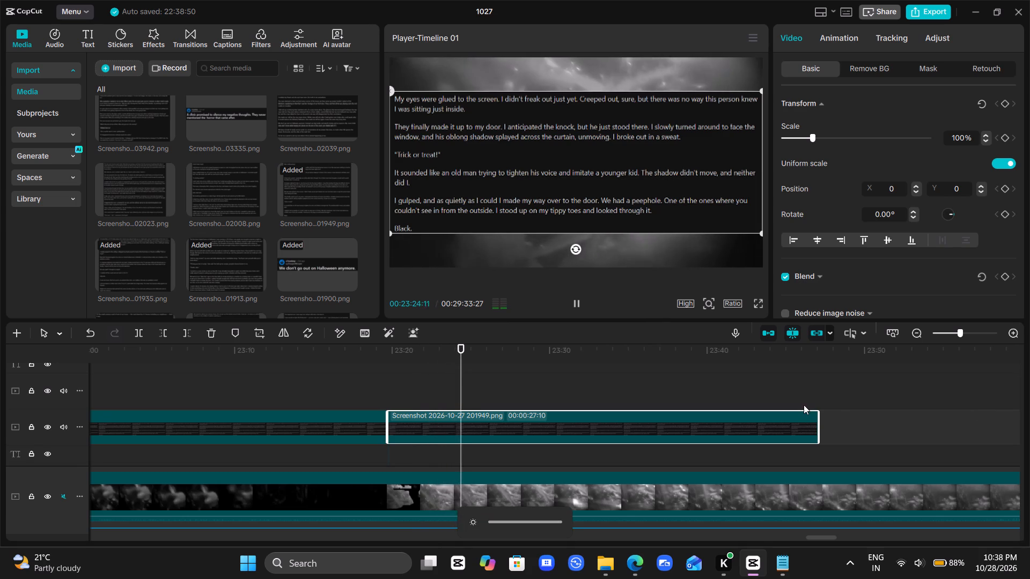
scroll(804, 405, left, 3)
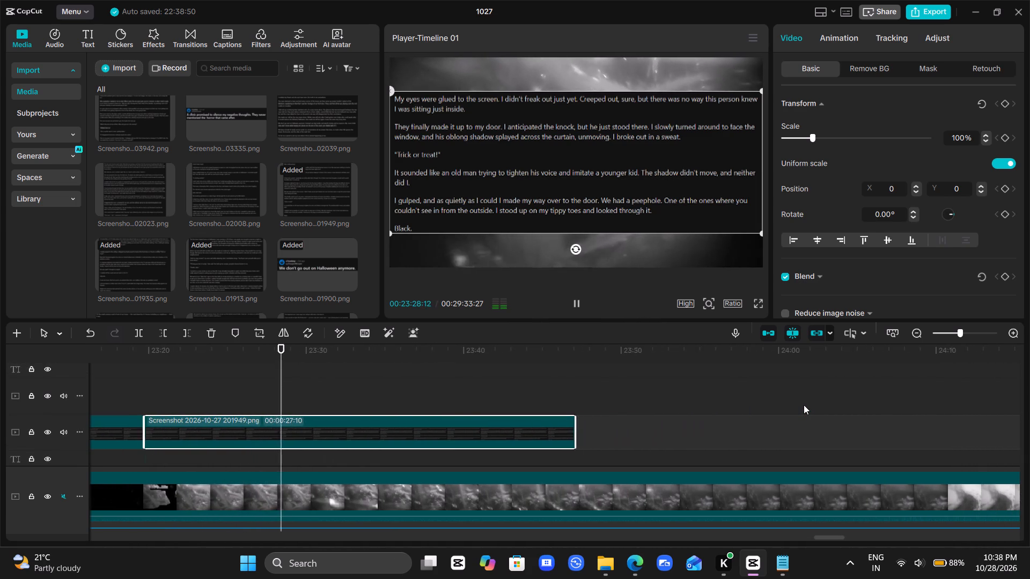
scroll(804, 405, left, 2)
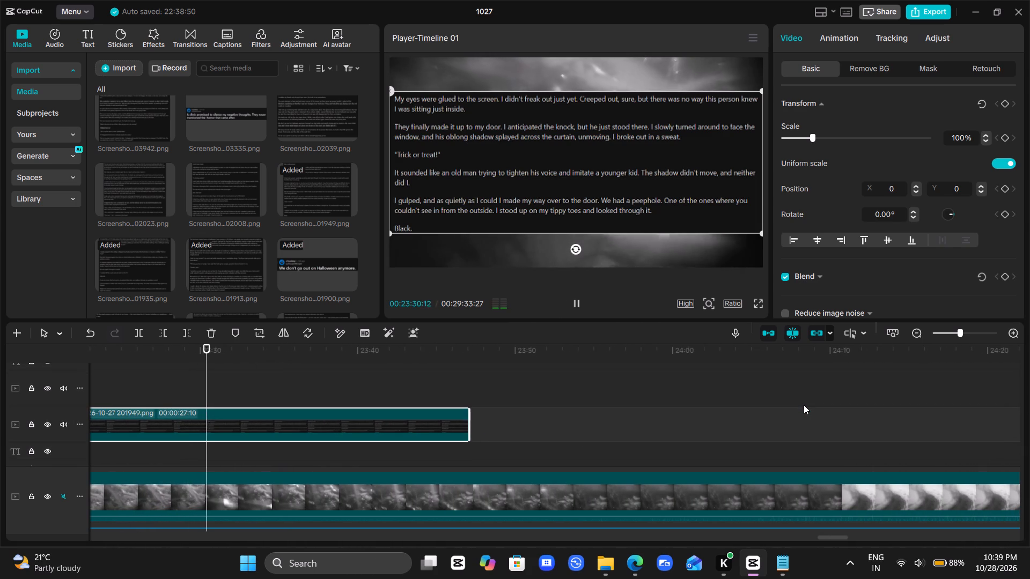
scroll(804, 405, left, 1)
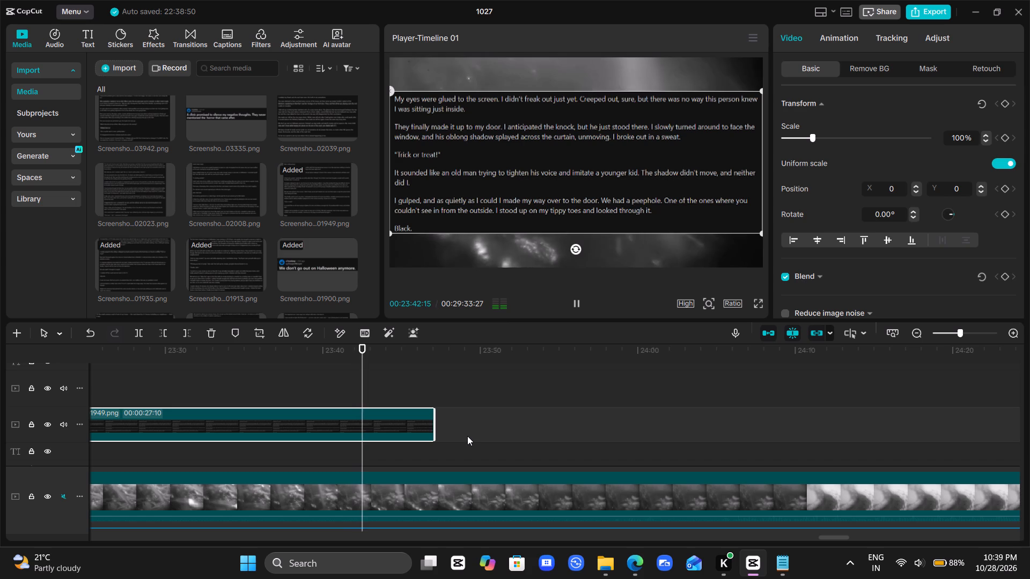
Extend the second 201949 clip further to a duration of 00:00:52:07 and continue playing the narration over its cropped text.
drag(433, 422, 690, 412)
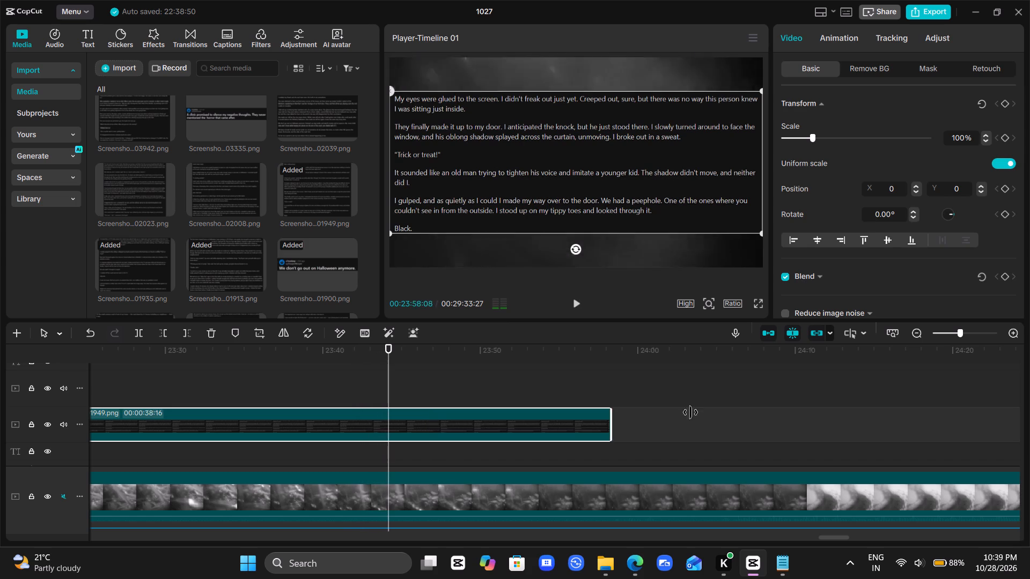
drag(690, 412, 826, 418)
key(space)
scroll(826, 418, left, 1)
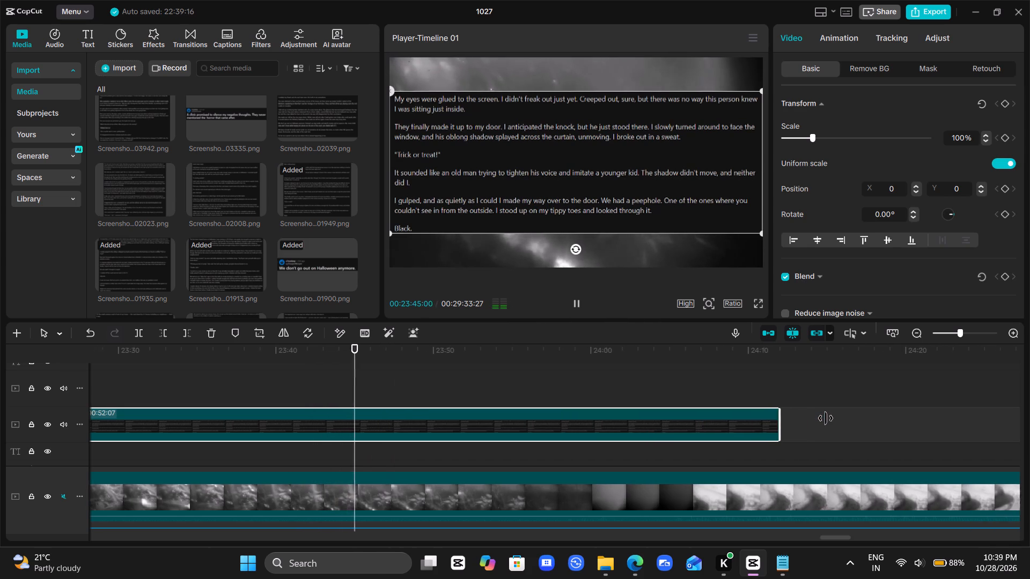
scroll(826, 418, left, 2)
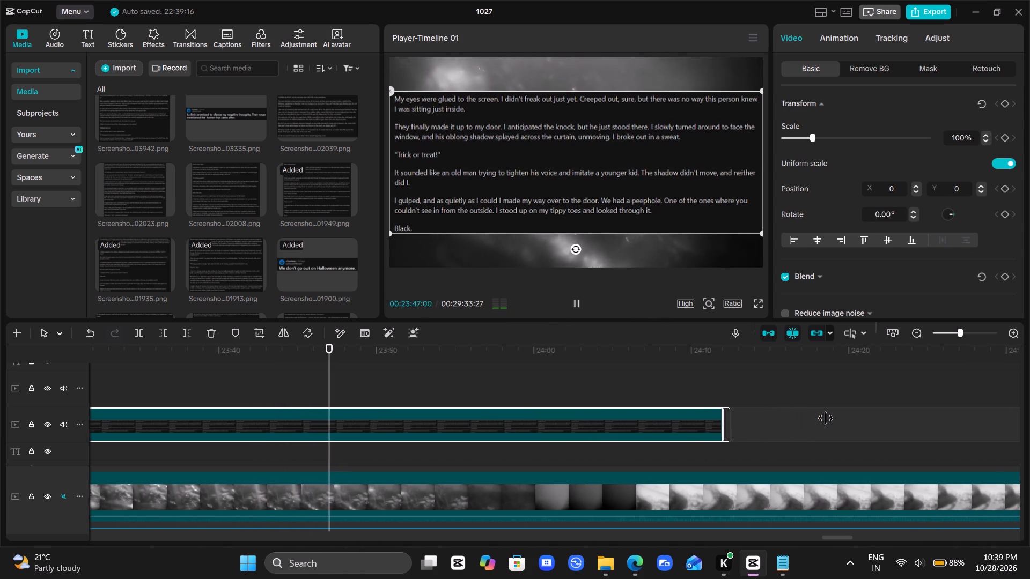
scroll(826, 418, left, 2)
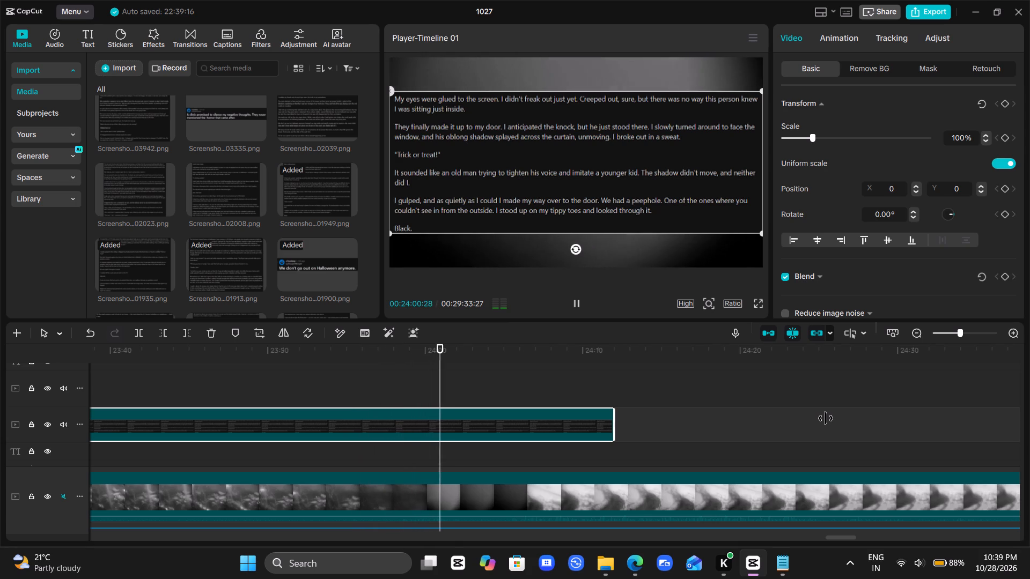
Stop playback where the narration finishes the cropped text, fine-tune the playhead, and trim the second 201949 clip's end to 00:24:02:03.
key(space)
scroll(826, 418, down, 1)
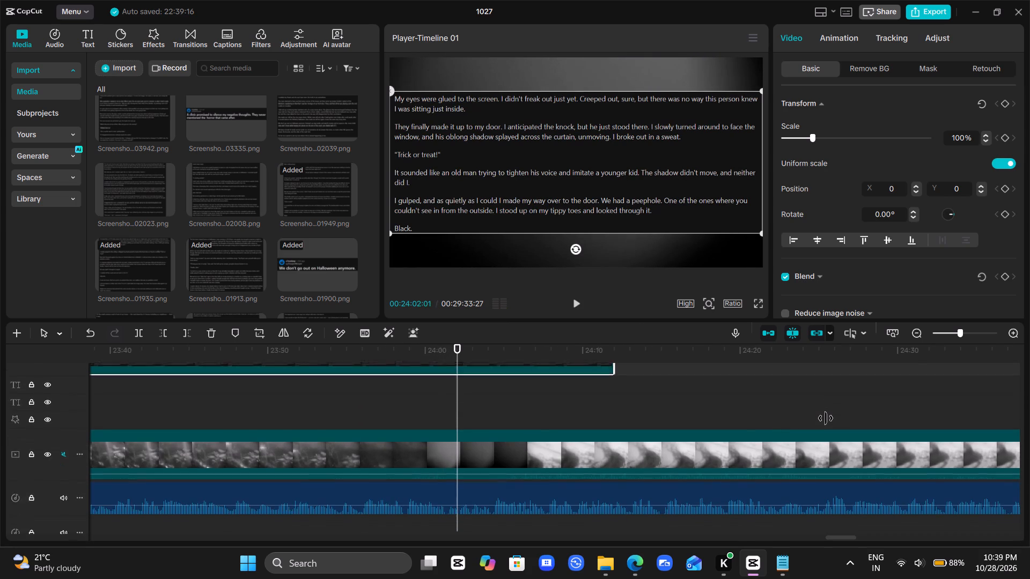
scroll(826, 418, down, 2)
key(space)
key(space)
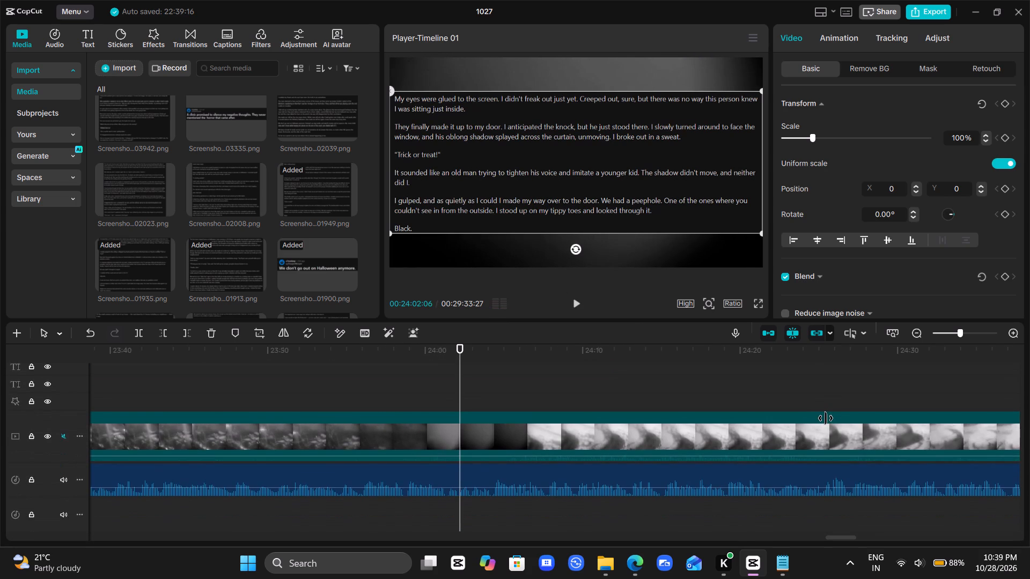
key(Left)
key(Left)
key(Left)
key(Left)
key(Left)
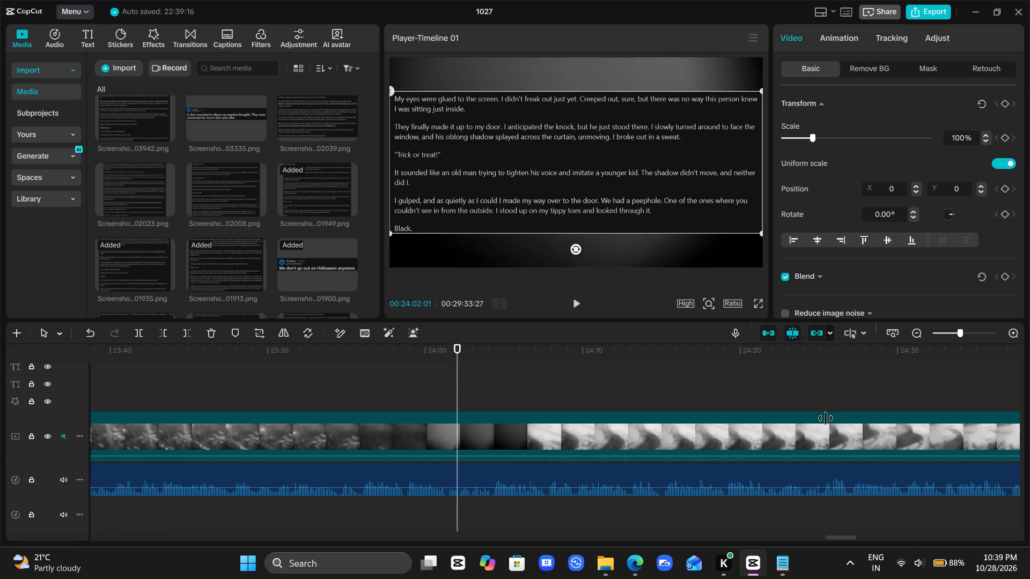
key(space)
key(space)
key(Left)
key(Left)
key(Left)
key(Left)
key(Left)
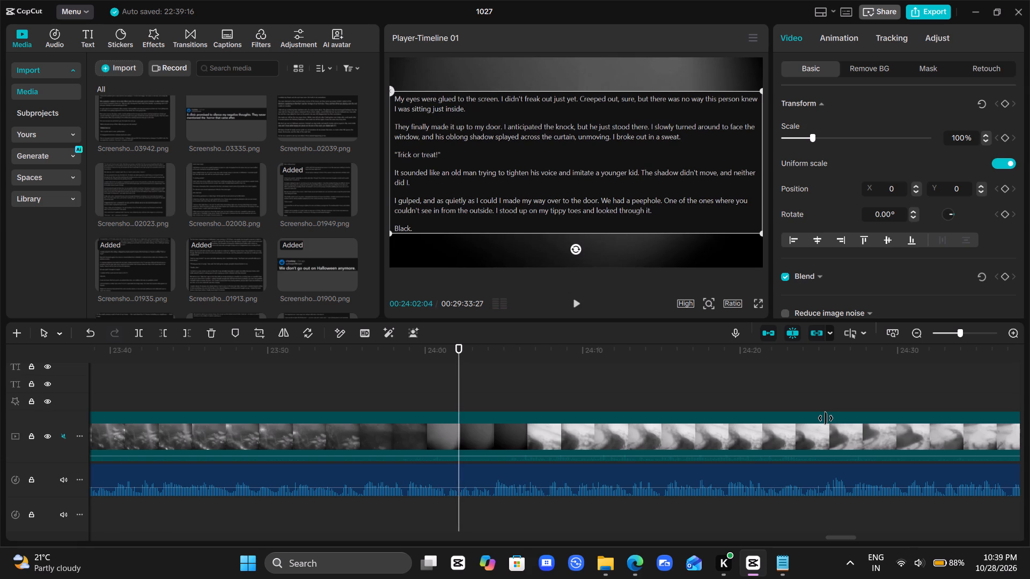
scroll(826, 418, up, 1)
key(w)
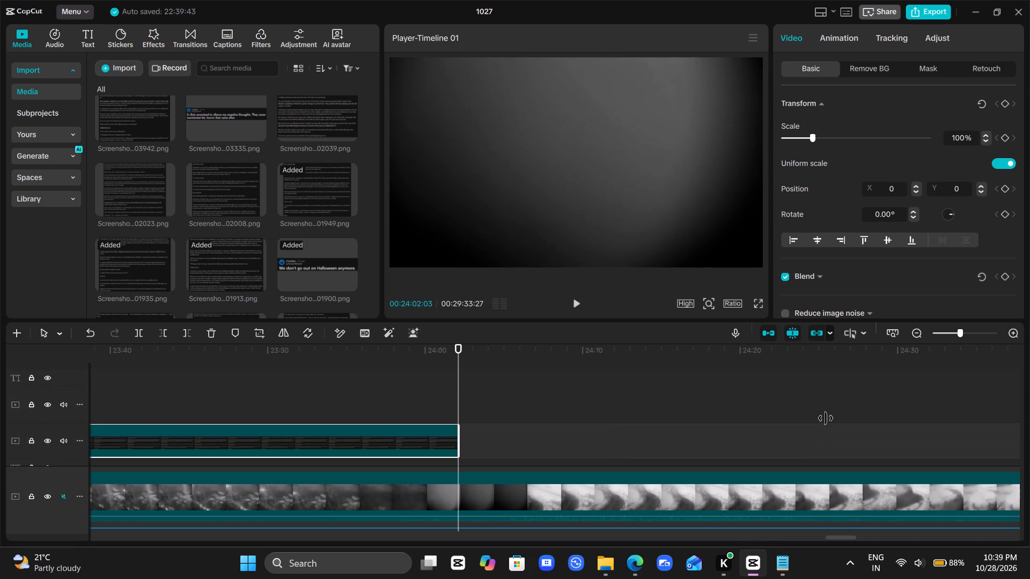
Add the 202008 screenshot at 00:24:02:03 and crop it to its upper section, from "THUD THUD THUD" through "then closed again.".
drag(211, 173, 608, 309)
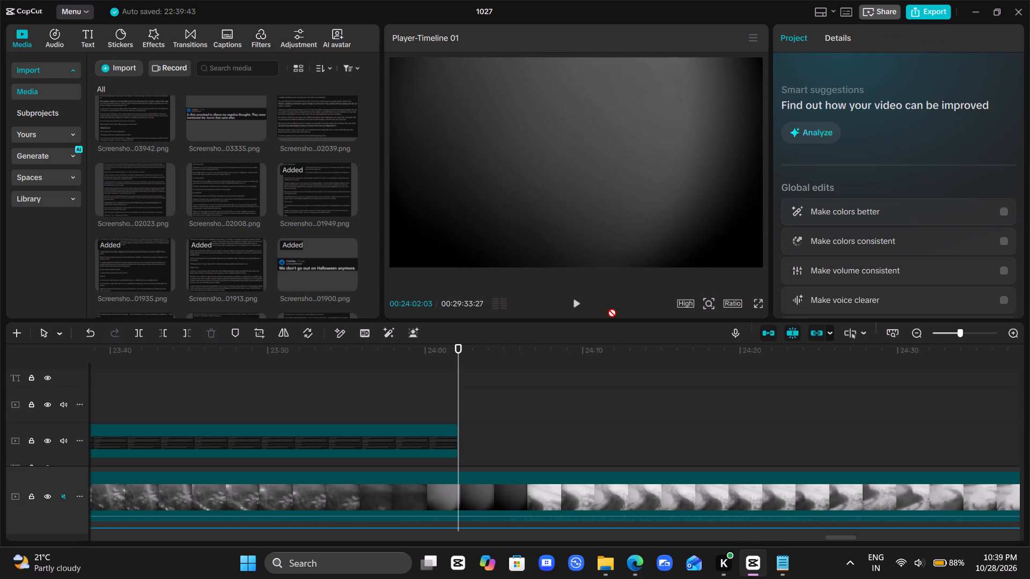
drag(608, 309, 454, 434)
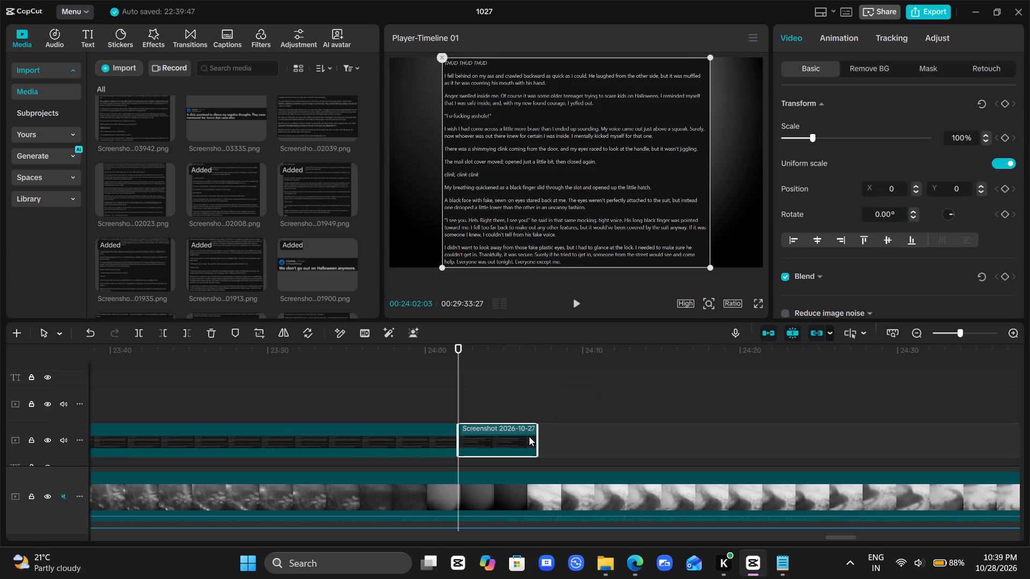
click(264, 334)
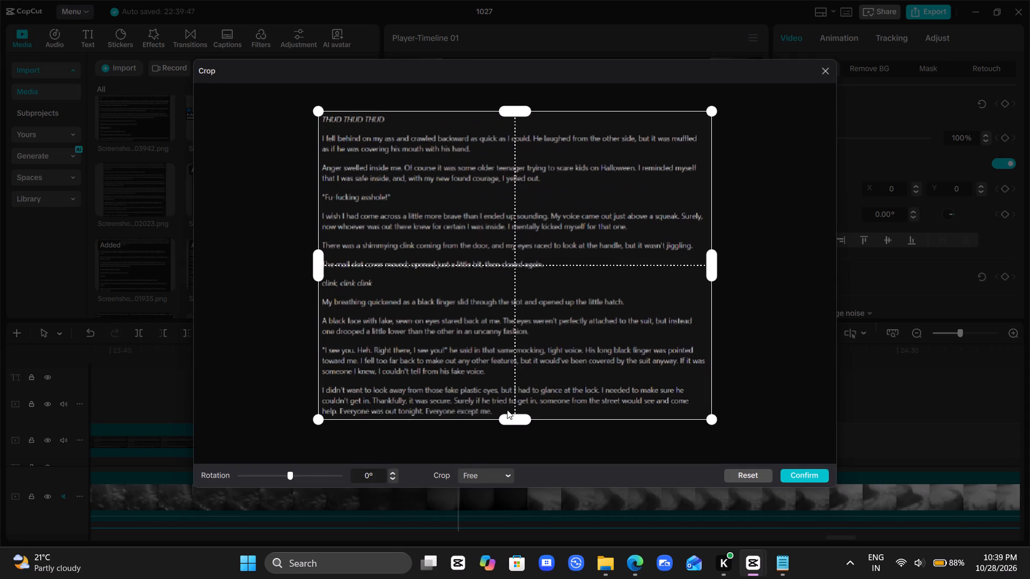
drag(512, 421, 566, 280)
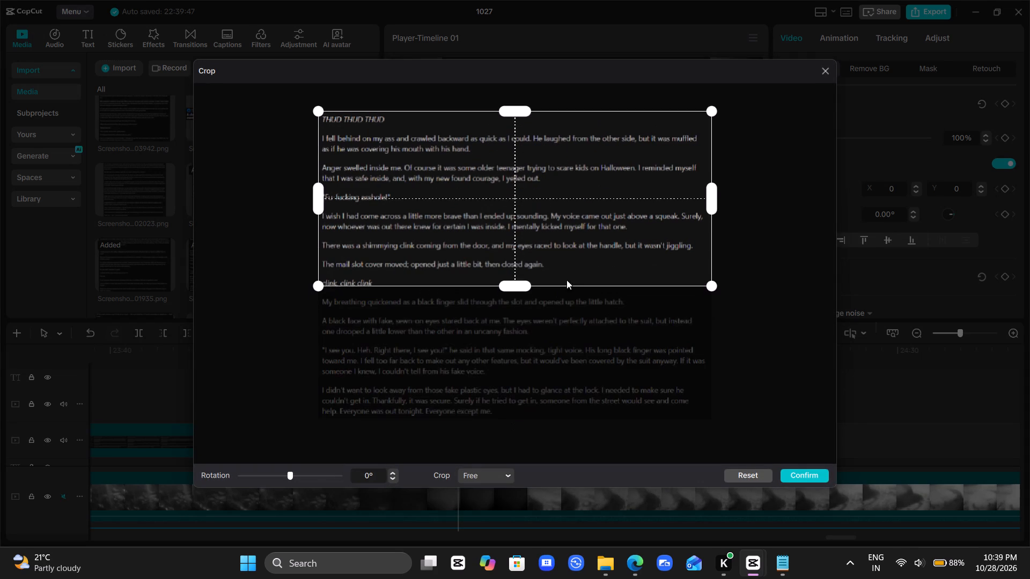
drag(566, 280, 581, 272)
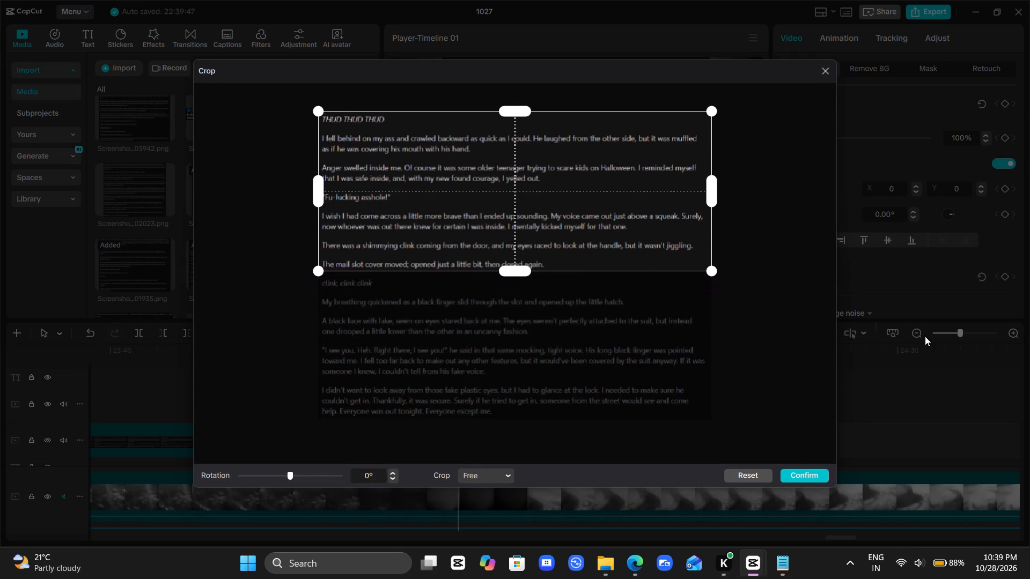
click(811, 478)
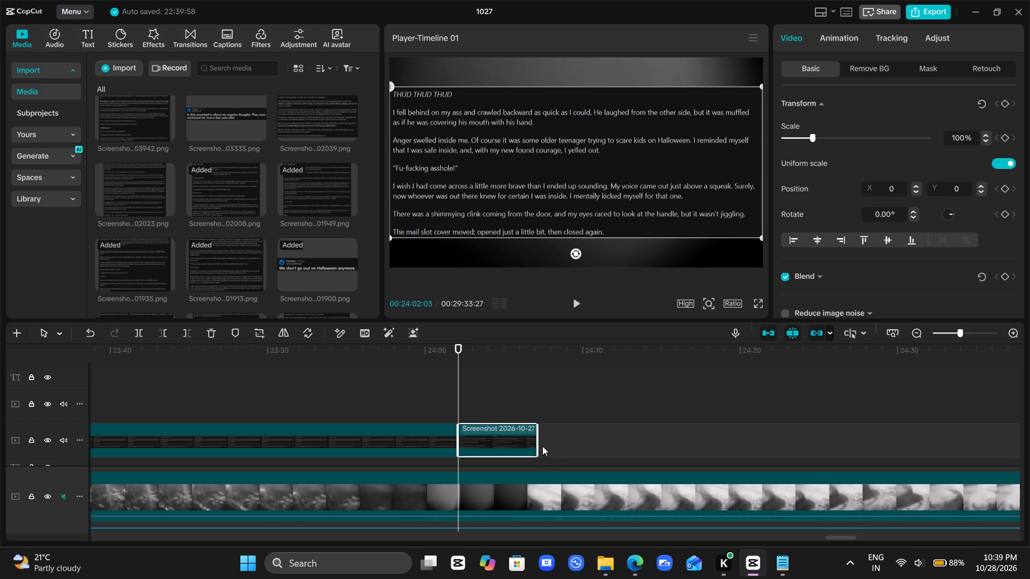
Extend the 202008 clip's duration to 00:00:42:06 and play the narration over its cropped text.
drag(540, 444, 903, 450)
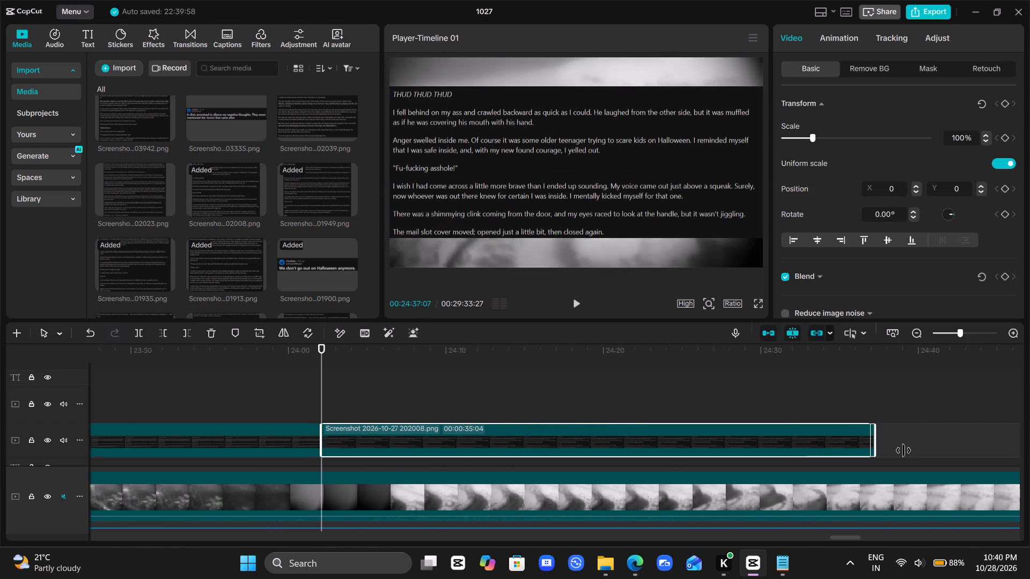
drag(903, 450, 986, 464)
key(space)
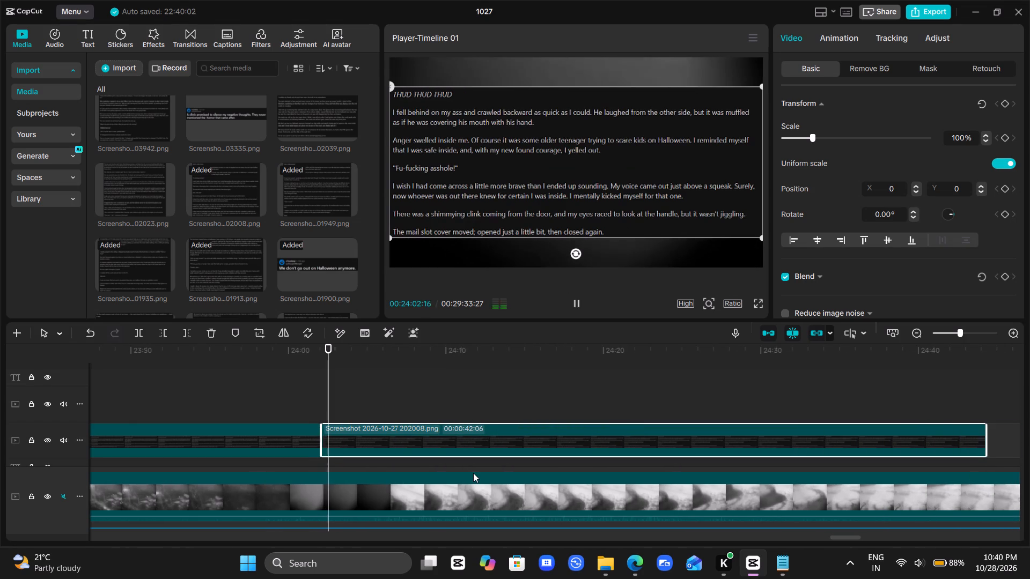
scroll(473, 473, left, 2)
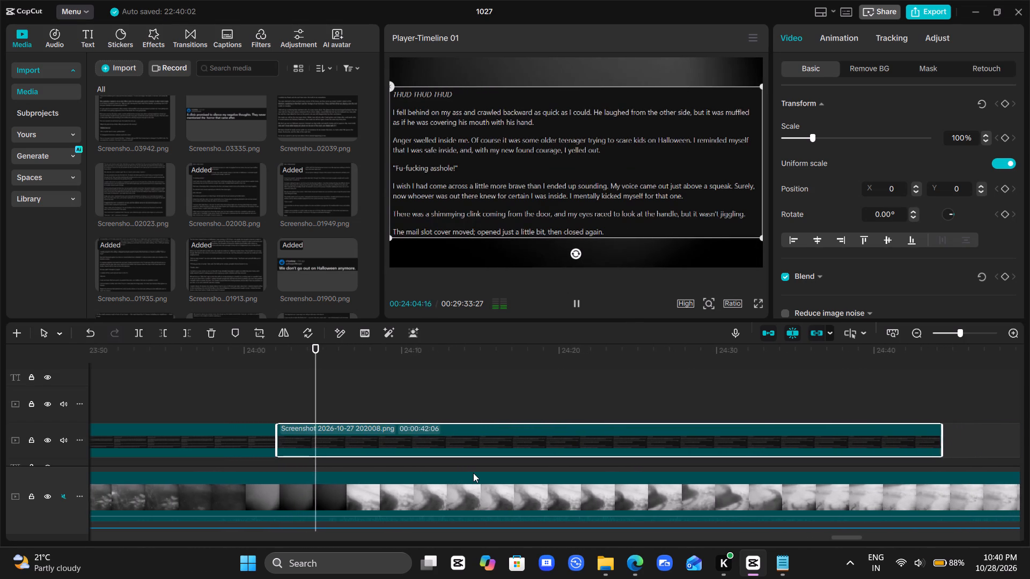
scroll(473, 473, left, 3)
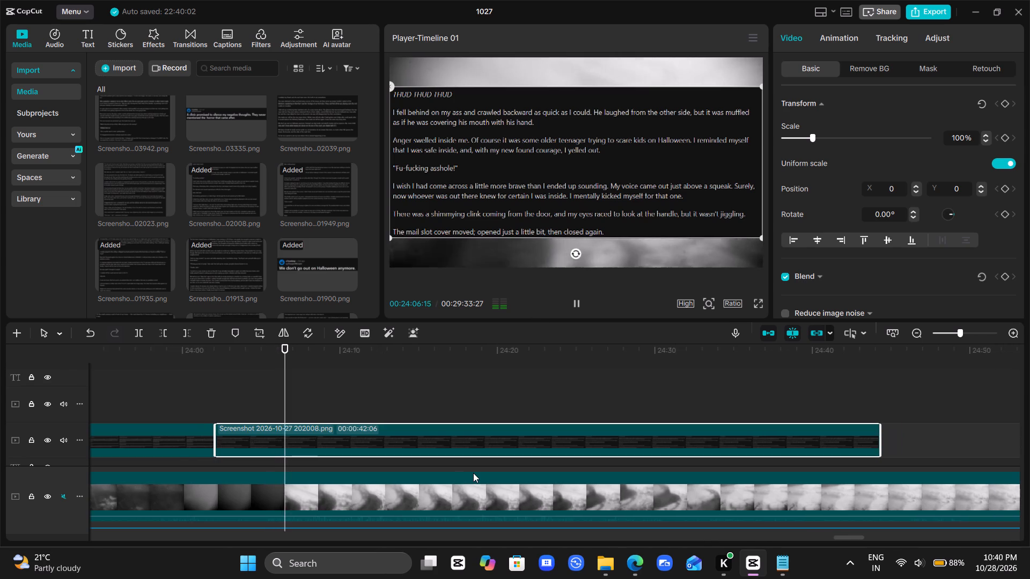
scroll(473, 473, left, 1)
scroll(585, 457, left, 1)
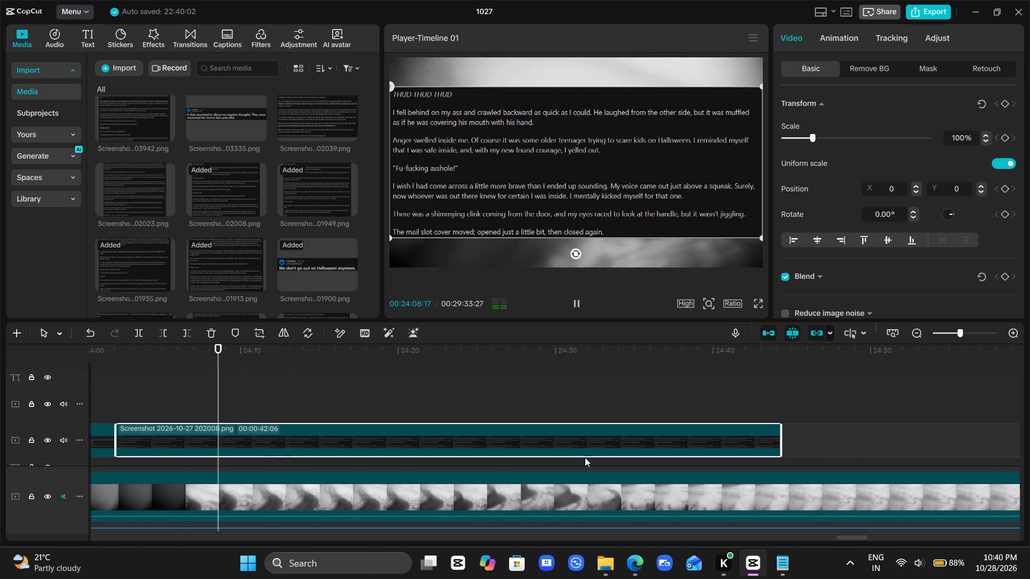
scroll(585, 457, left, 1)
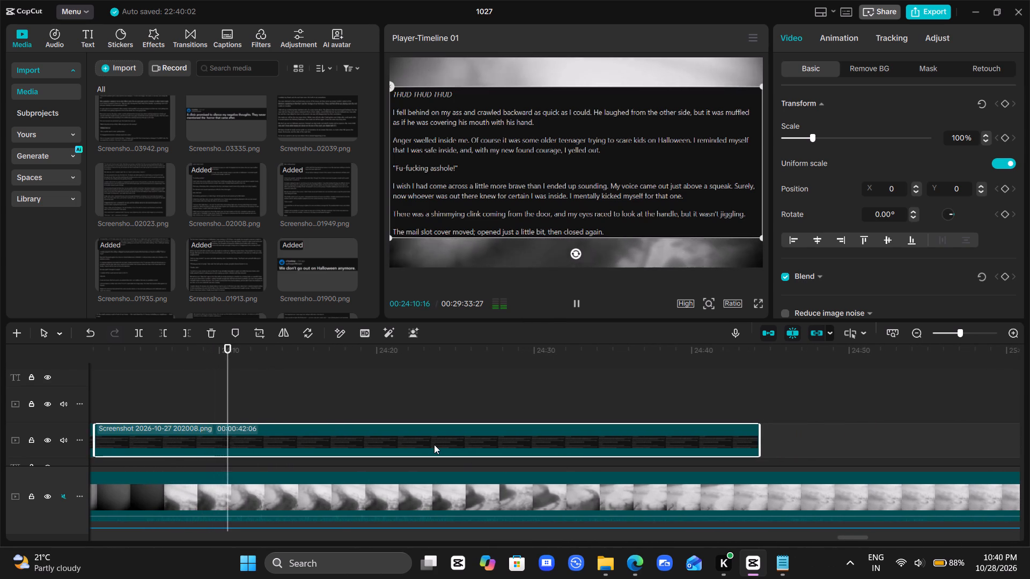
scroll(434, 444, down, 1)
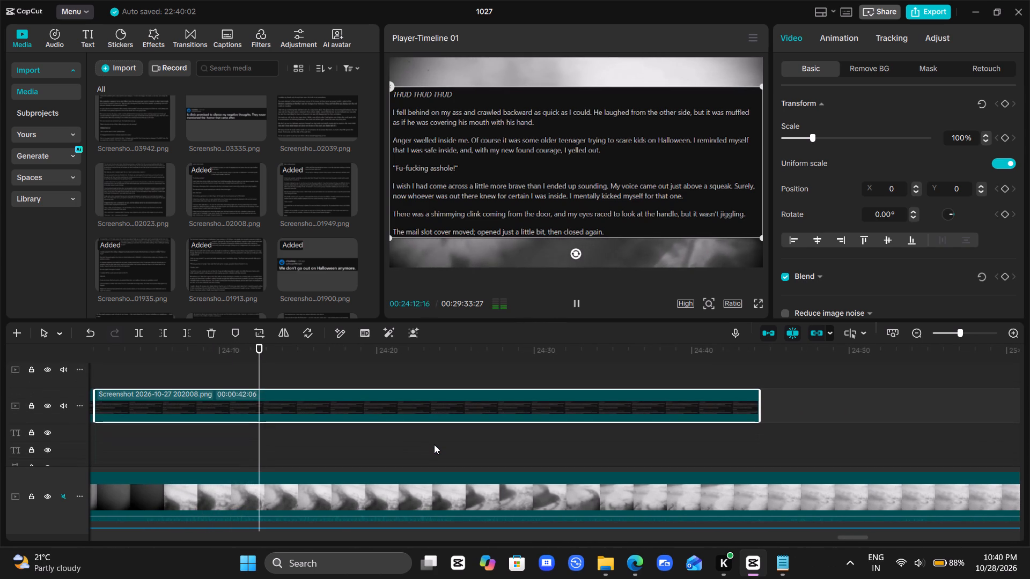
scroll(434, 444, left, 1)
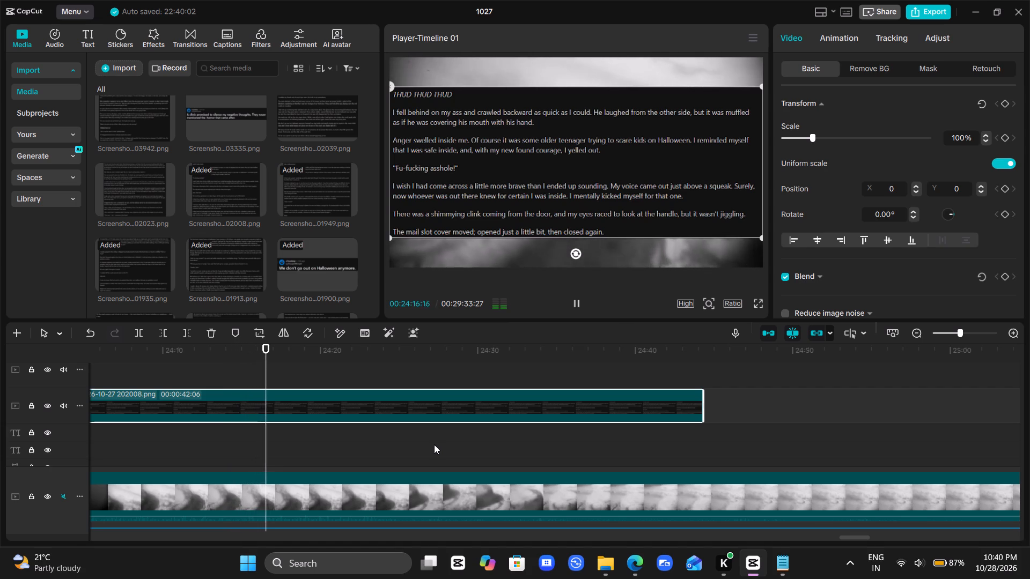
scroll(434, 444, left, 1)
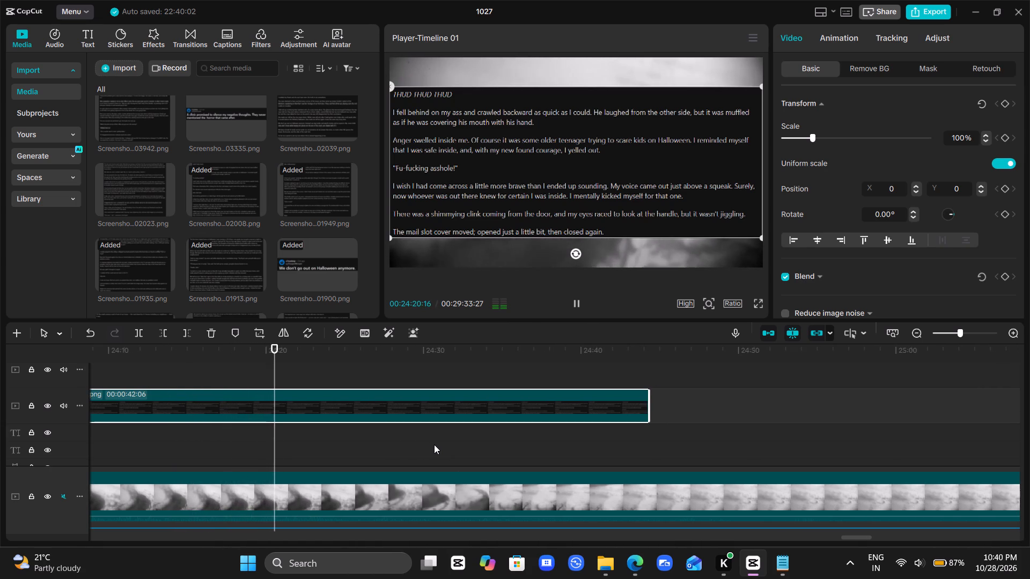
scroll(434, 444, left, 1)
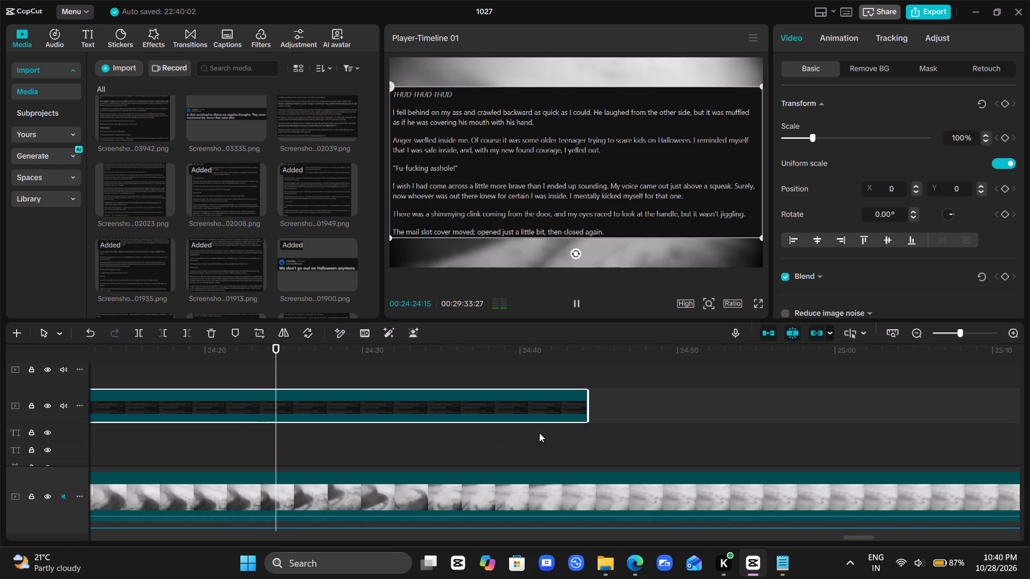
scroll(644, 419, left, 1)
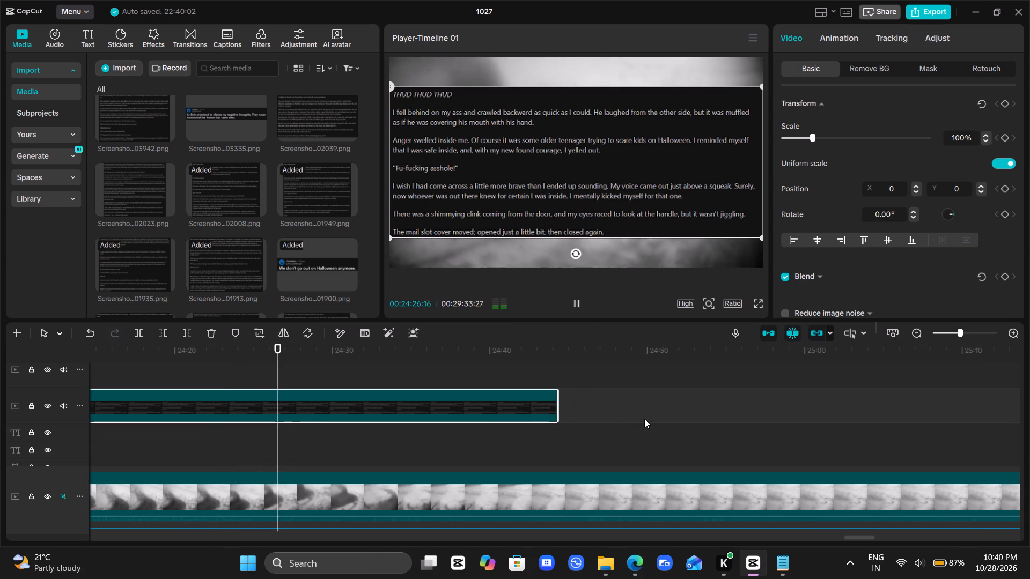
scroll(644, 419, left, 2)
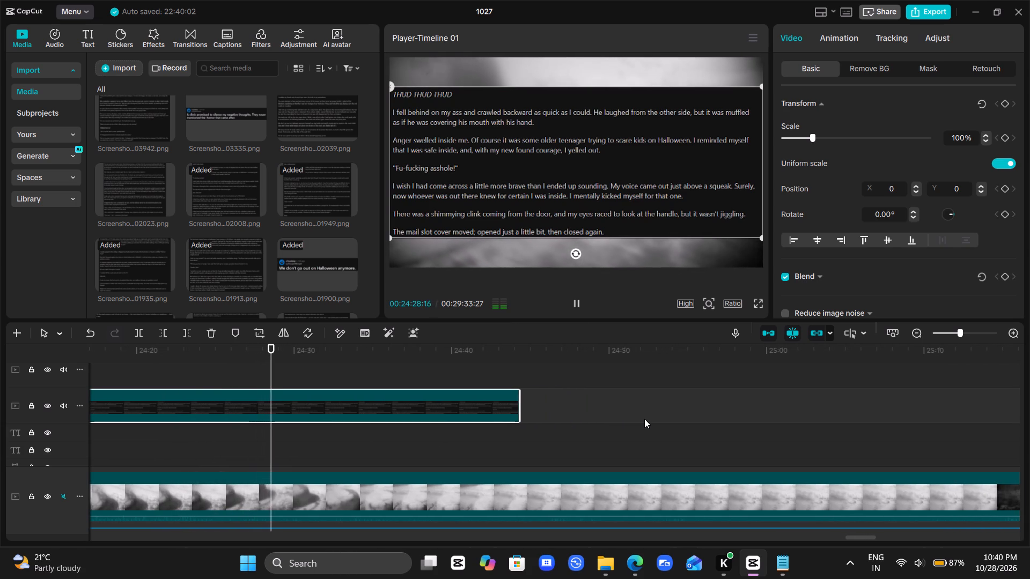
scroll(644, 419, left, 2)
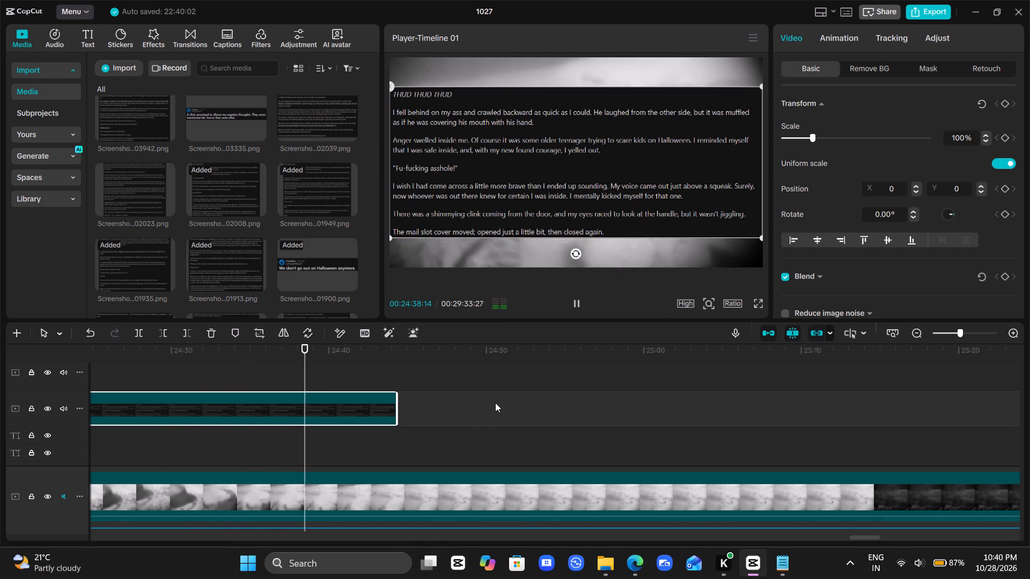
scroll(495, 403, left, 1)
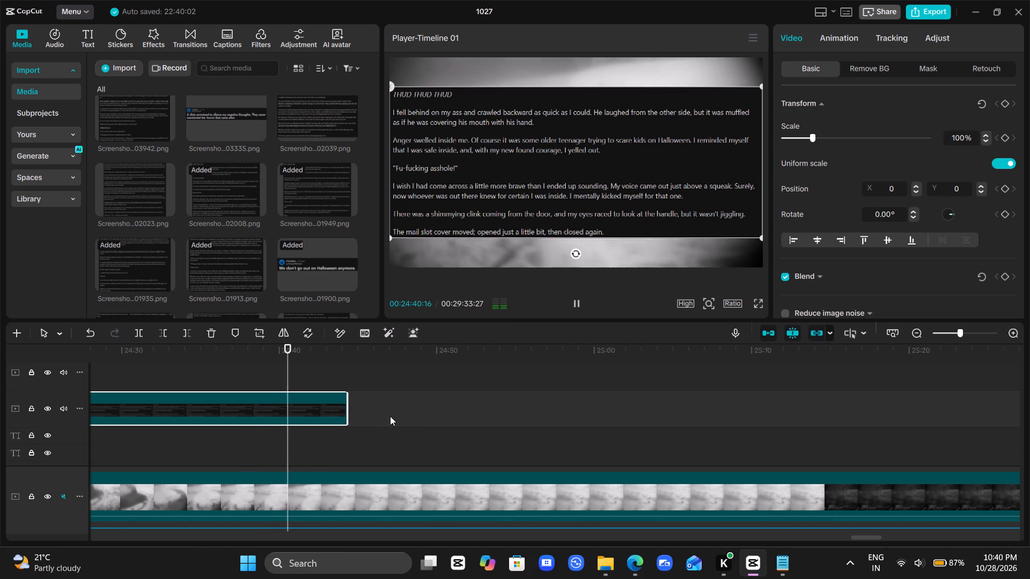
Extend the 202008 clip's end further to about 00:25:10 and continue playing the narration over it.
drag(350, 414, 746, 398)
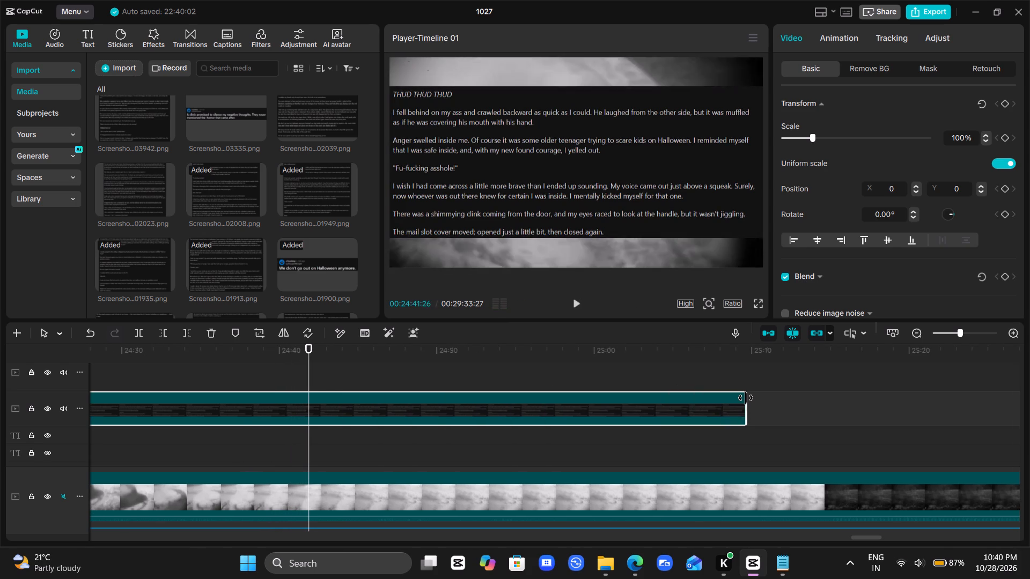
key(space)
scroll(746, 398, left, 1)
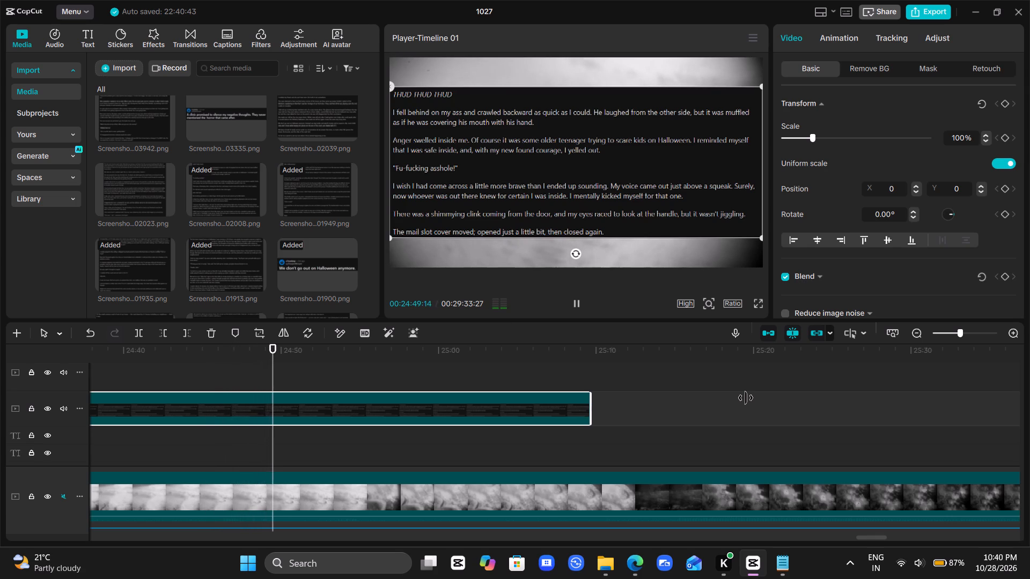
Stop playback where the narration finishes the cropped text, fine-tune the playhead, and trim the 202008 clip's end to 00:24:50:28.
key(space)
scroll(746, 398, down, 1)
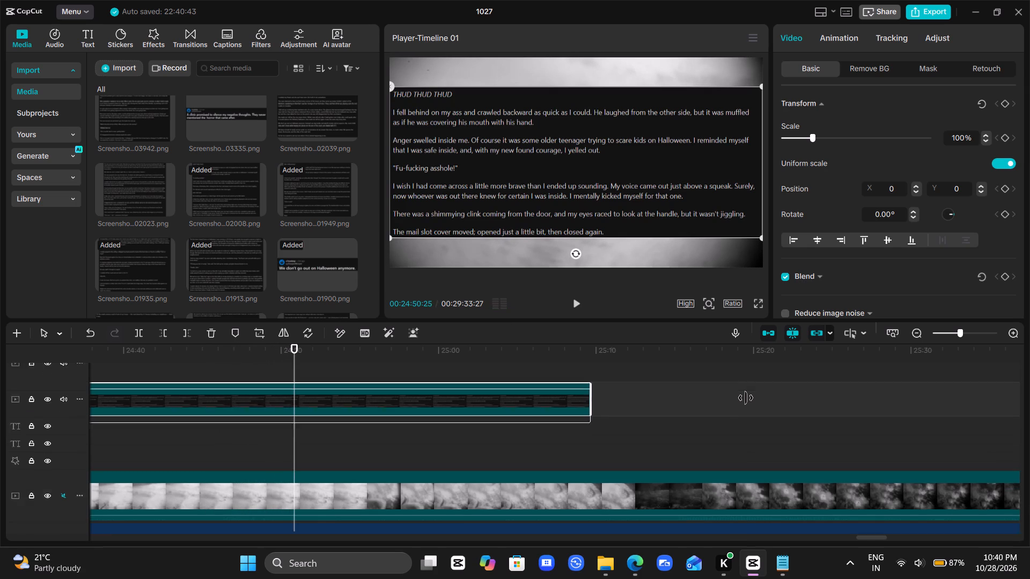
scroll(746, 398, down, 1)
key(Right)
key(Right)
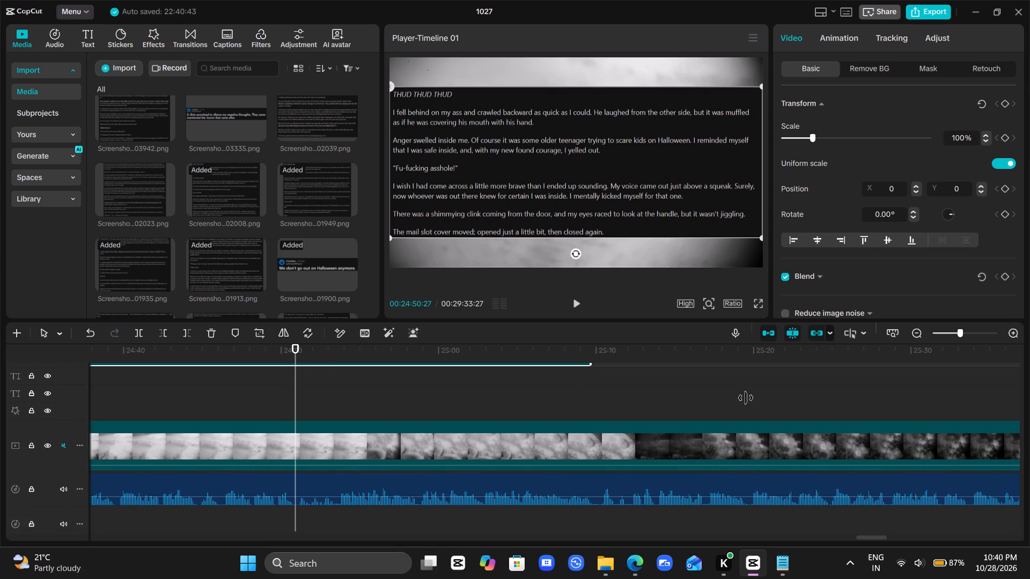
key(Right)
scroll(746, 398, up, 1)
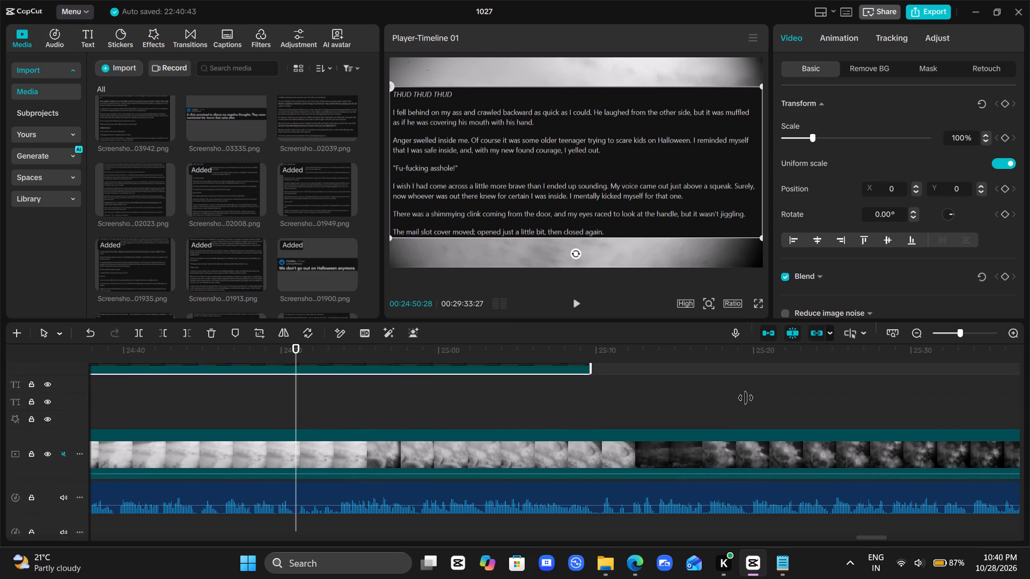
scroll(746, 398, up, 1)
key(w)
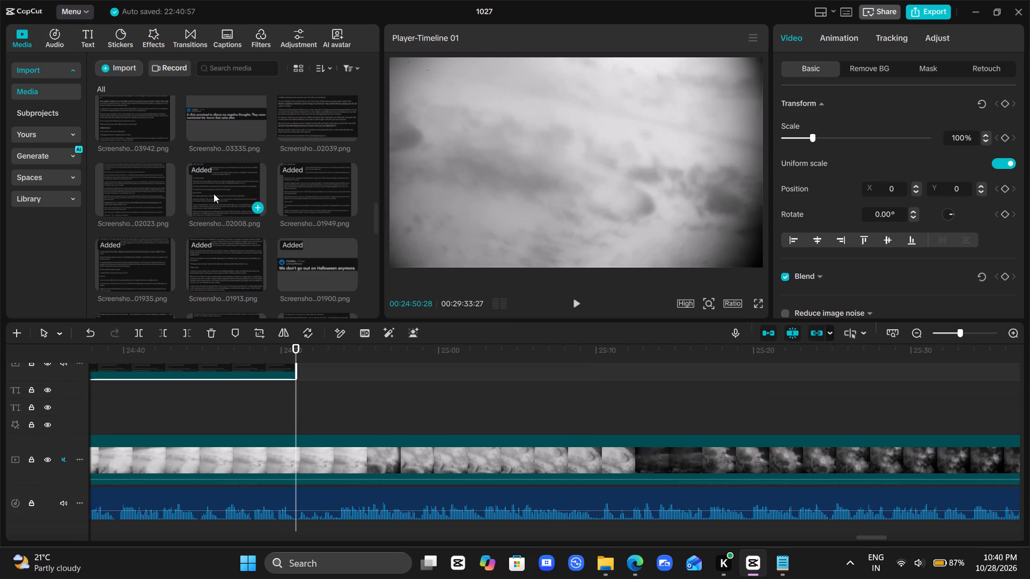
Add the 202008 screenshot again at 00:24:50:28 and crop it to its lower section, from "clink, clink clink" through "Everyone except me.".
drag(214, 194, 297, 366)
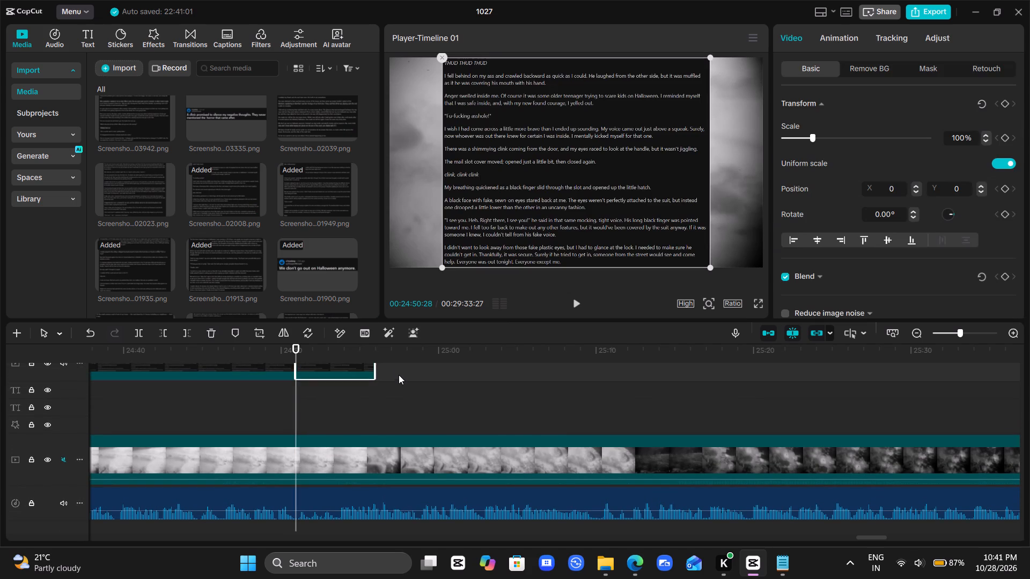
click(257, 337)
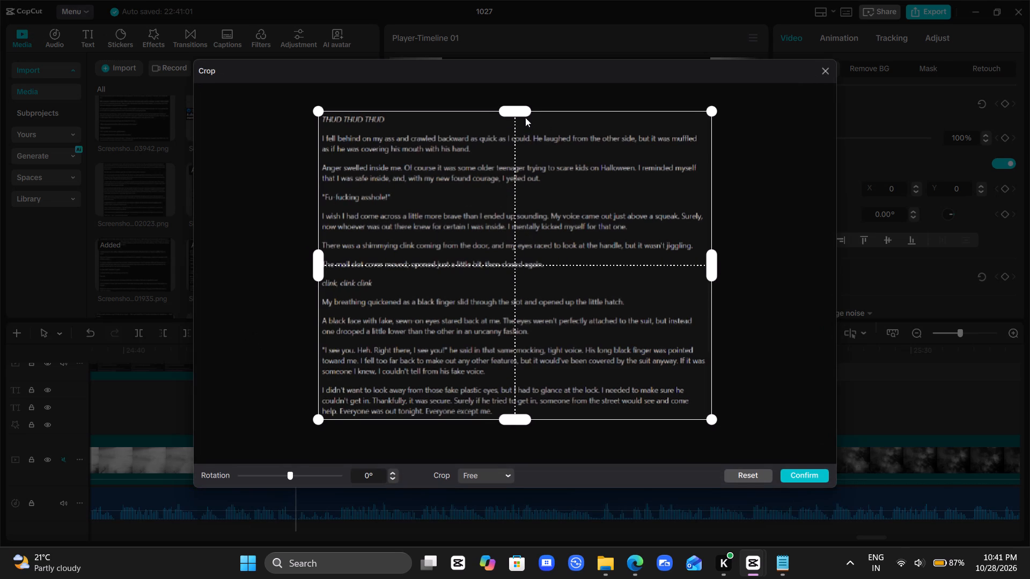
drag(521, 112, 516, 256)
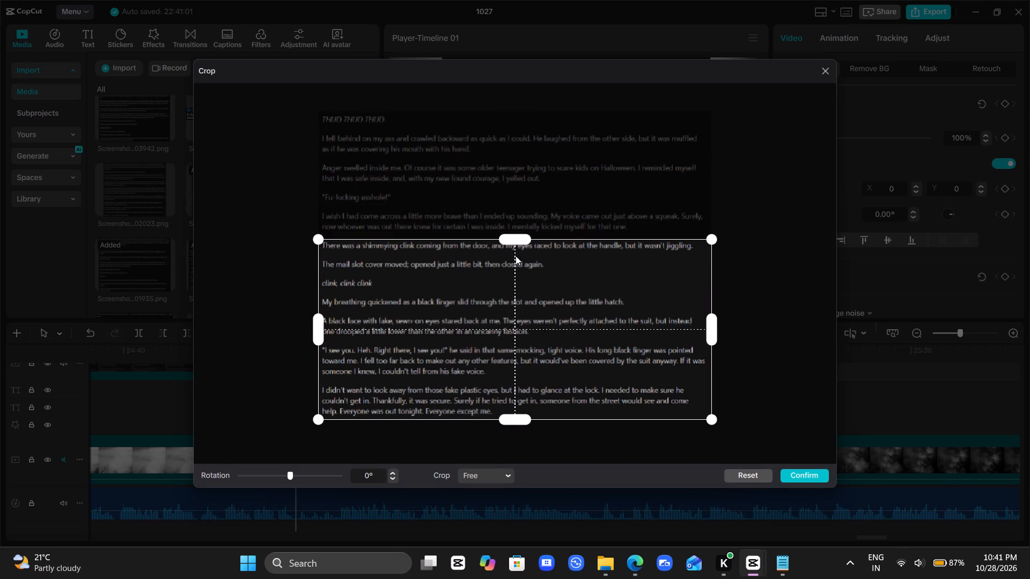
drag(516, 256, 514, 274)
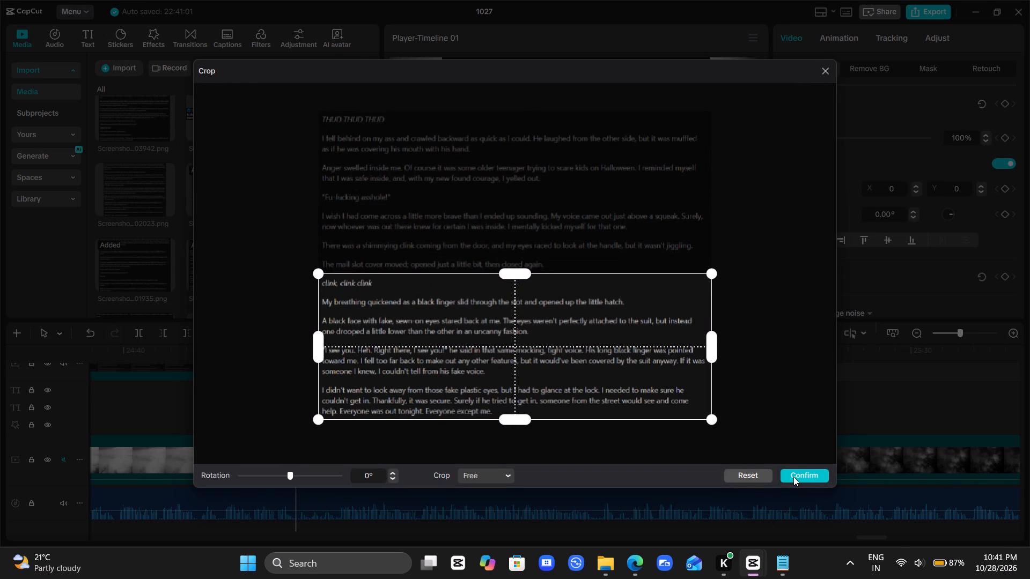
click(793, 477)
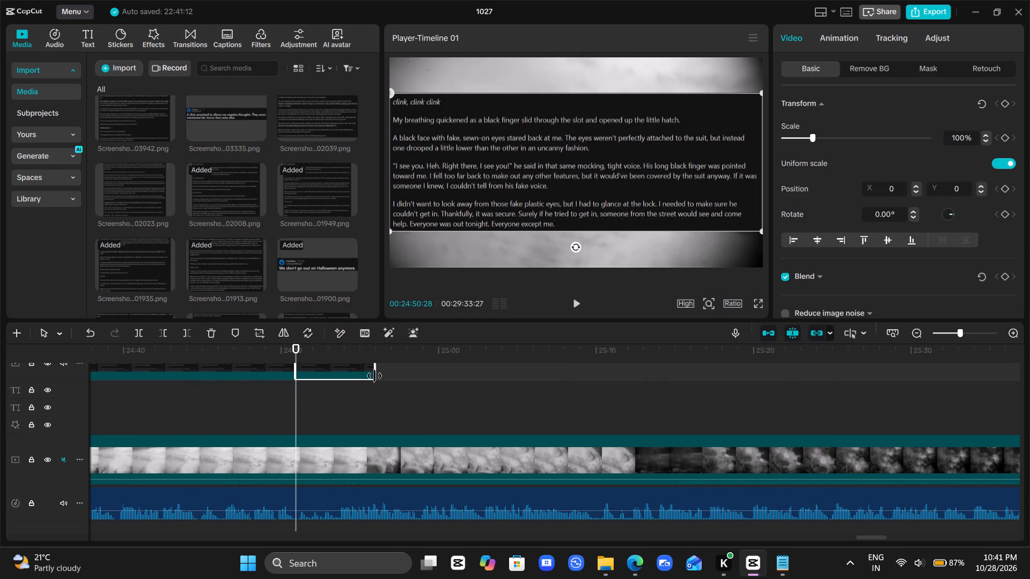
Extend the second 202008 clip's end to about 00:25:27 and play the narration over its cropped text.
drag(375, 375, 864, 401)
key(space)
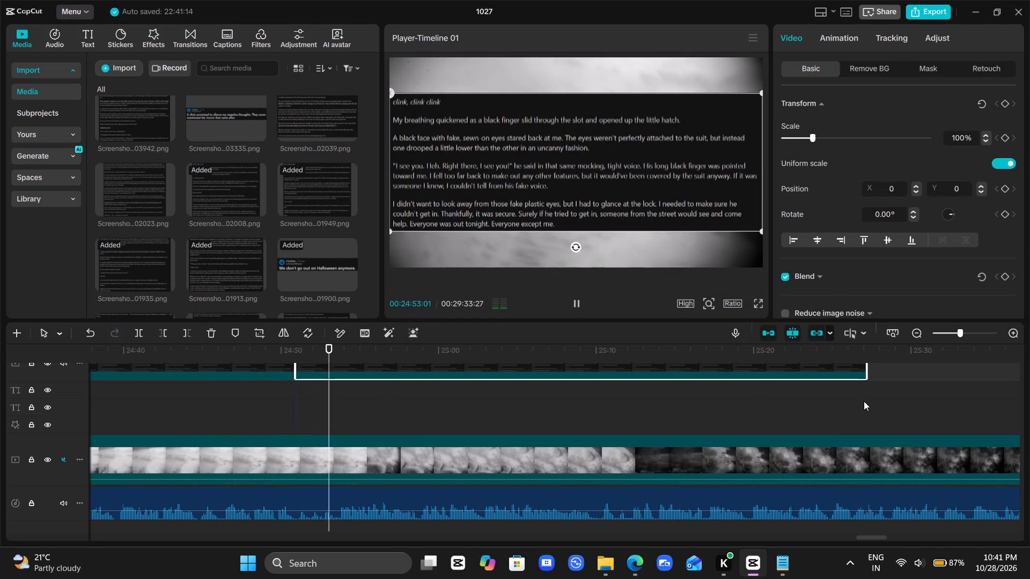
scroll(864, 401, left, 1)
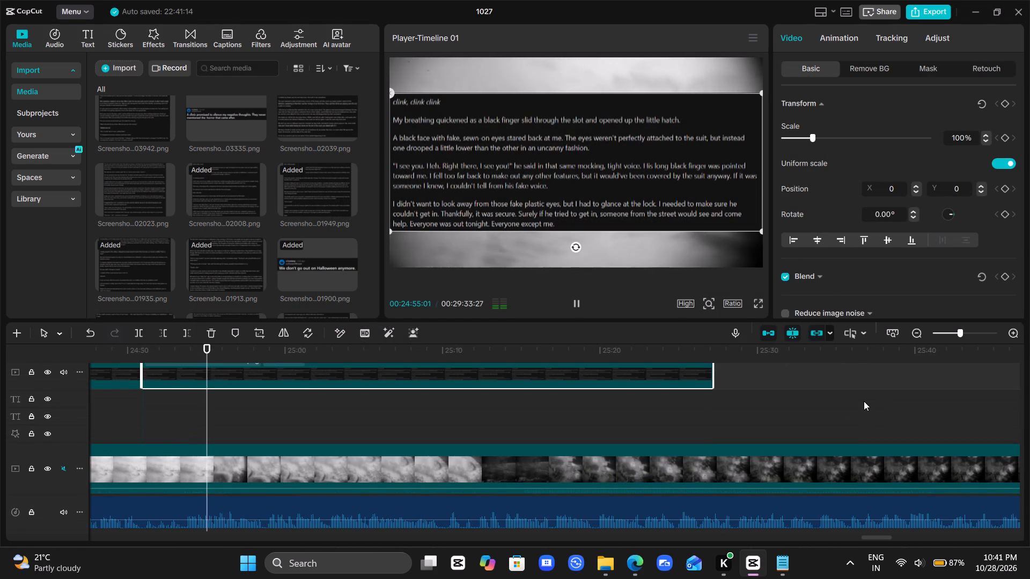
scroll(864, 401, left, 1)
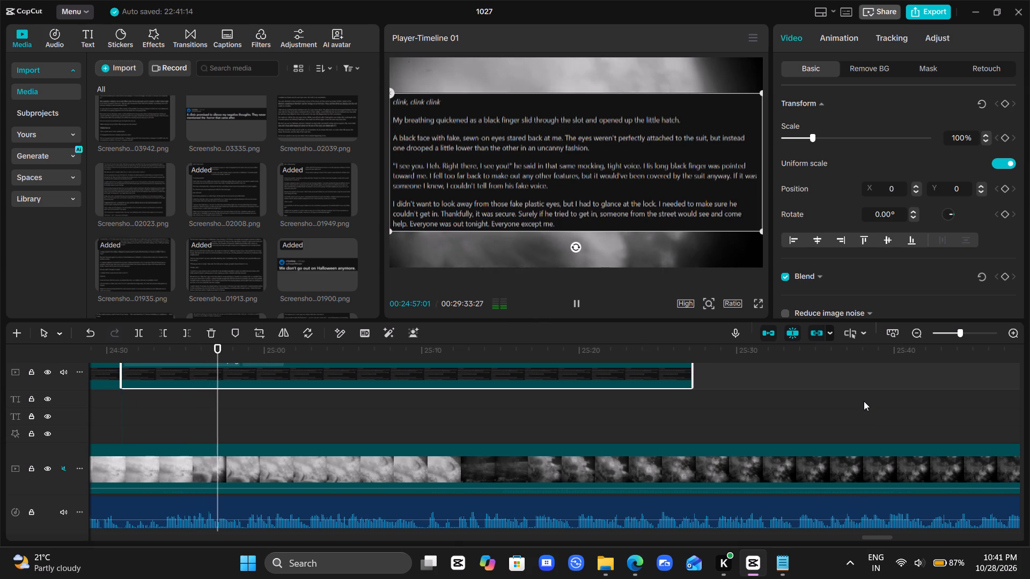
scroll(864, 401, left, 1)
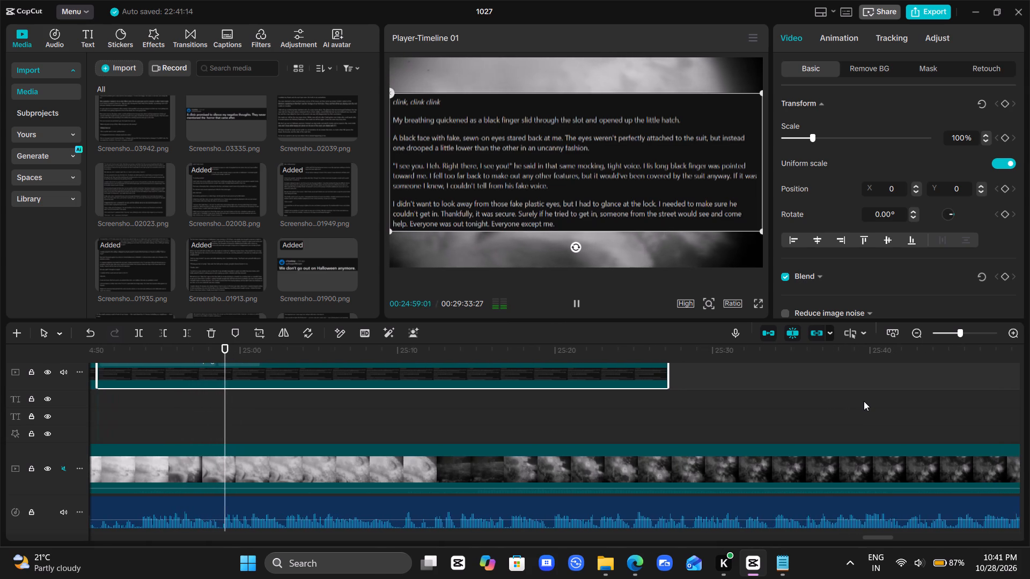
scroll(864, 401, left, 2)
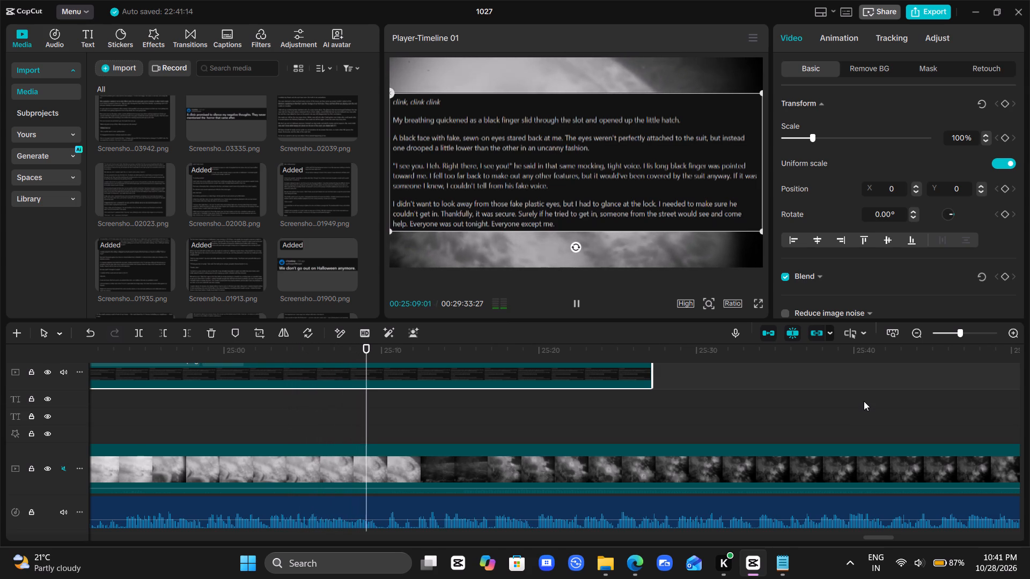
scroll(864, 401, left, 1)
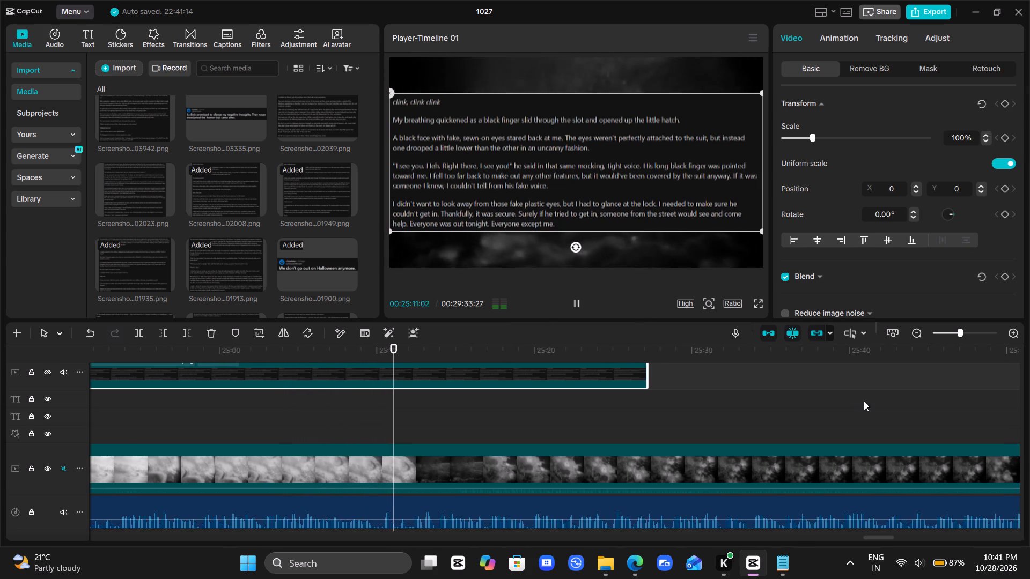
scroll(864, 401, left, 1)
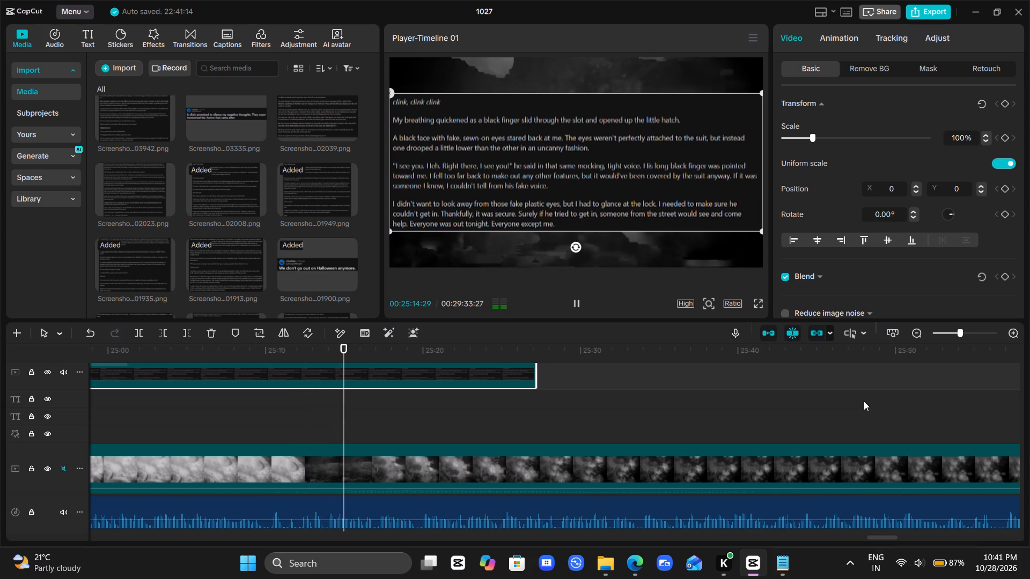
scroll(864, 401, left, 1)
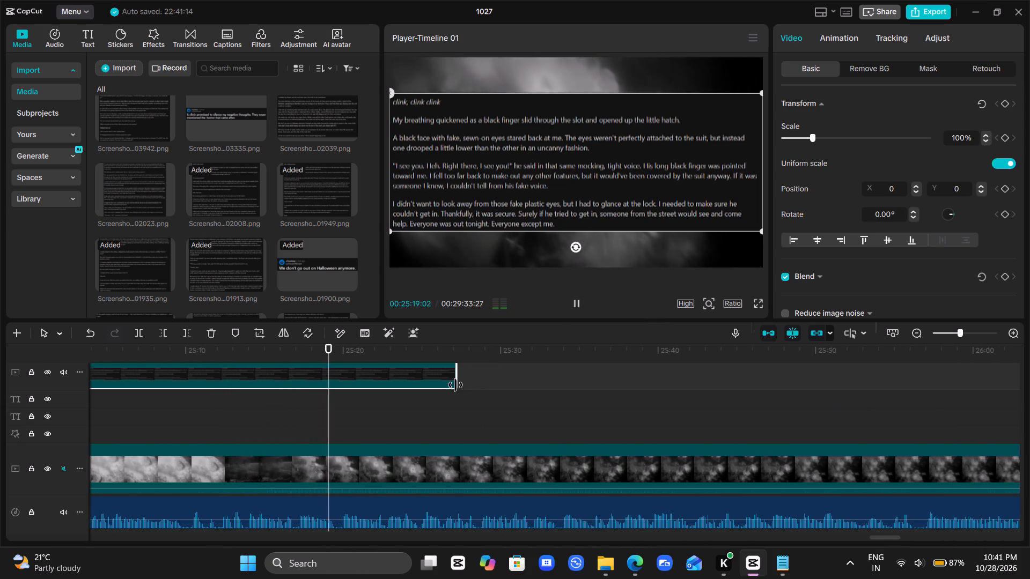
Extend the second 202008 clip's end to about 00:25:59 and continue playing the narration over its cropped text.
drag(455, 385, 953, 404)
key(space)
scroll(953, 404, left, 1)
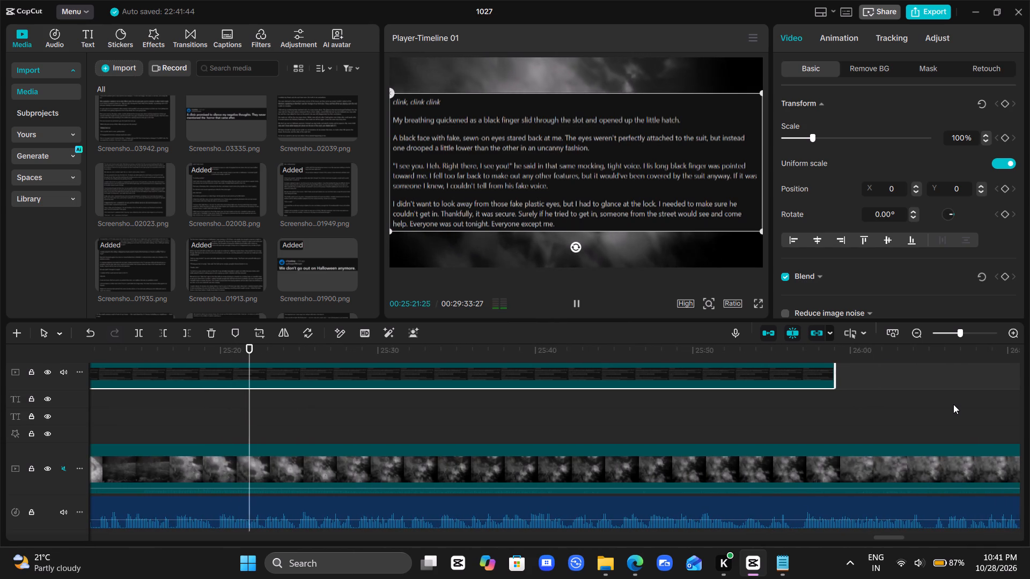
scroll(953, 404, left, 1)
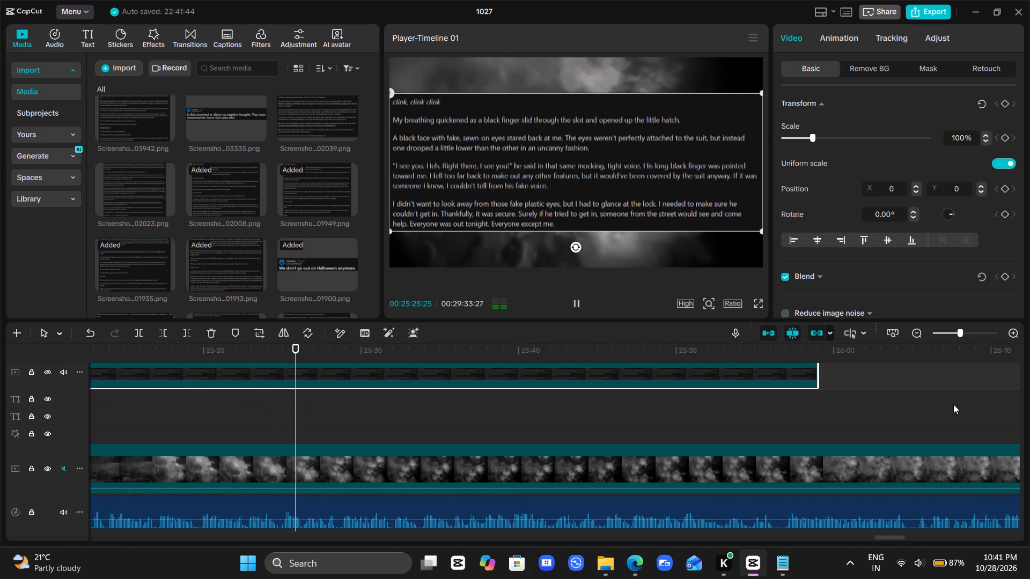
scroll(953, 404, left, 1)
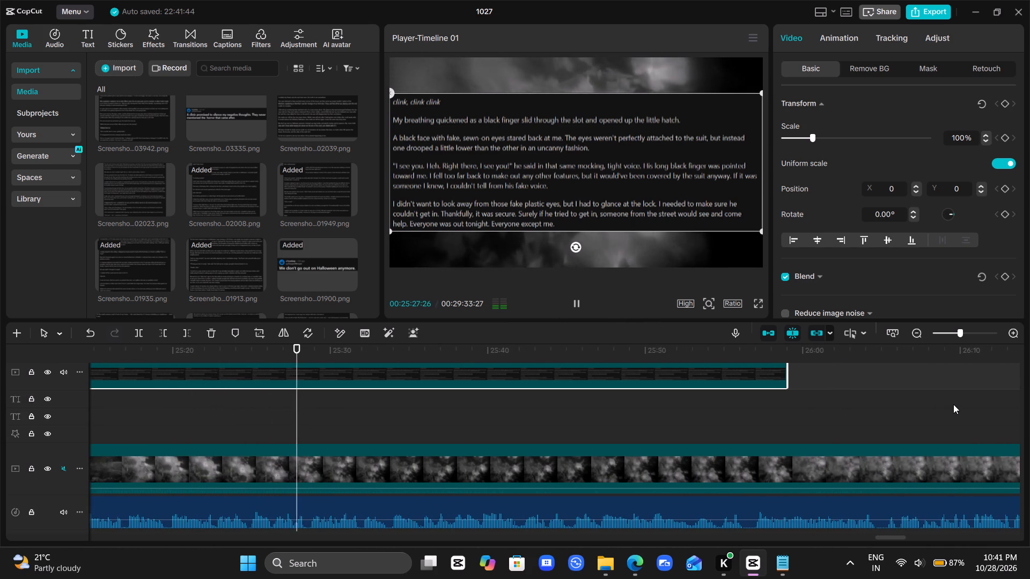
scroll(953, 404, left, 2)
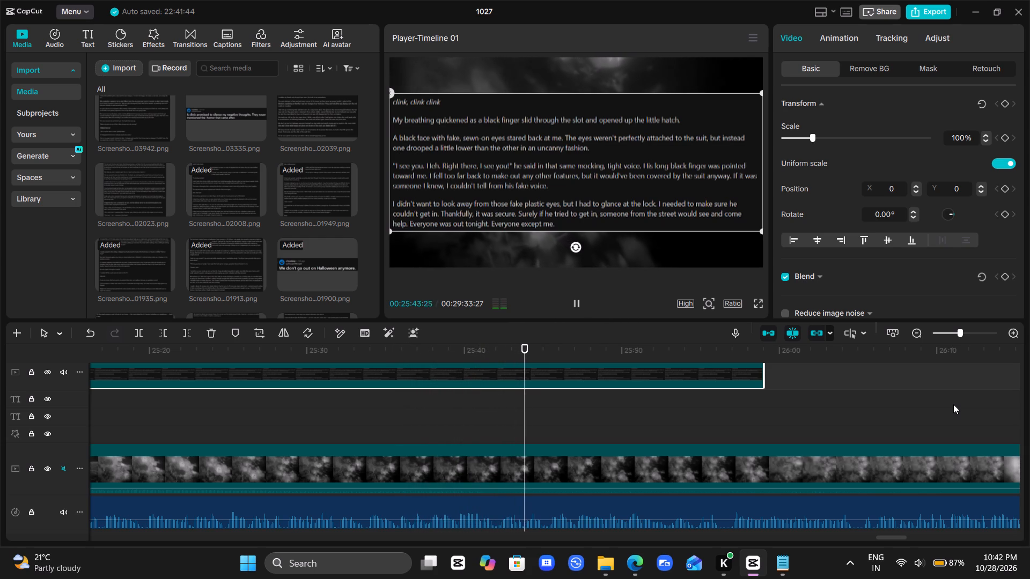
Stop playback where the narration finishes the cropped text, fine-tune the playhead, and trim the second 202008 clip's end to 00:25:45:09.
key(space)
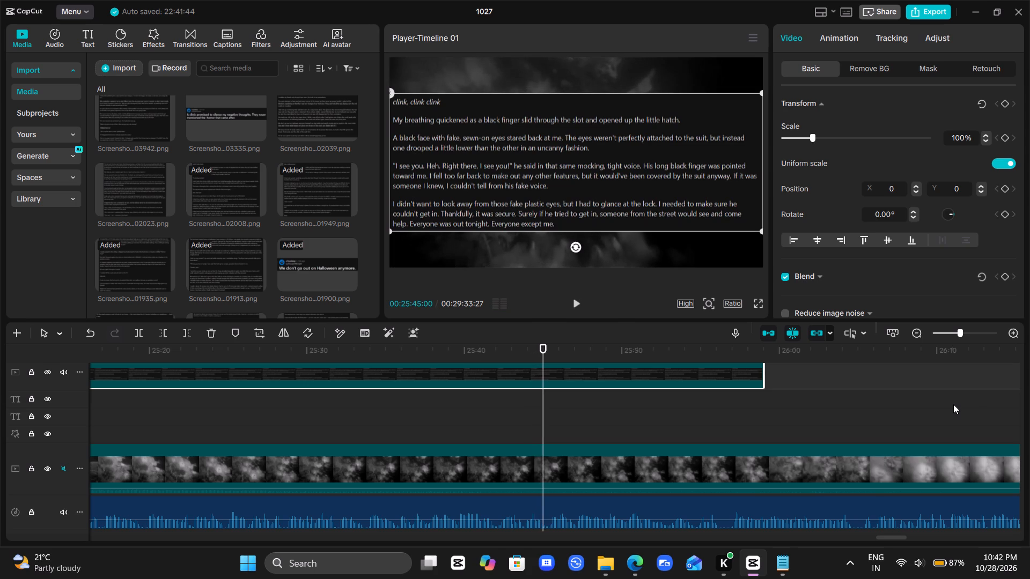
key(space)
key(space)
key(Left)
key(Left)
key(Left)
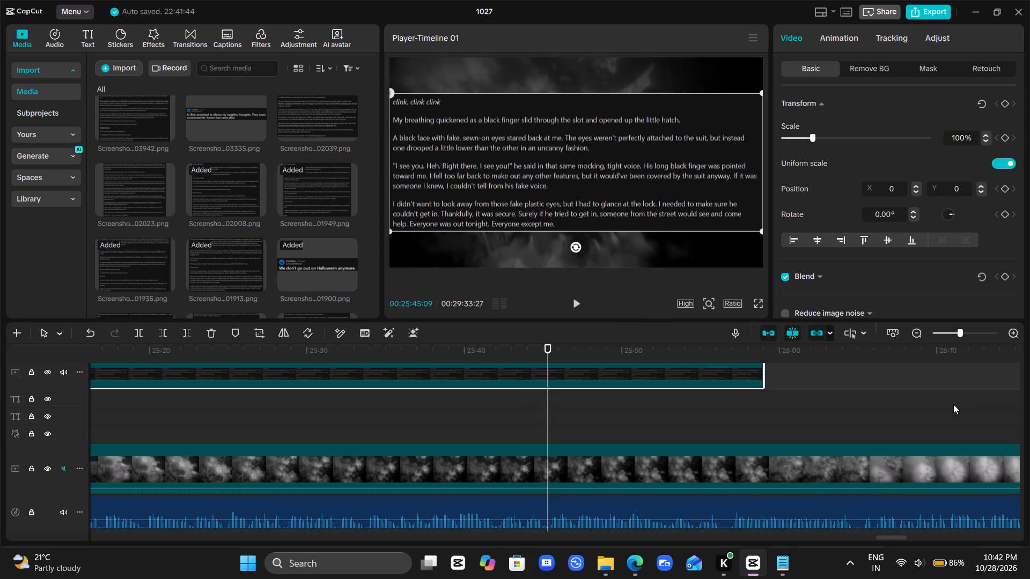
key(w)
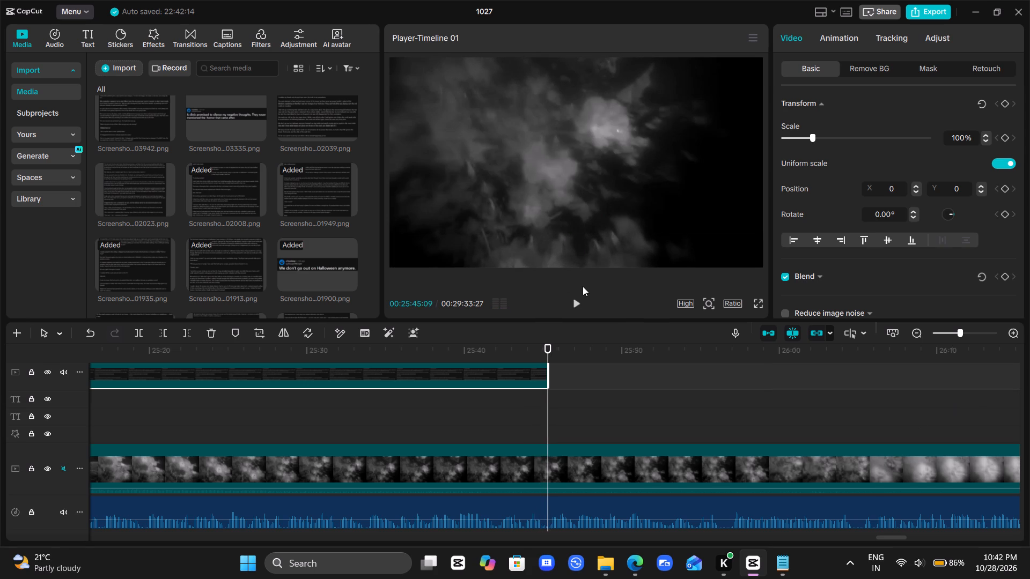
Add the 202023 screenshot at 00:25:45:09 and crop it to its upper section, ending at "Then his shoulder started to push through.".
drag(130, 213, 542, 371)
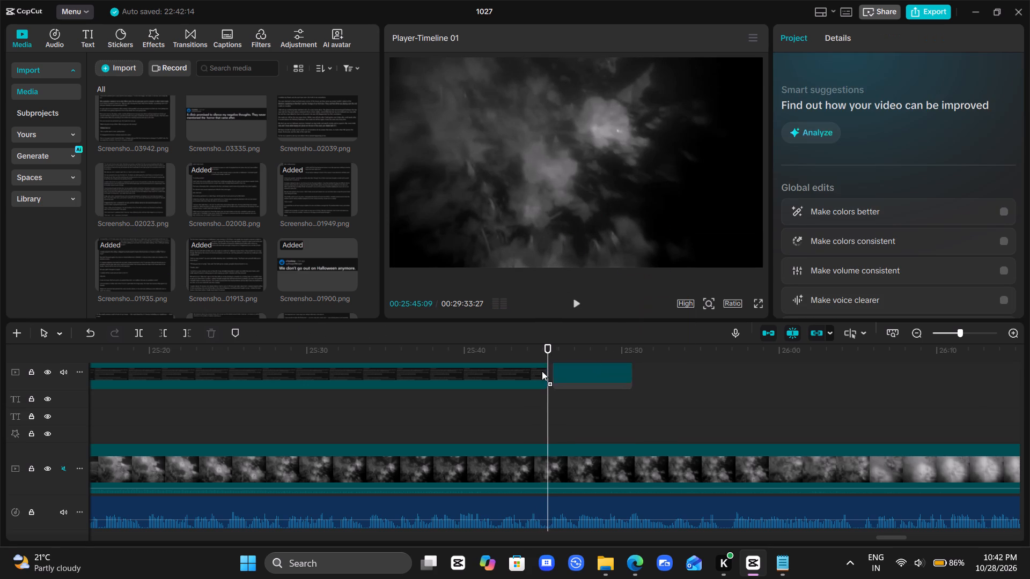
drag(542, 371, 548, 370)
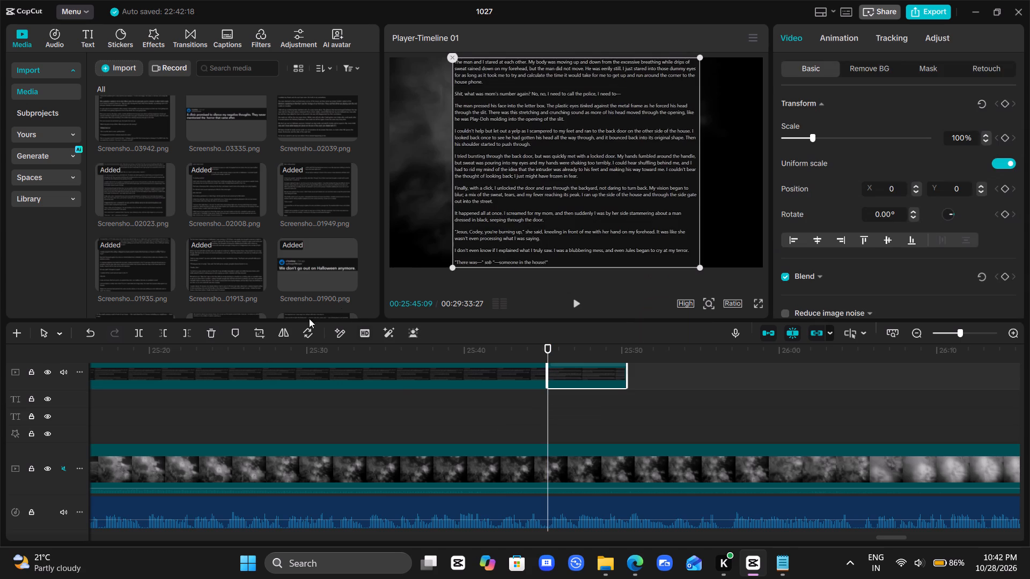
click(253, 336)
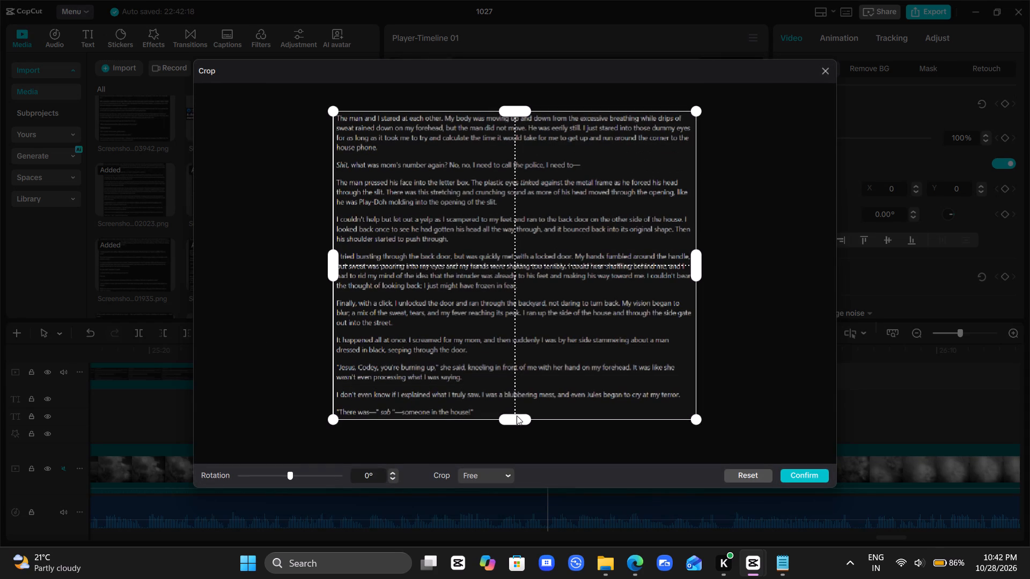
drag(520, 424, 558, 272)
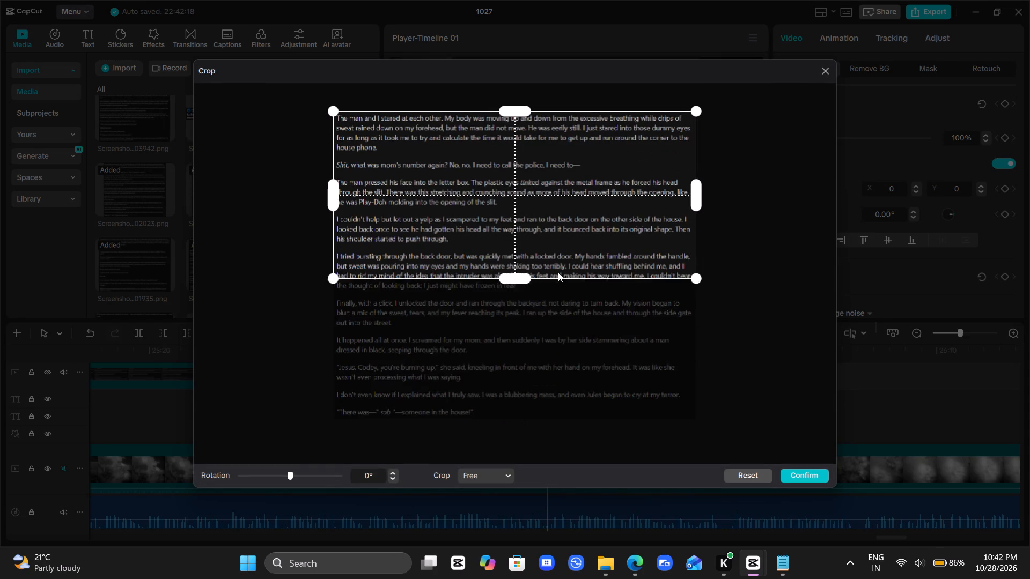
drag(558, 272, 568, 250)
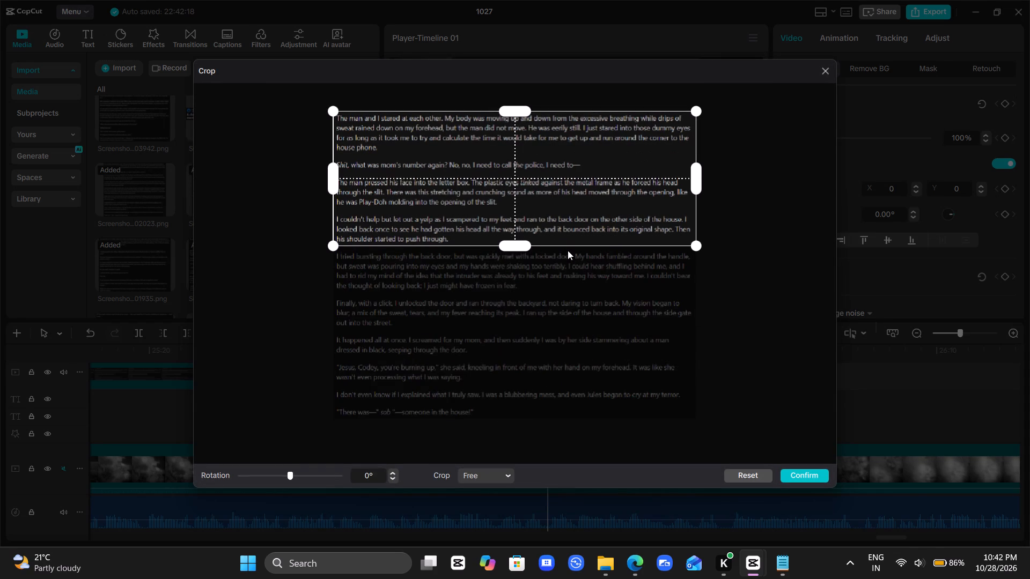
drag(568, 250, 568, 251)
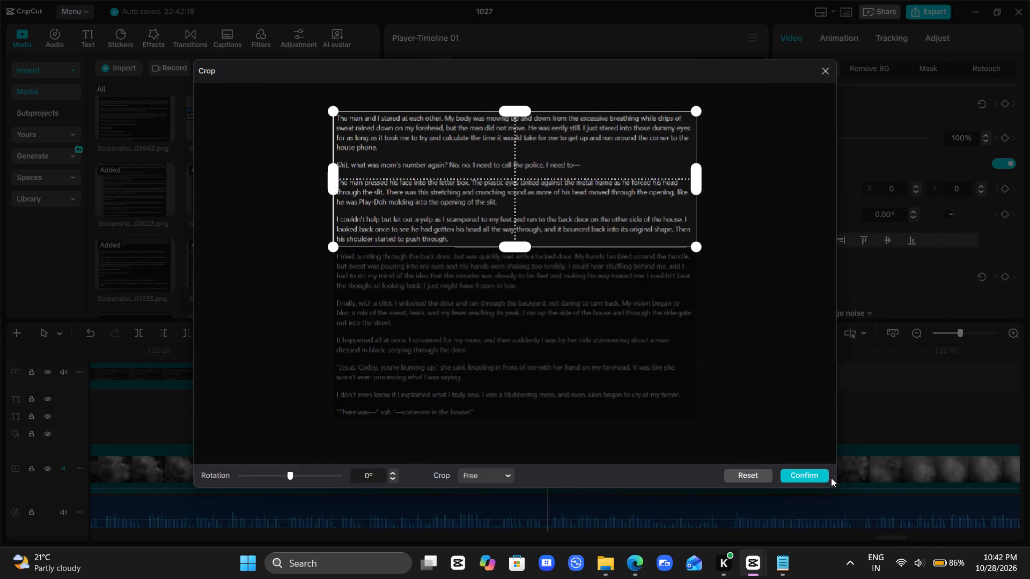
click(811, 478)
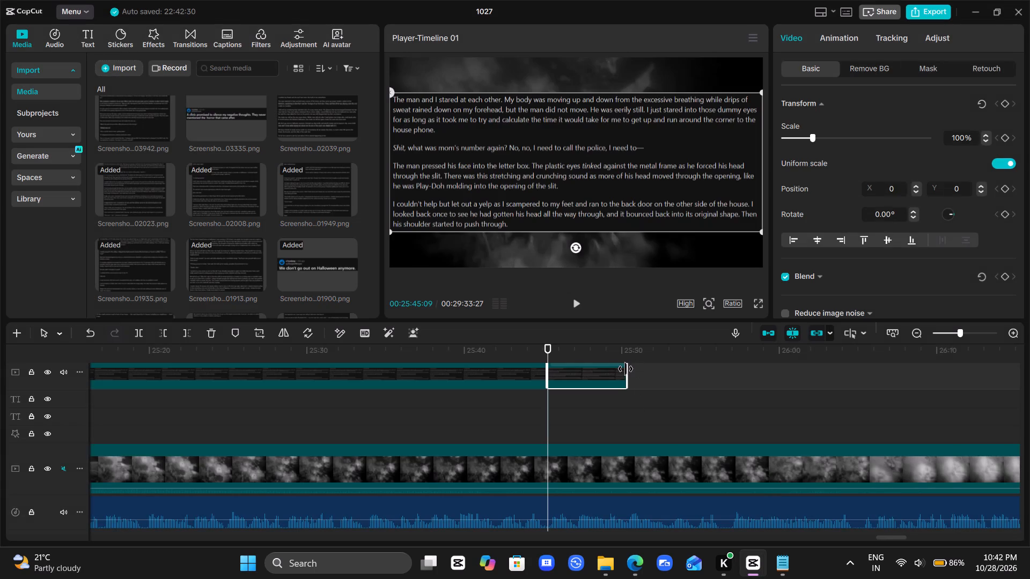
Extend the 202023 clip's end to about 00:26:24 and play the narration over its cropped text.
drag(627, 374, 1029, 432)
key(space)
scroll(1029, 432, left, 1)
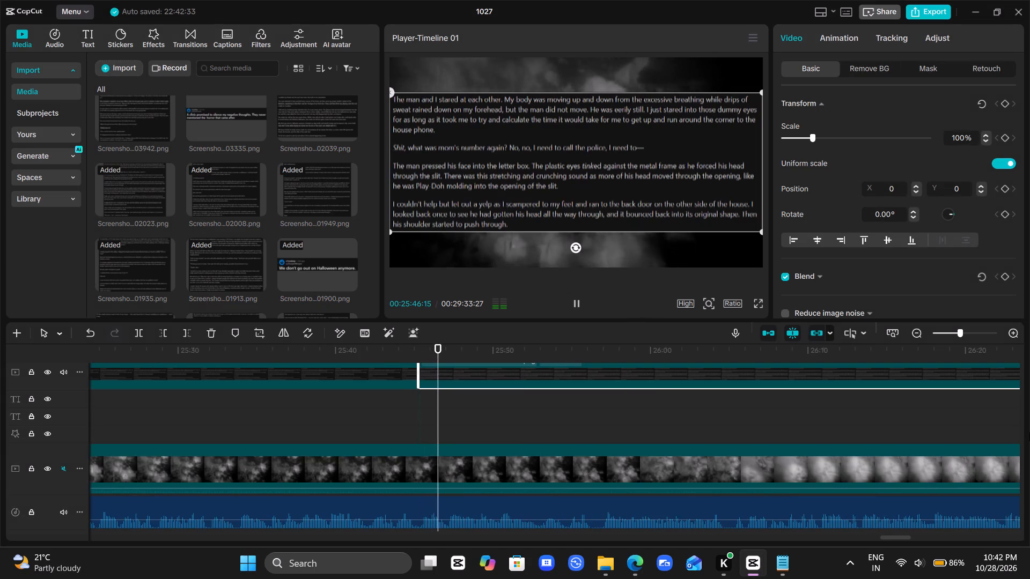
scroll(1029, 432, left, 1)
scroll(715, 431, left, 2)
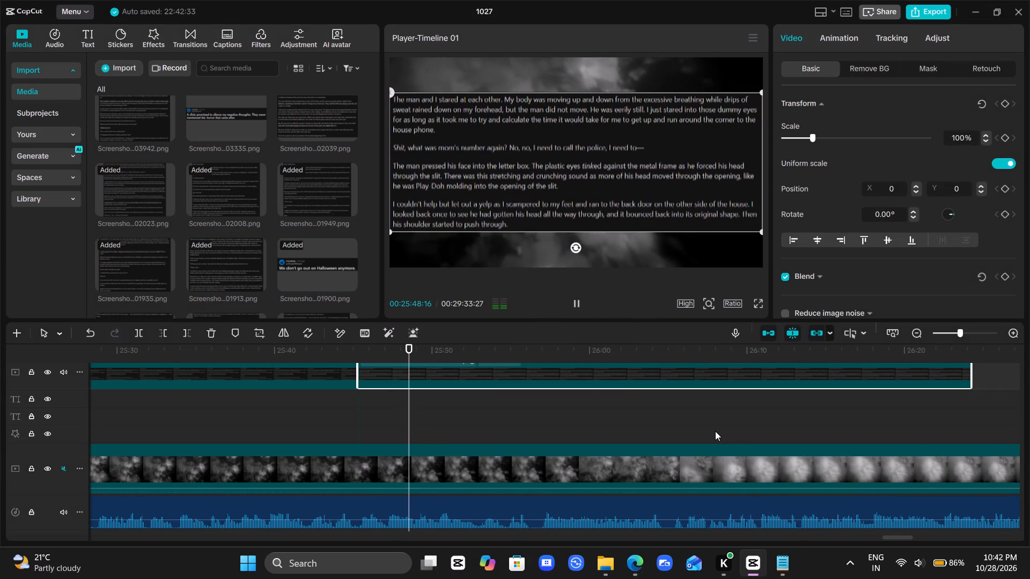
scroll(715, 431, left, 3)
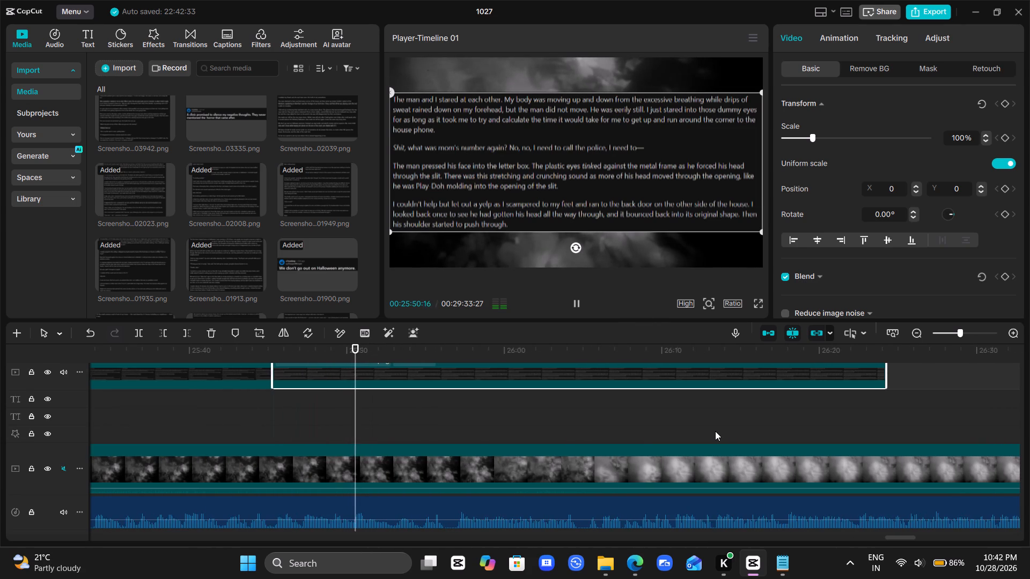
scroll(715, 431, left, 1)
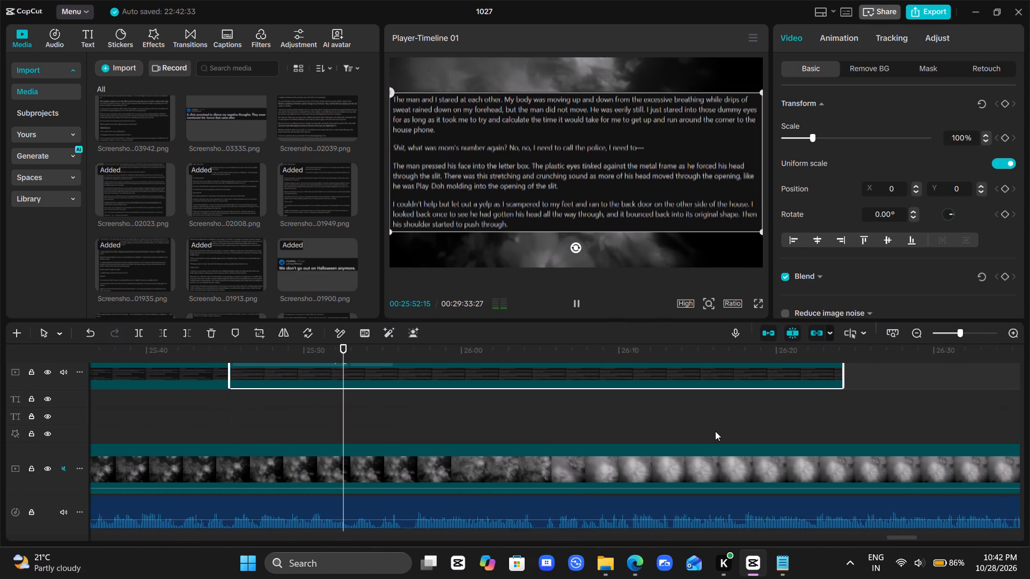
scroll(715, 431, left, 2)
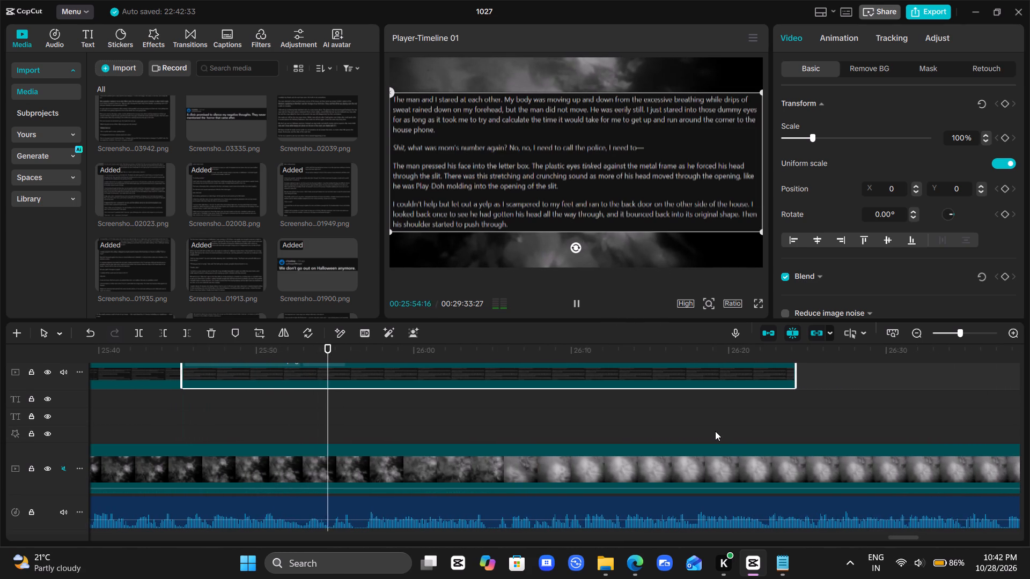
scroll(715, 431, left, 2)
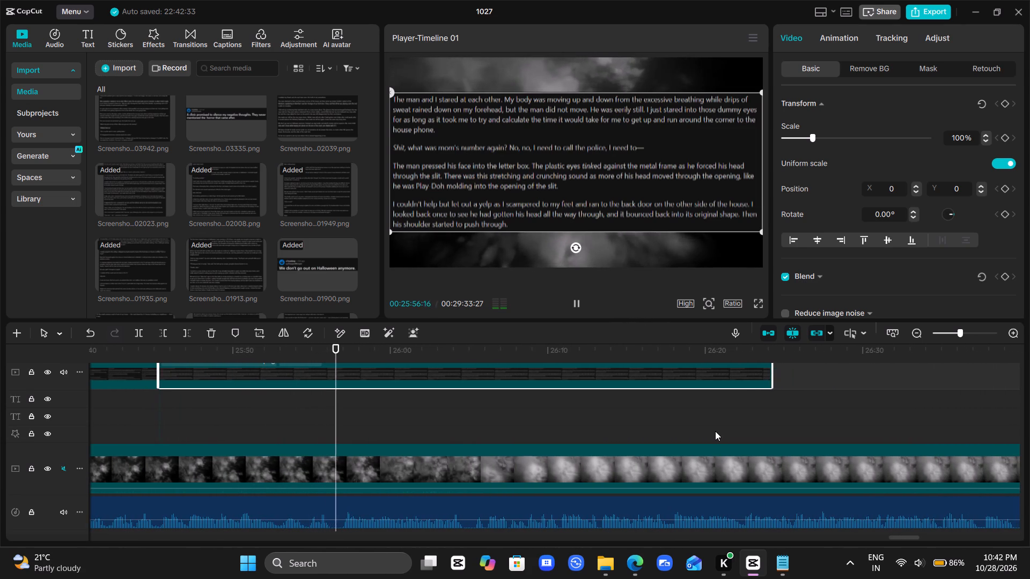
scroll(715, 431, left, 3)
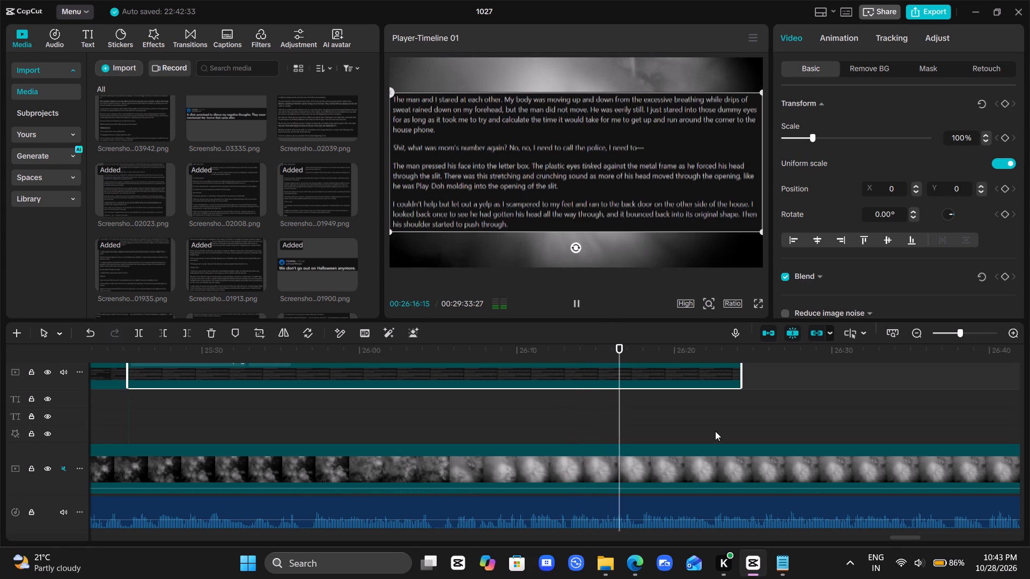
scroll(715, 431, left, 1)
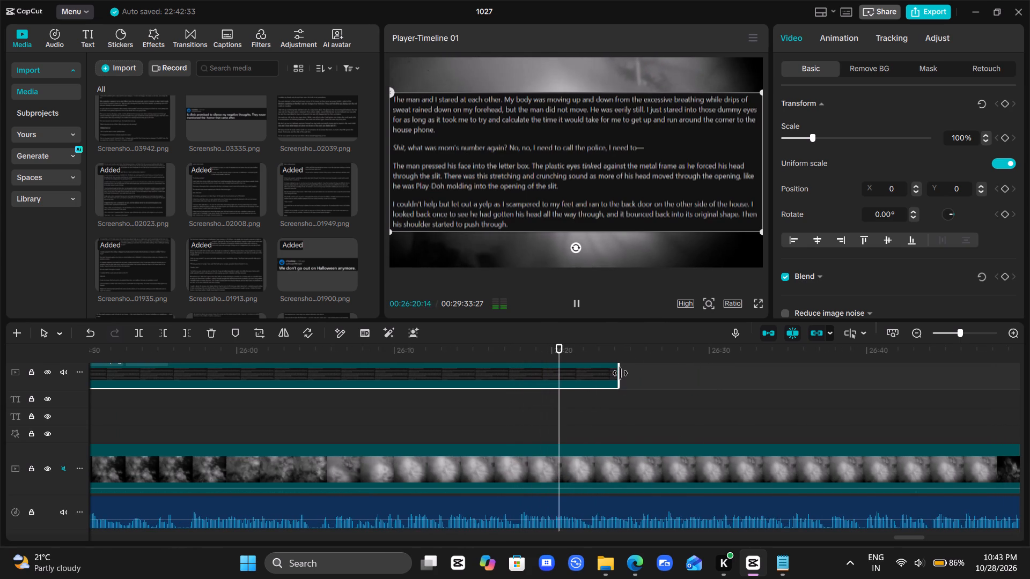
Extend the 202023 clip's end further to about 00:26:53 and continue playing the narration over it.
drag(620, 373, 1029, 384)
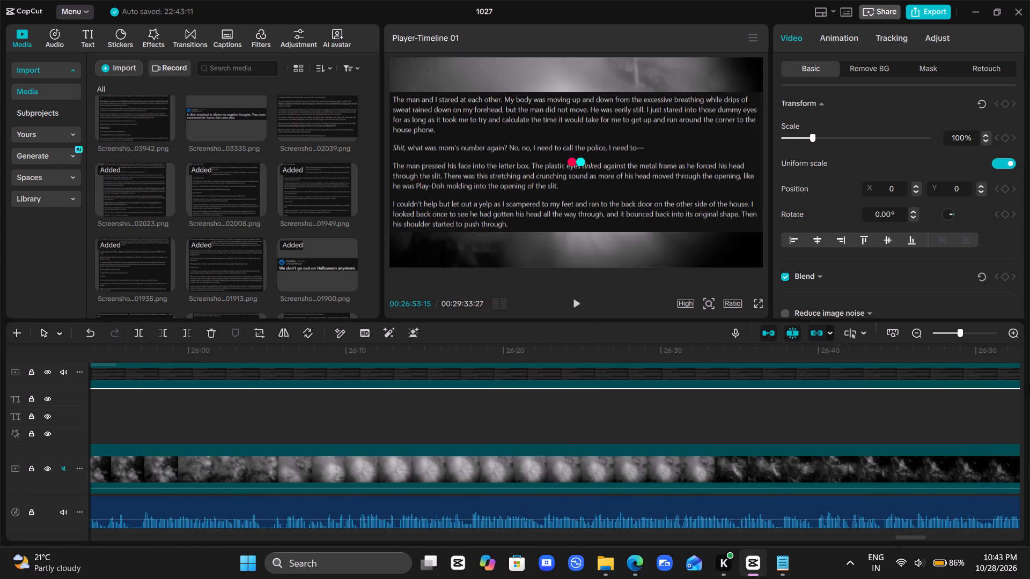
click(578, 408)
key(space)
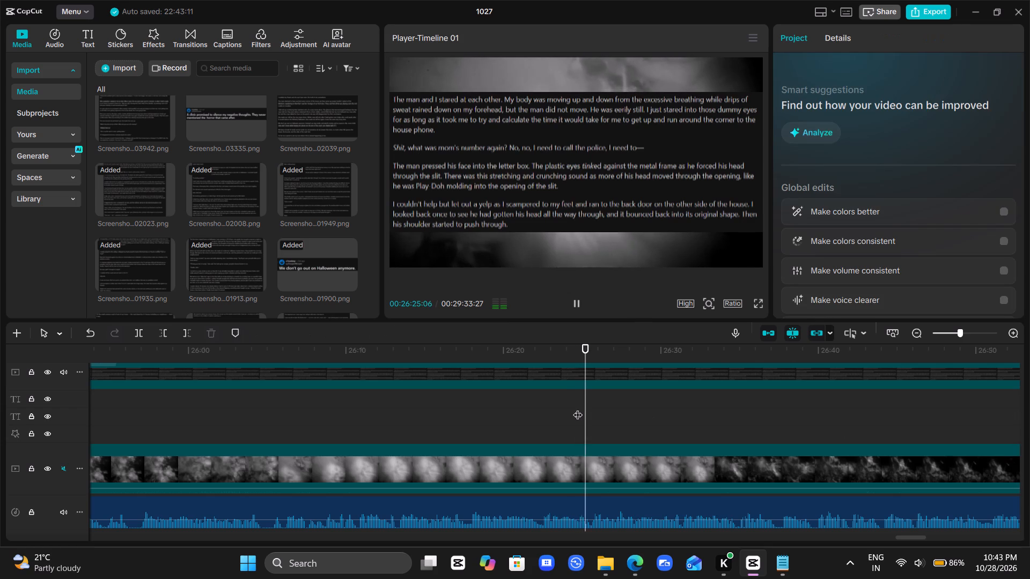
scroll(578, 408, left, 2)
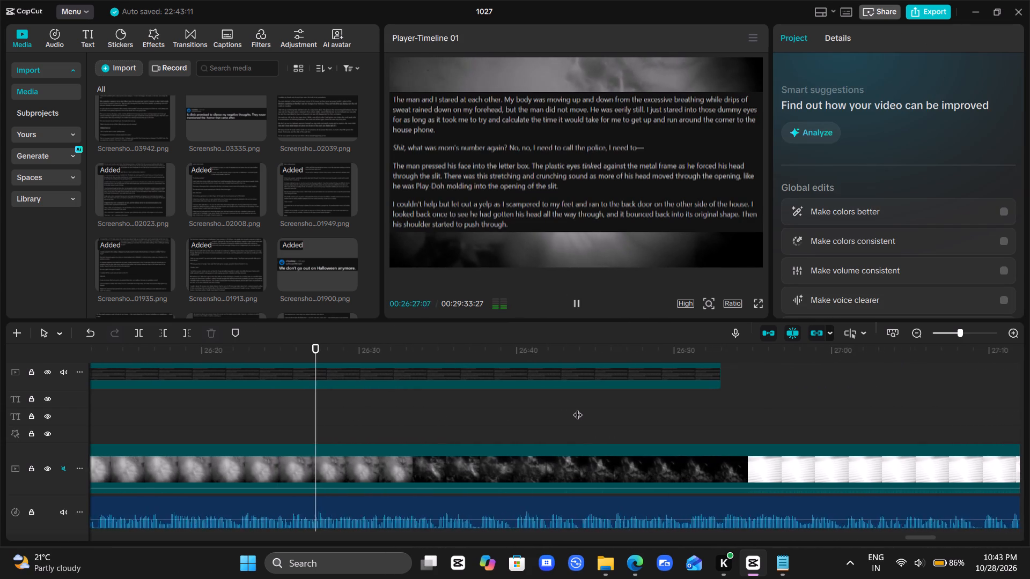
scroll(578, 408, left, 2)
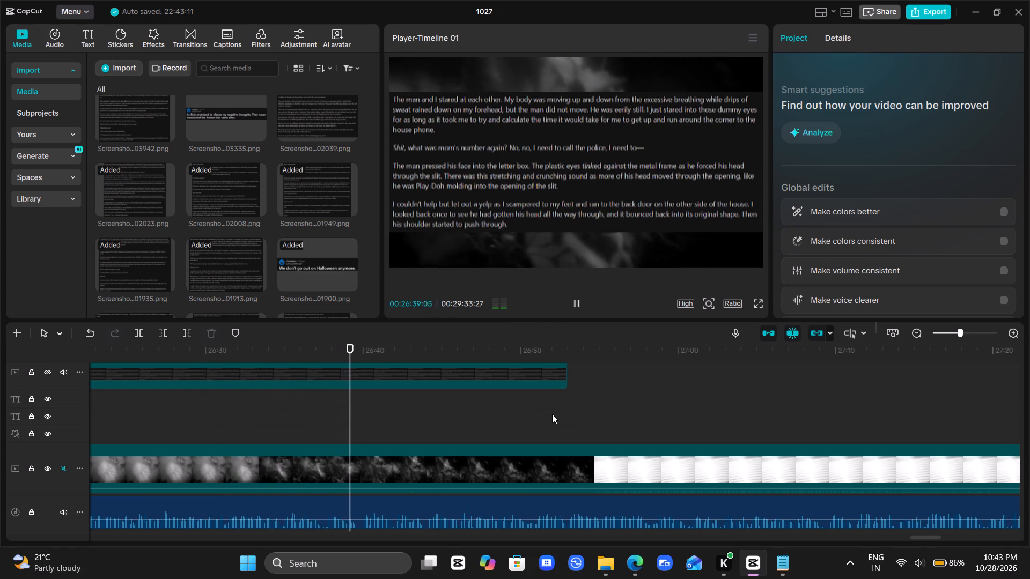
Stop playback, fine-tune the playhead, and trim the 202023 clip's end to 00:26:39:23.
key(space)
scroll(552, 414, down, 1)
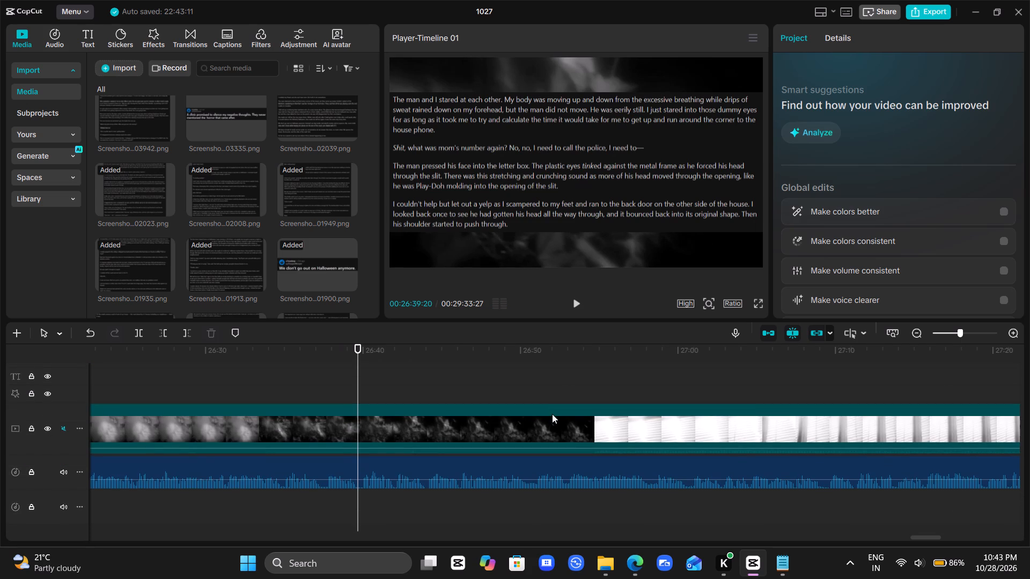
key(Right)
key(Right)
key(Right)
scroll(552, 414, up, 1)
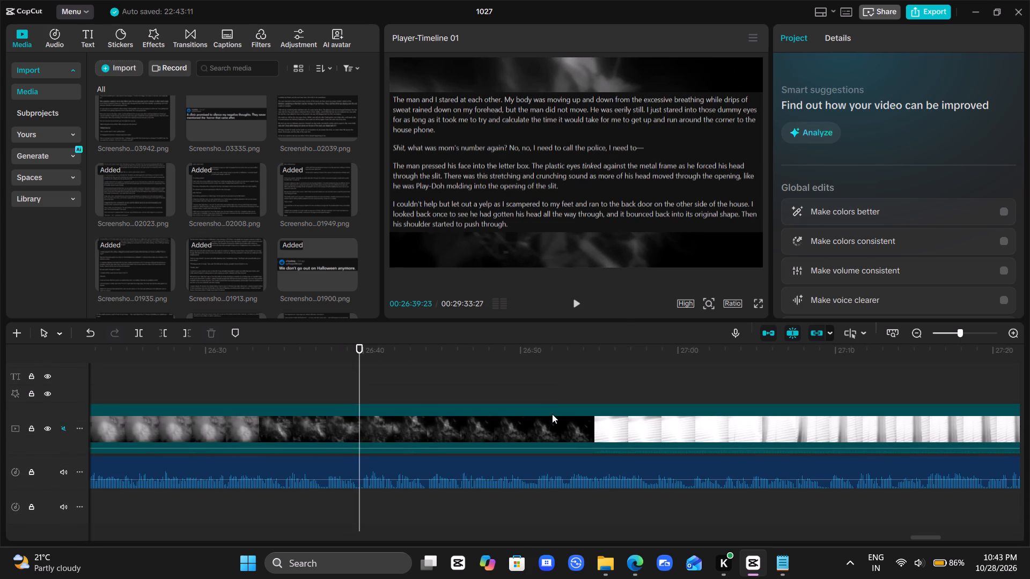
scroll(552, 414, up, 2)
click(455, 428)
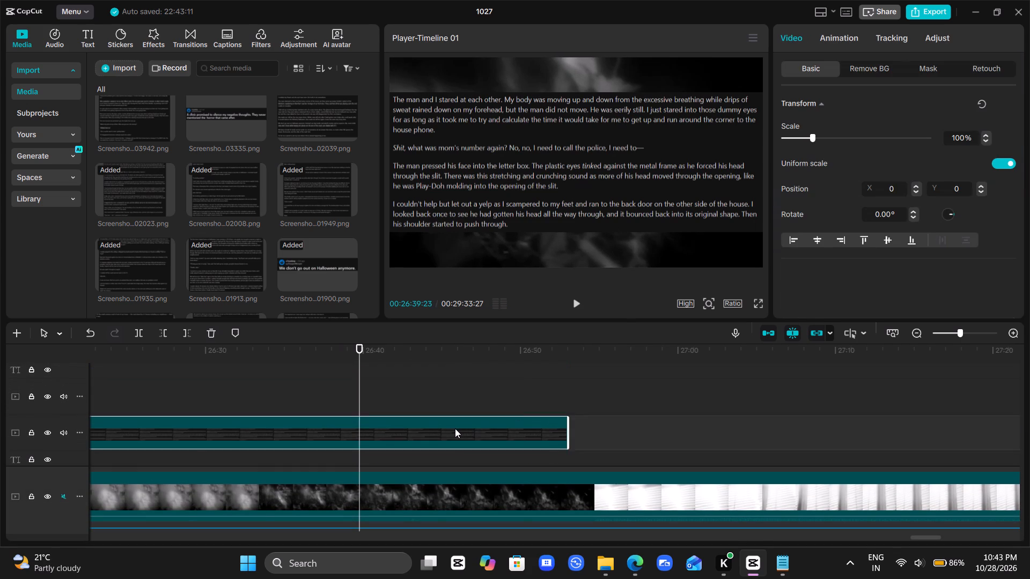
key(w)
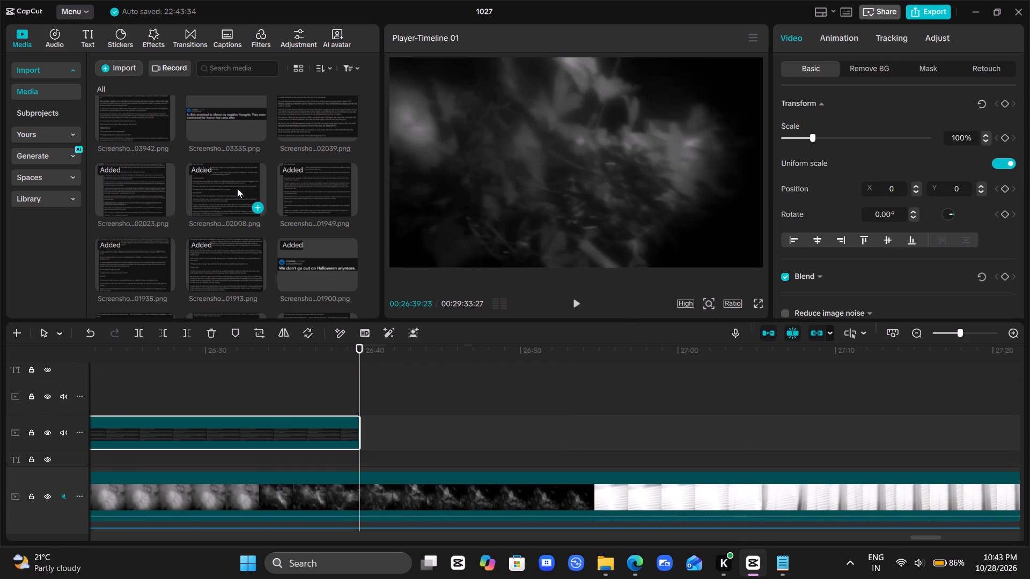
Add the 202039 screenshot at 00:26:39:23, keep its full frame in the crop, and briefly play the narration over it.
drag(319, 132, 361, 432)
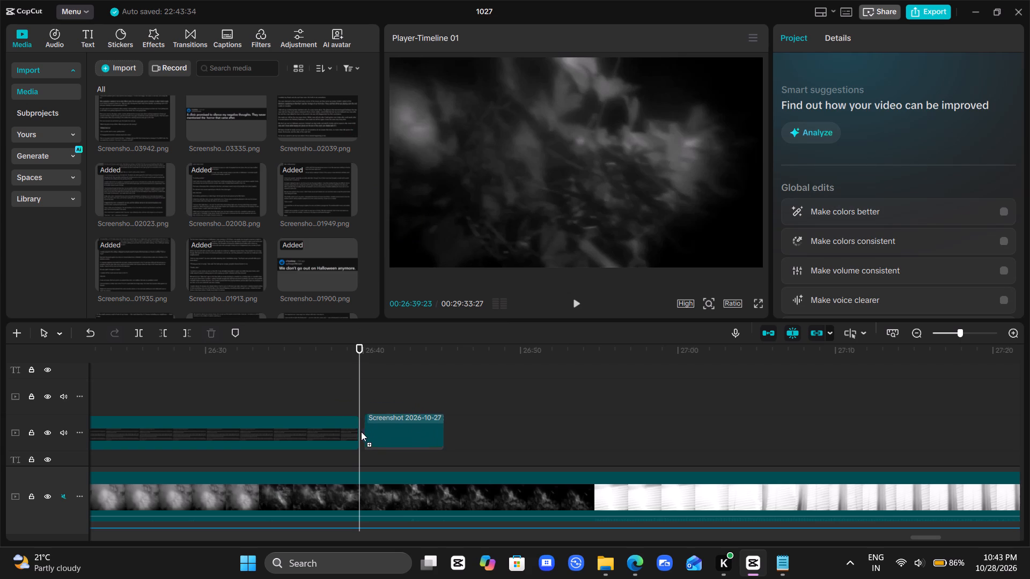
drag(361, 432, 356, 432)
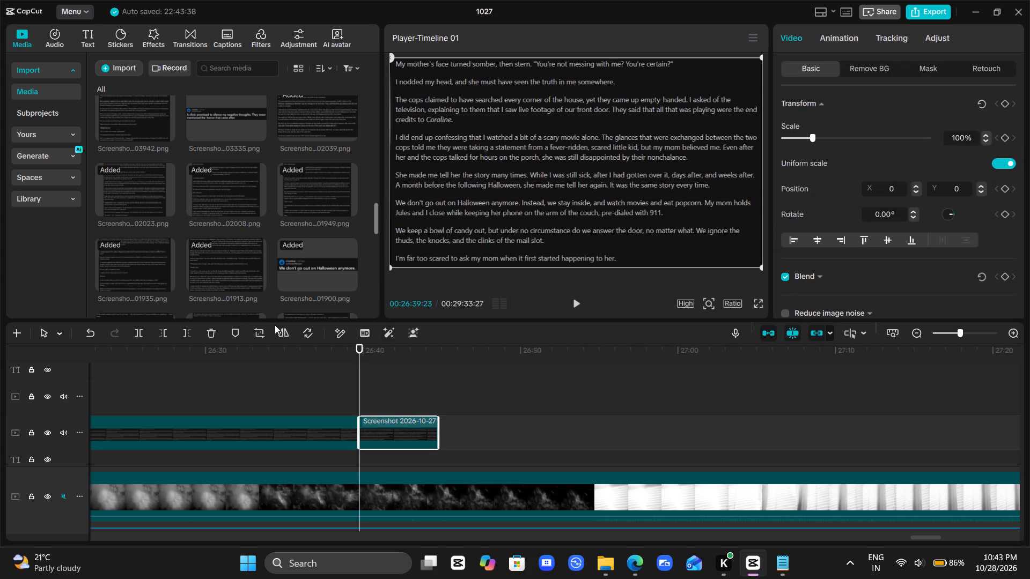
click(254, 334)
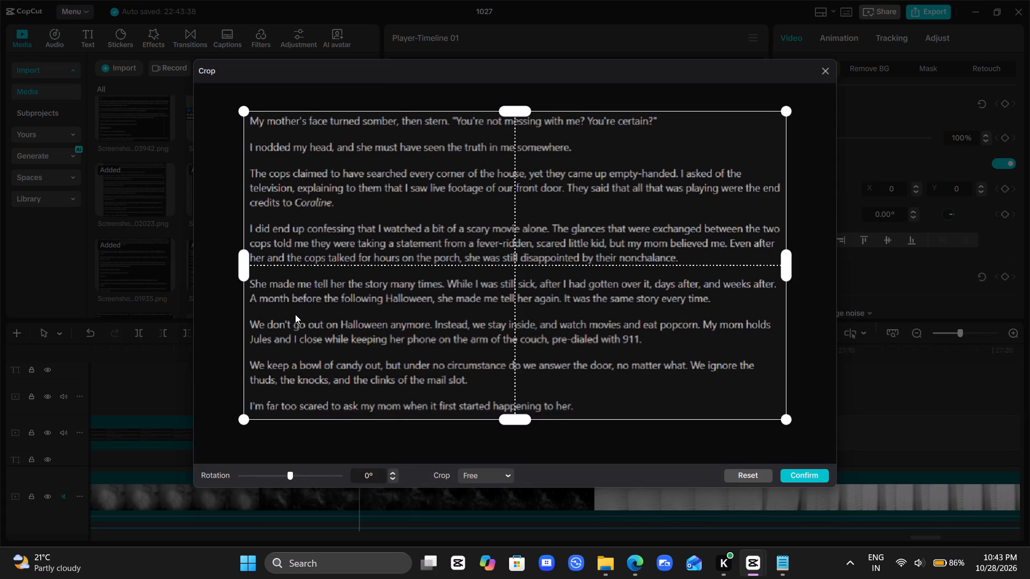
click(790, 475)
key(space)
key(space)
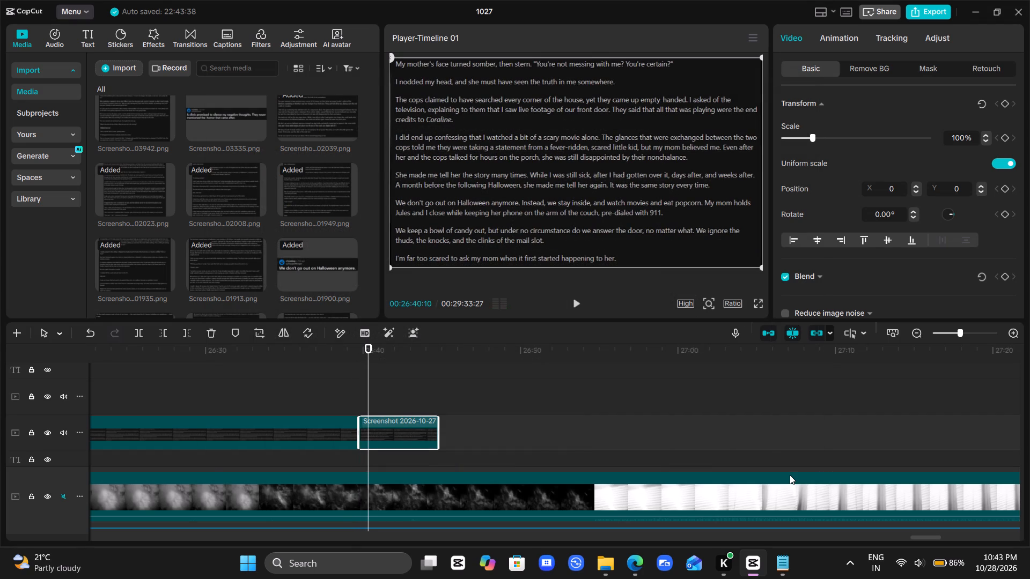
Replace the 202039 clip at 00:26:39:23 with the 202023 screenshot, cropped to start at "I tried bursting through the back door".
key(BackSpace)
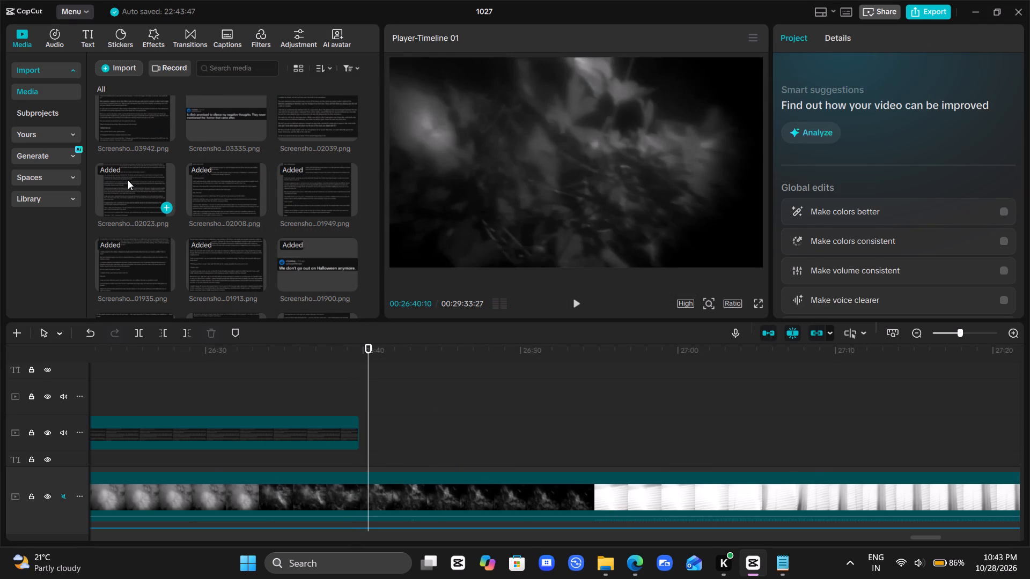
drag(128, 180, 358, 431)
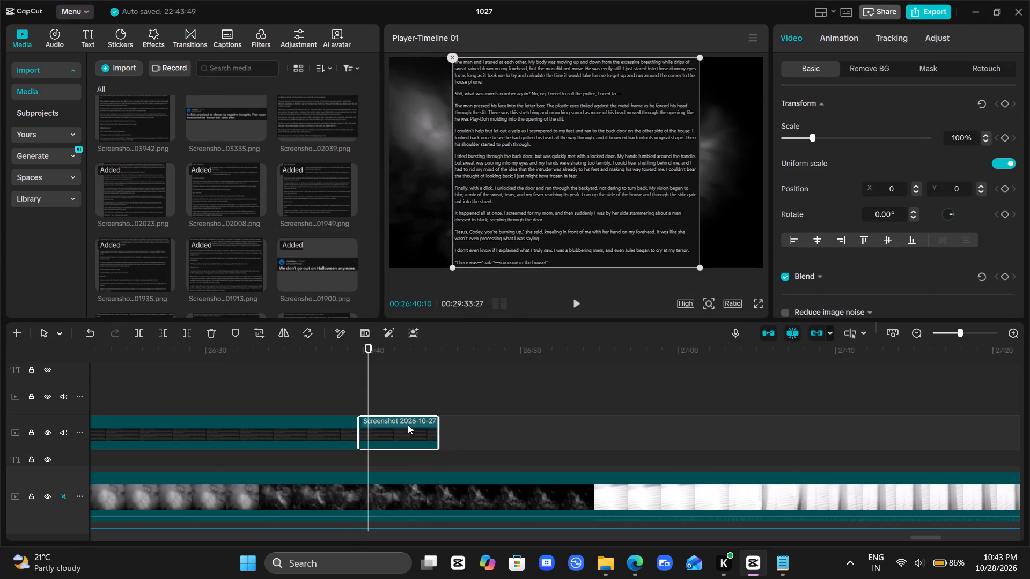
click(260, 337)
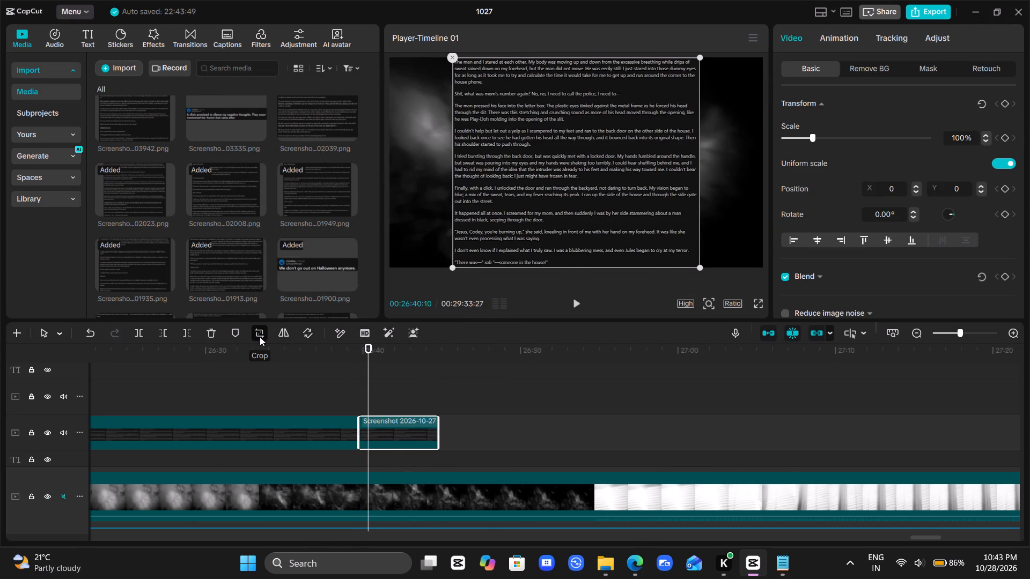
drag(516, 116, 527, 161)
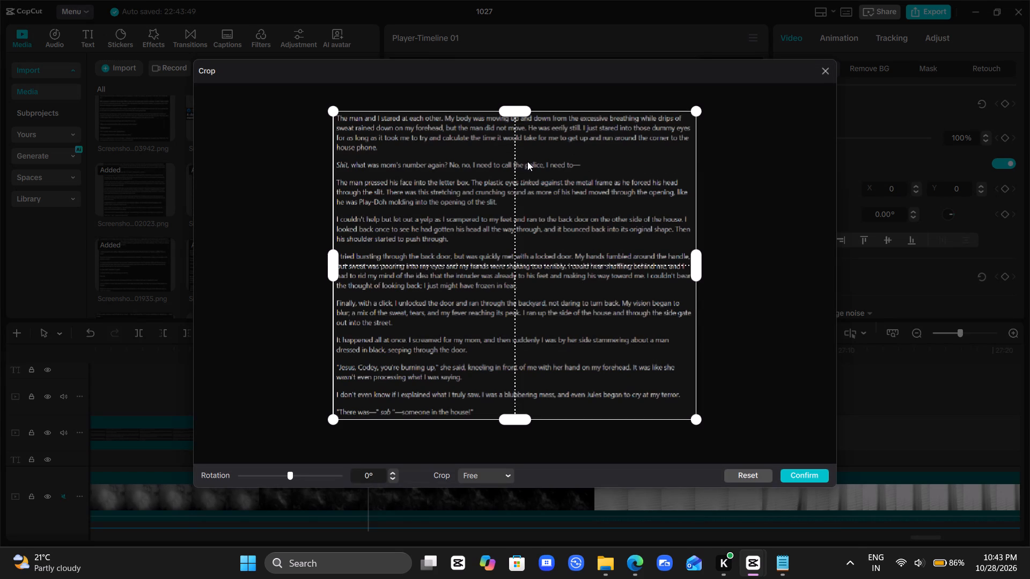
drag(527, 161, 518, 256)
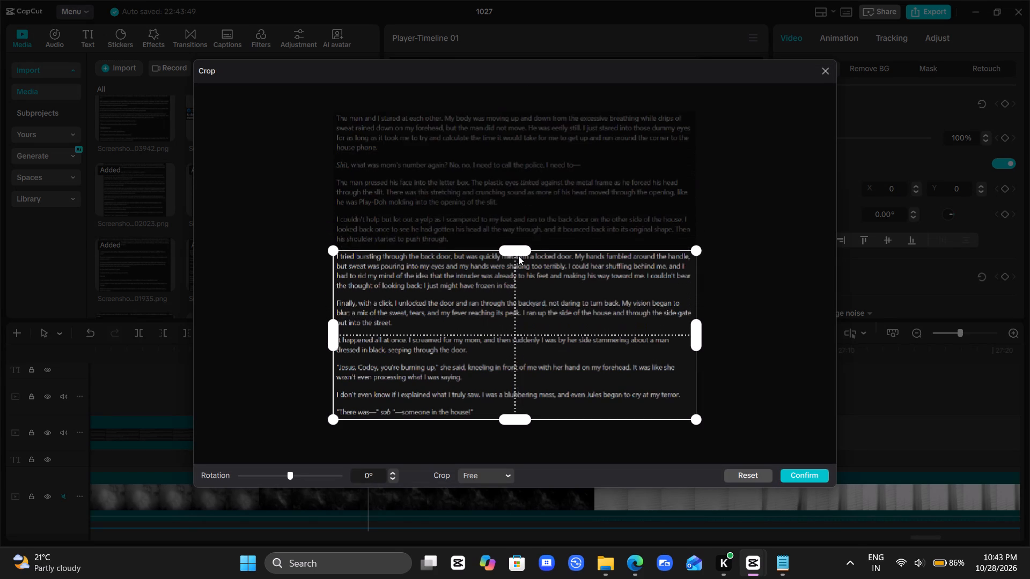
drag(518, 256, 528, 254)
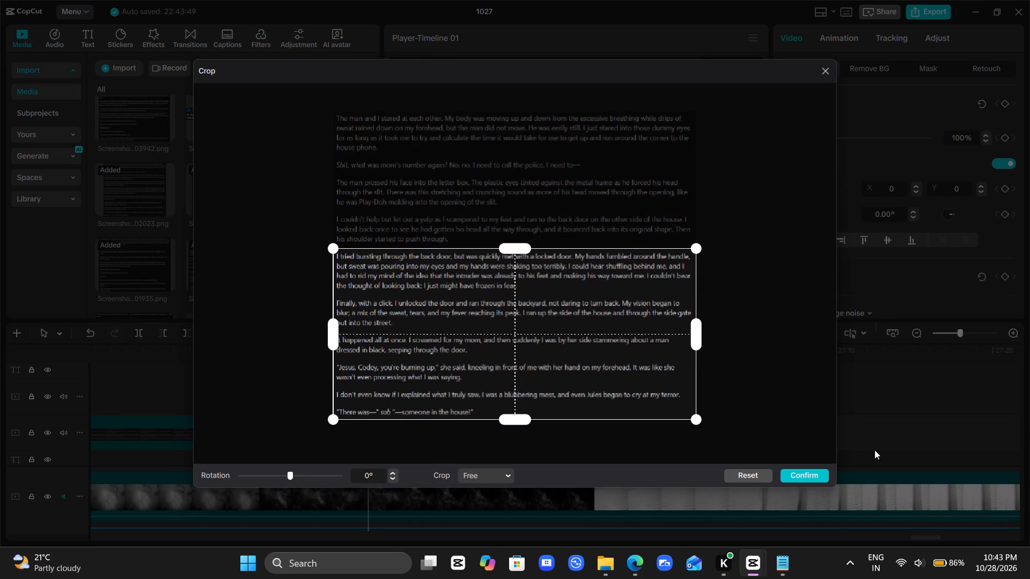
click(818, 473)
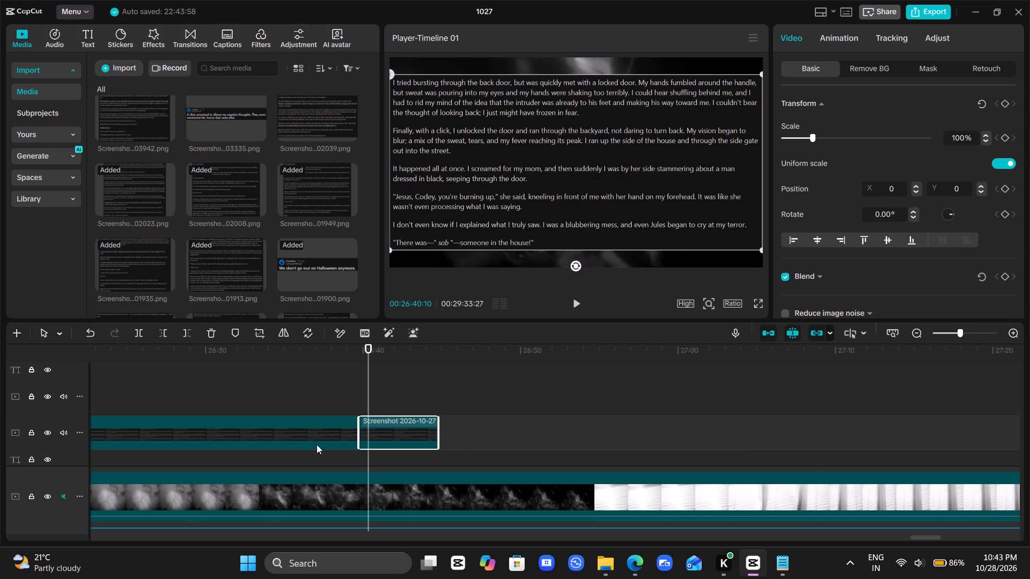
Extend the new 202023 clip's end to about 00:27:21 and play the narration over its cropped text.
drag(440, 443, 940, 445)
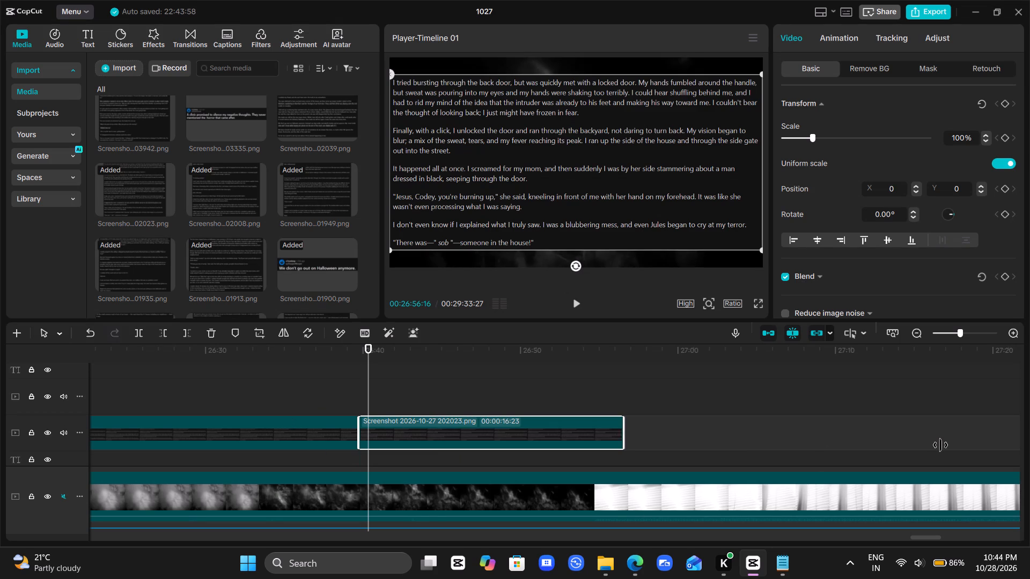
drag(940, 445, 1005, 464)
key(space)
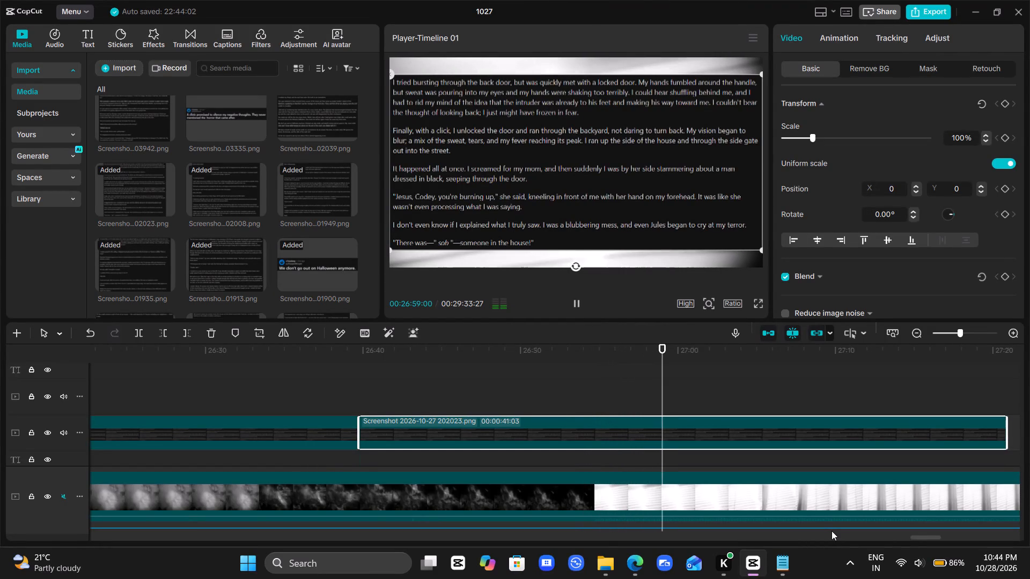
scroll(731, 491, left, 1)
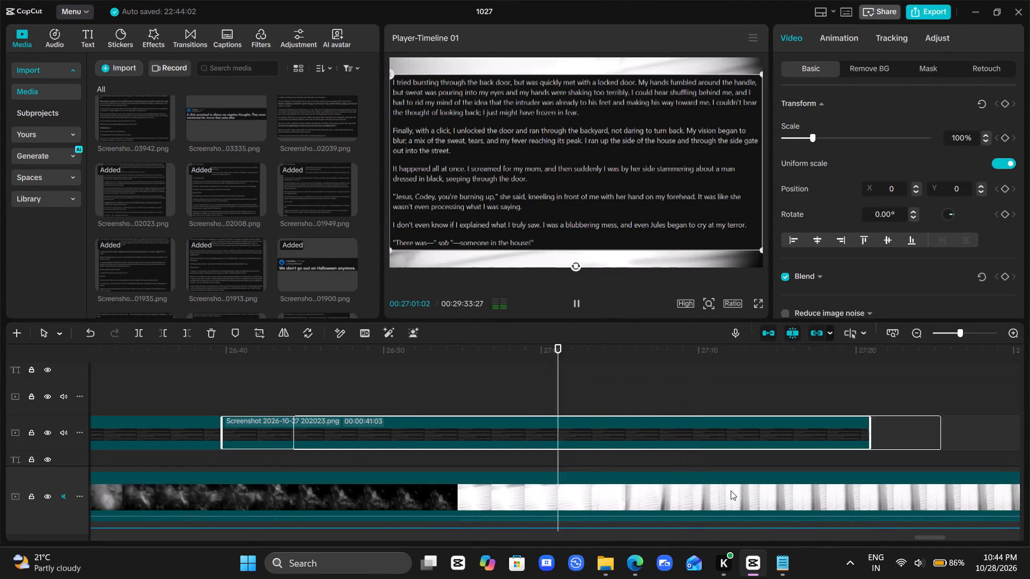
scroll(731, 491, left, 1)
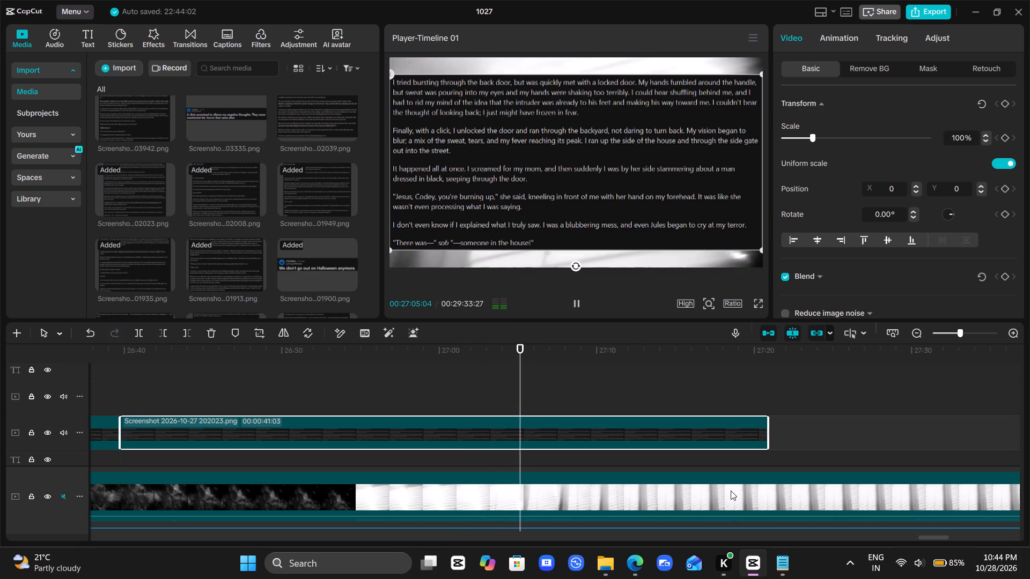
scroll(731, 491, left, 1)
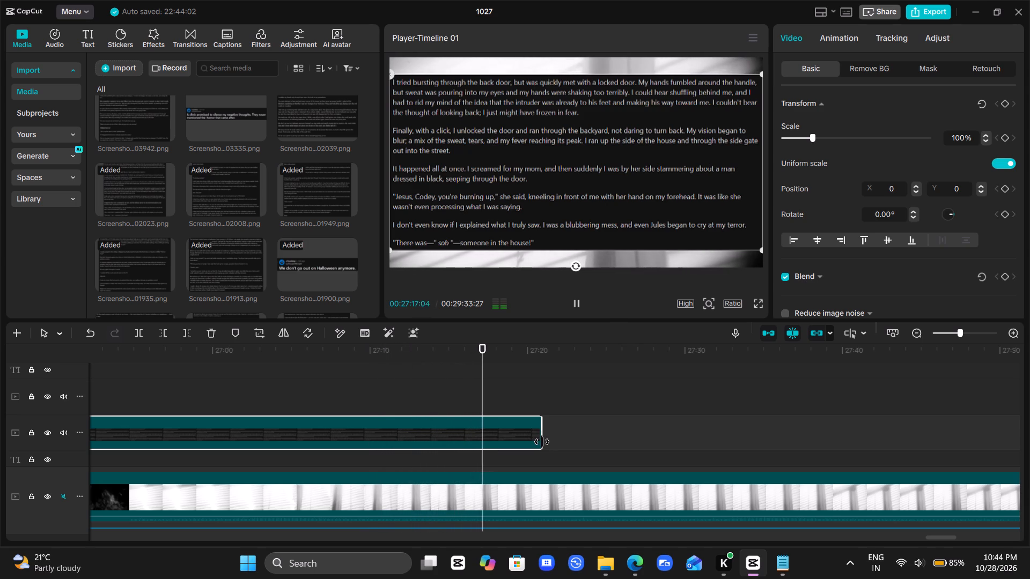
Extend the 202023 clip's end further to about 00:27:54 and continue playing the narration over it.
drag(542, 442, 1029, 490)
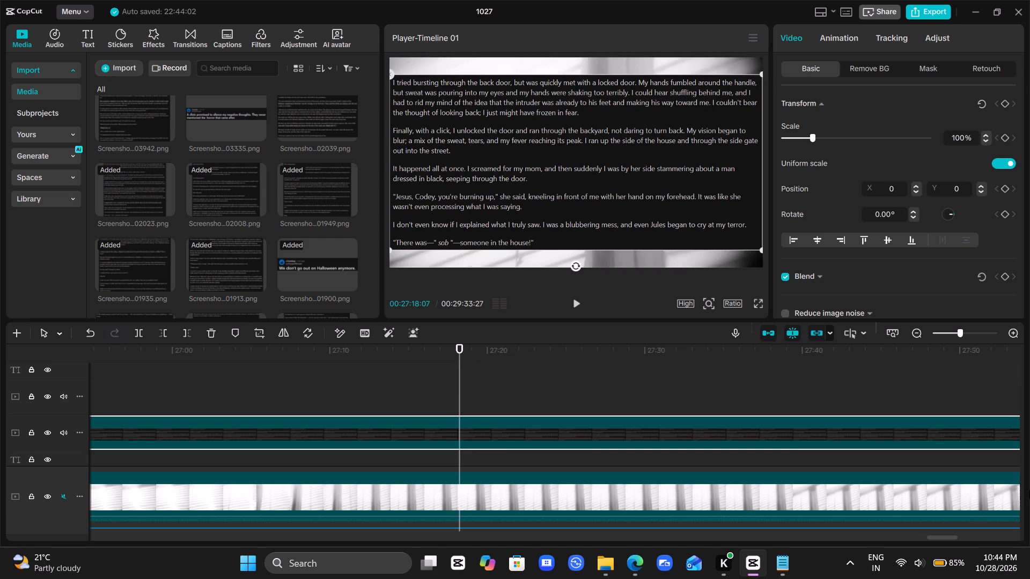
key(space)
scroll(1029, 490, left, 1)
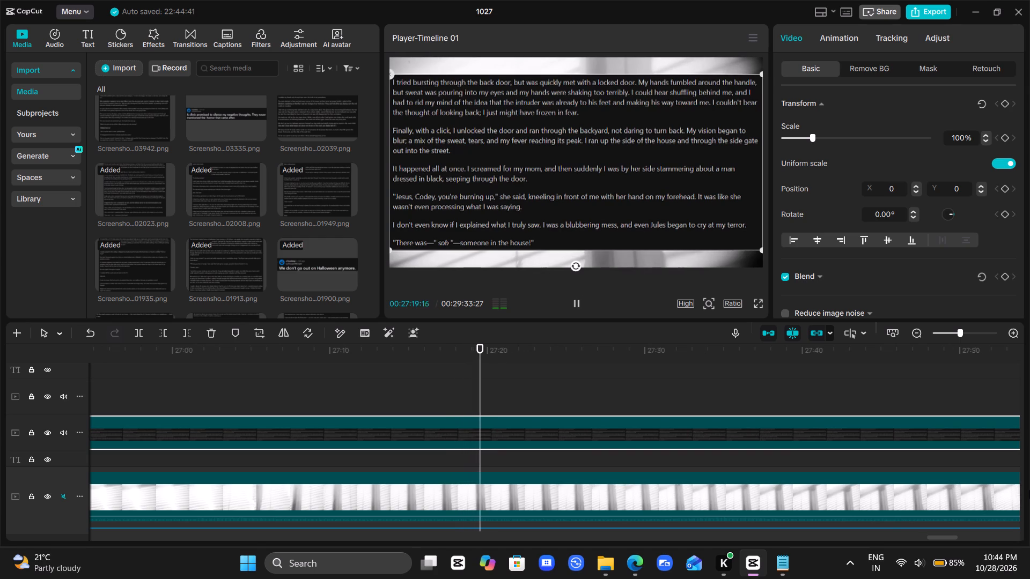
scroll(884, 464, left, 1)
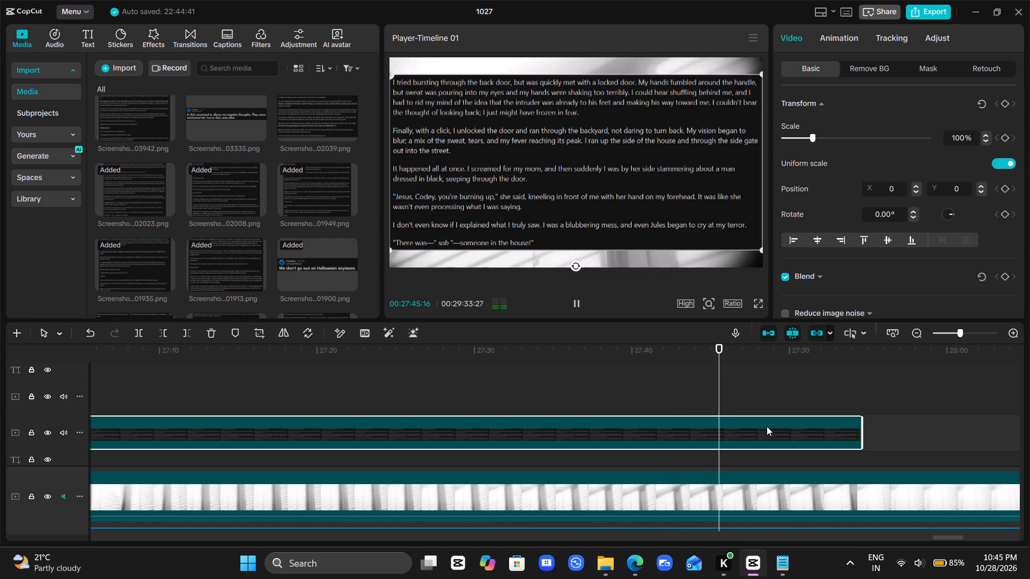
scroll(767, 426, left, 1)
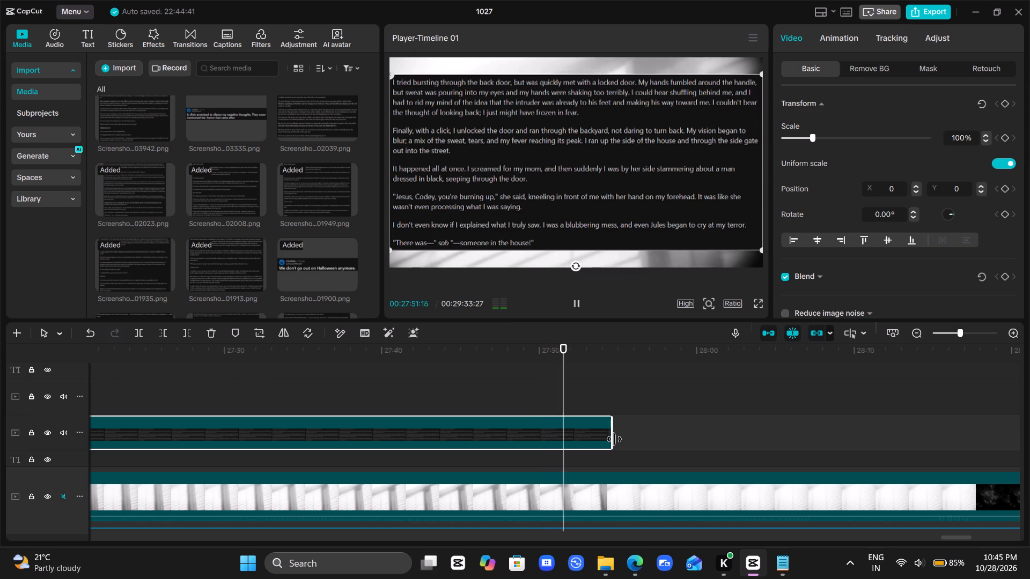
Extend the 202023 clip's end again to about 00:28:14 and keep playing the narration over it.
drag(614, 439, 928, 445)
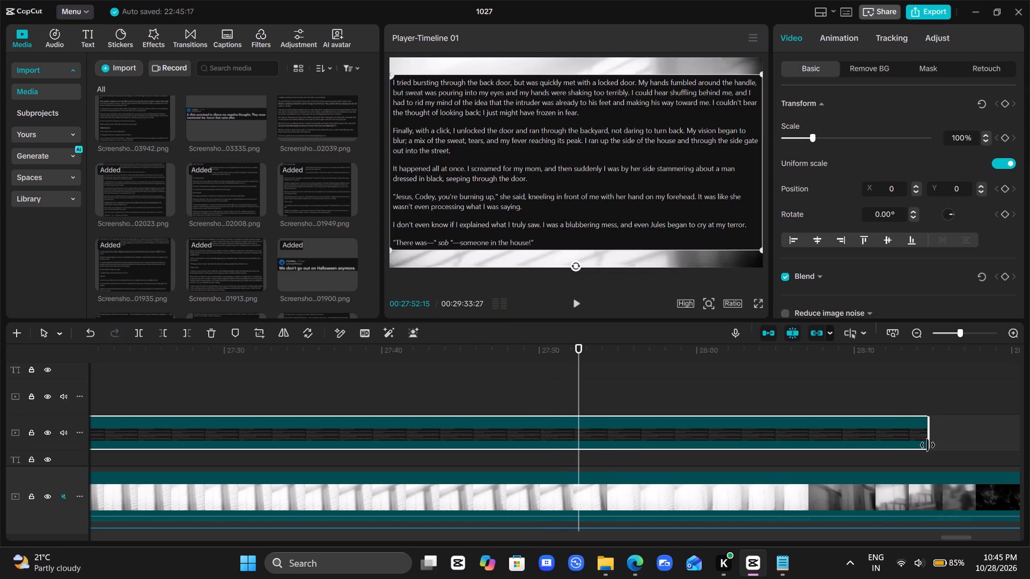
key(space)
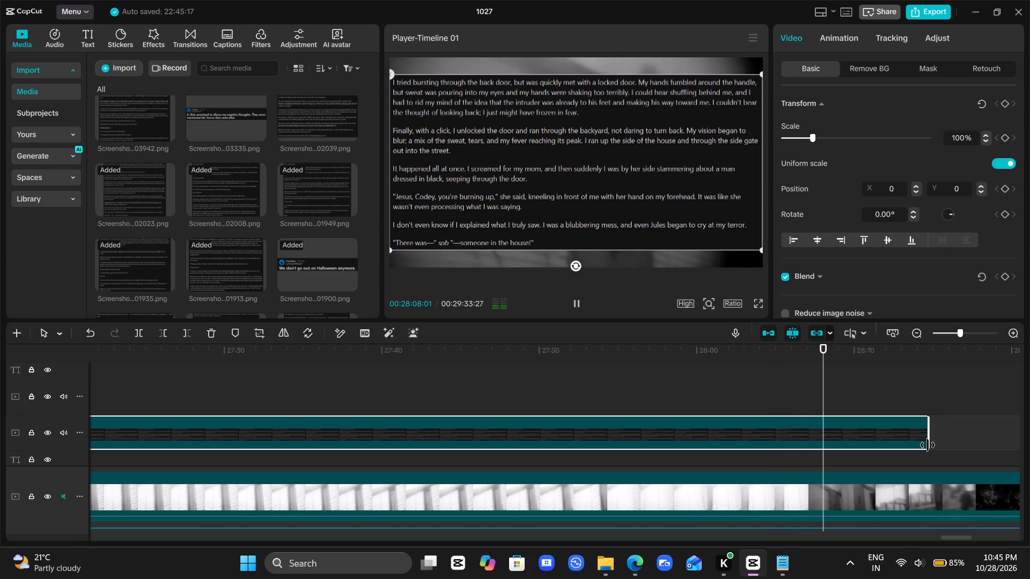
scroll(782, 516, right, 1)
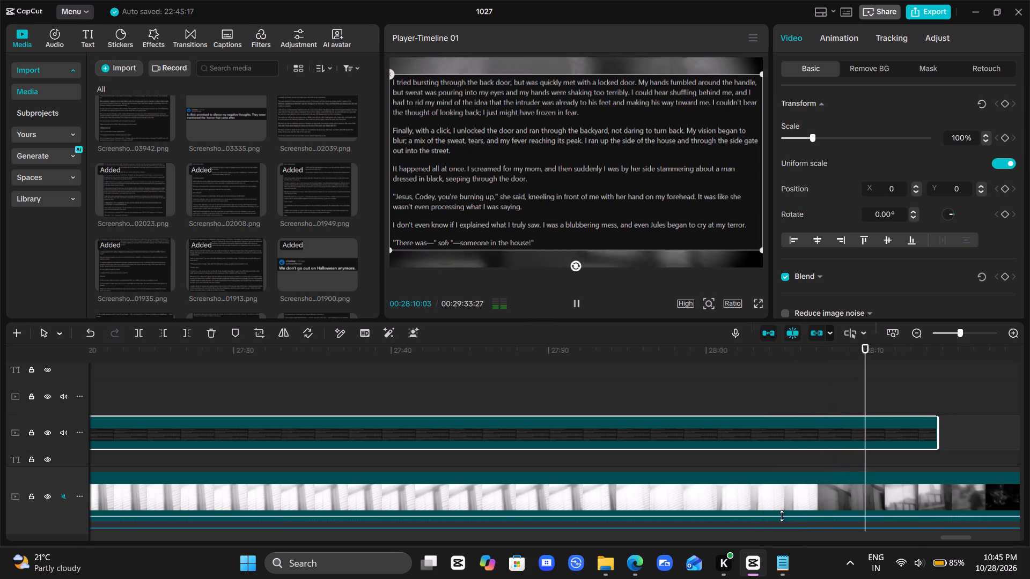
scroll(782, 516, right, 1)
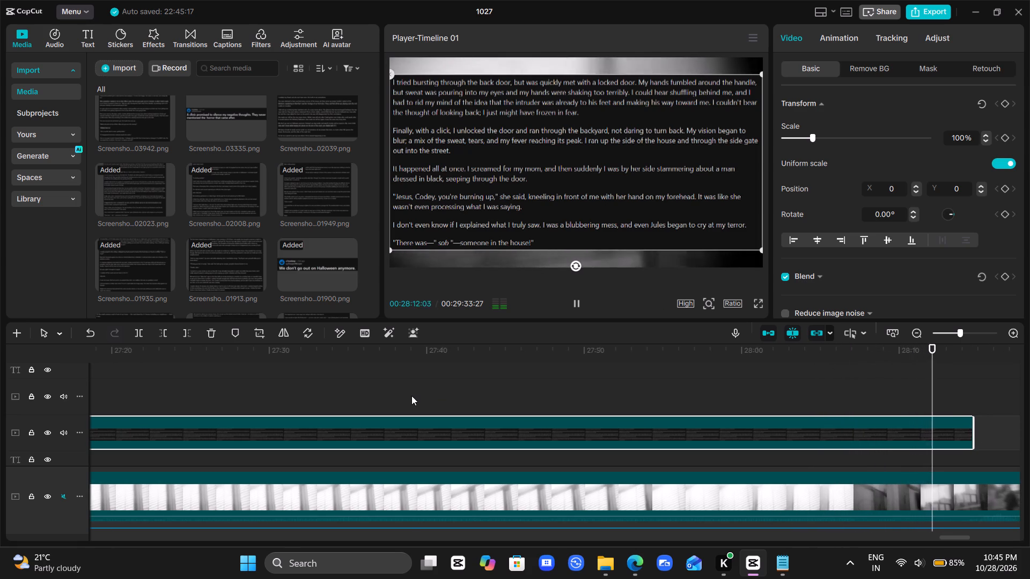
Replay the narration over the 202023 clip from about 00:27:14 to find where its cropped text ends.
click(411, 396)
drag(411, 396, 327, 417)
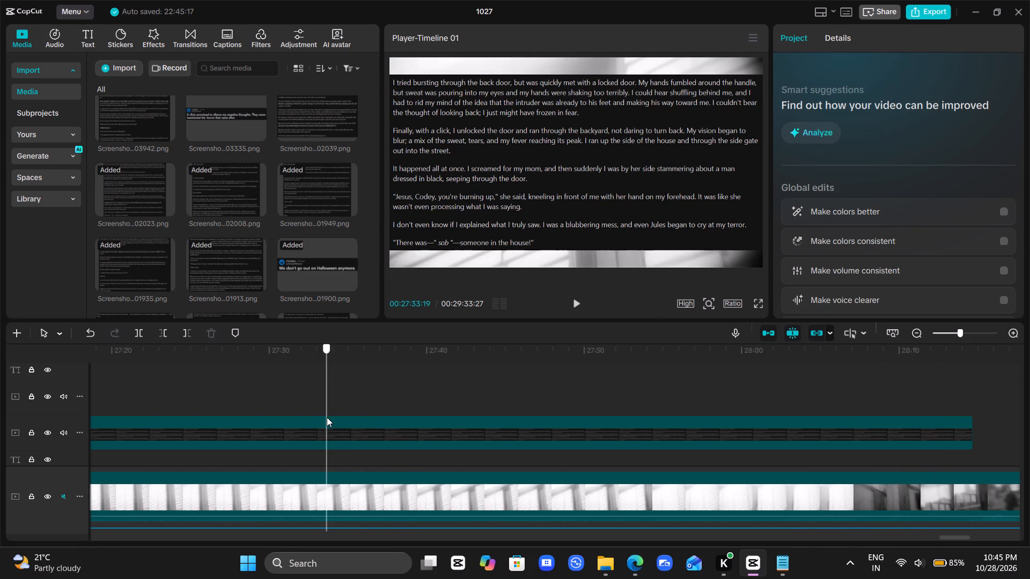
scroll(327, 417, right, 1)
click(306, 374)
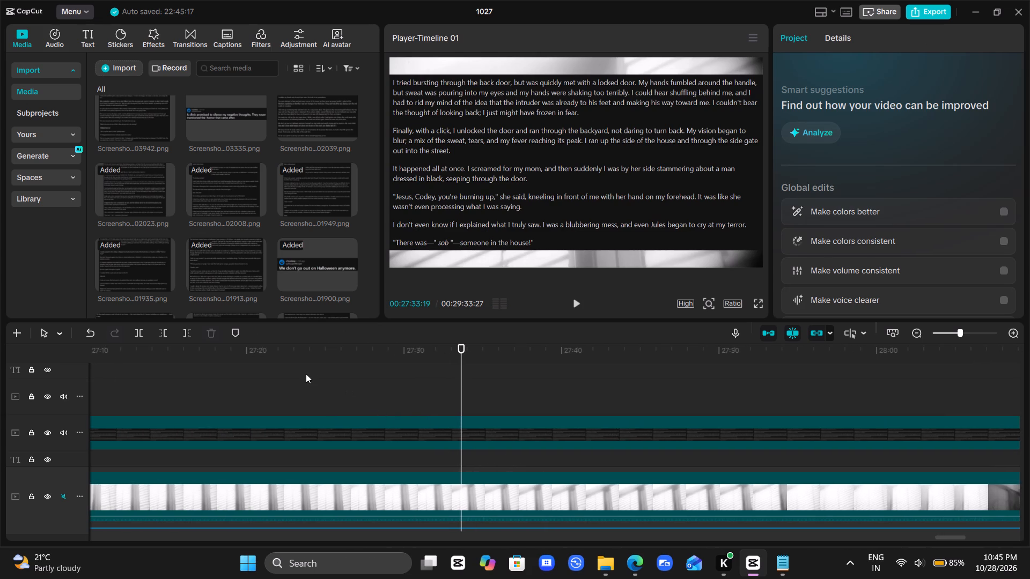
drag(306, 374, 149, 389)
key(space)
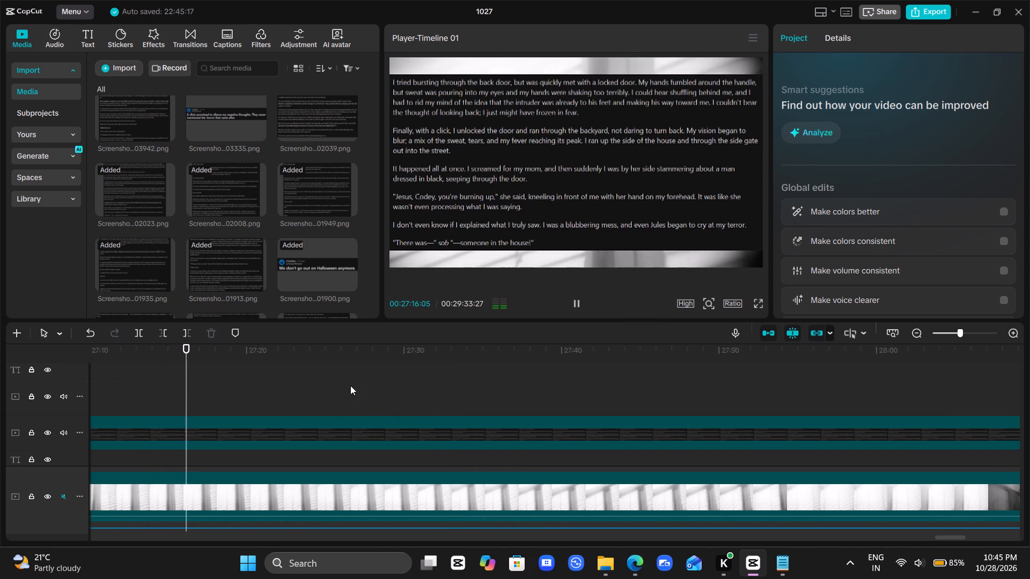
scroll(350, 385, right, 2)
scroll(350, 385, left, 1)
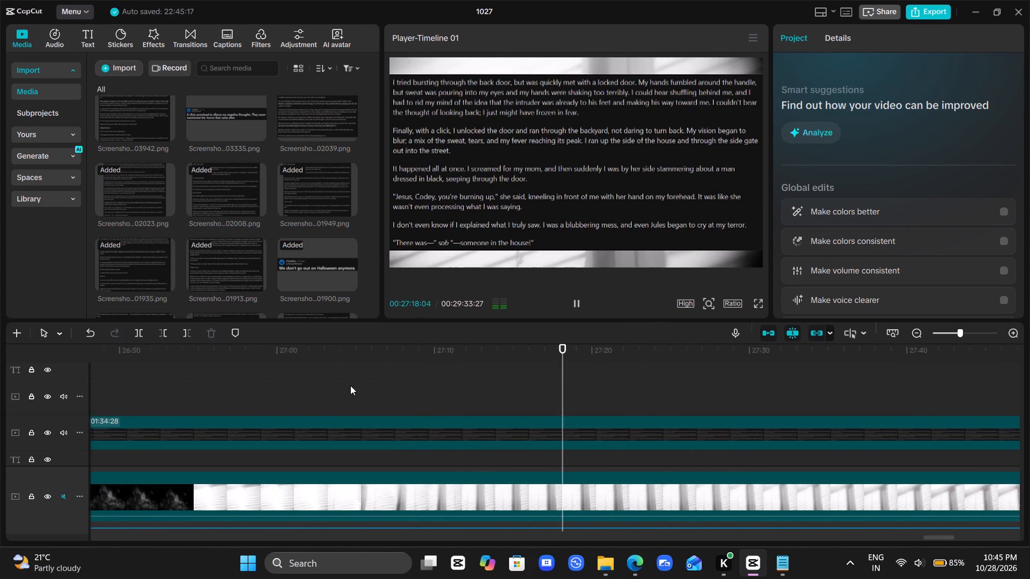
scroll(350, 385, left, 2)
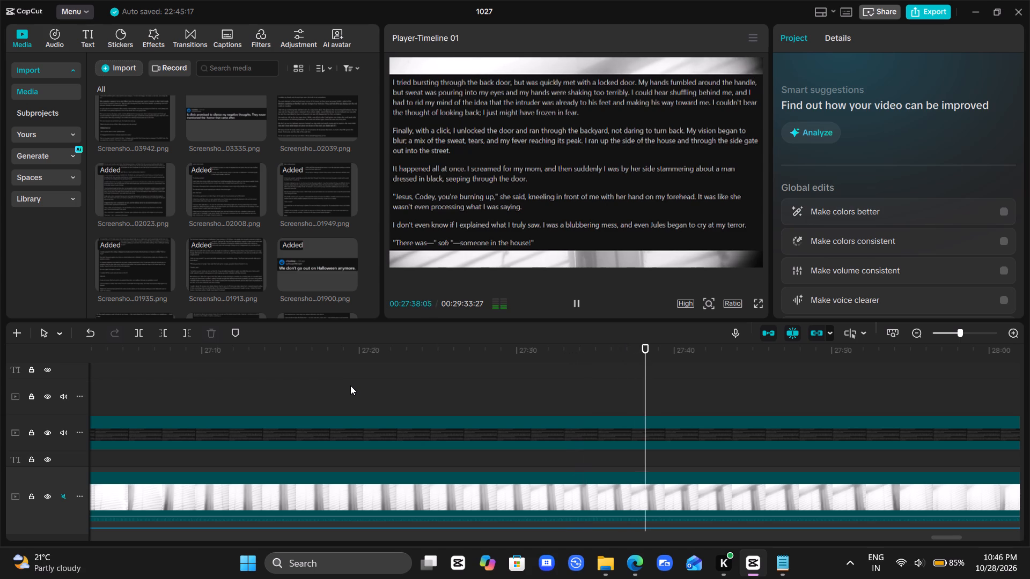
scroll(548, 453, left, 1)
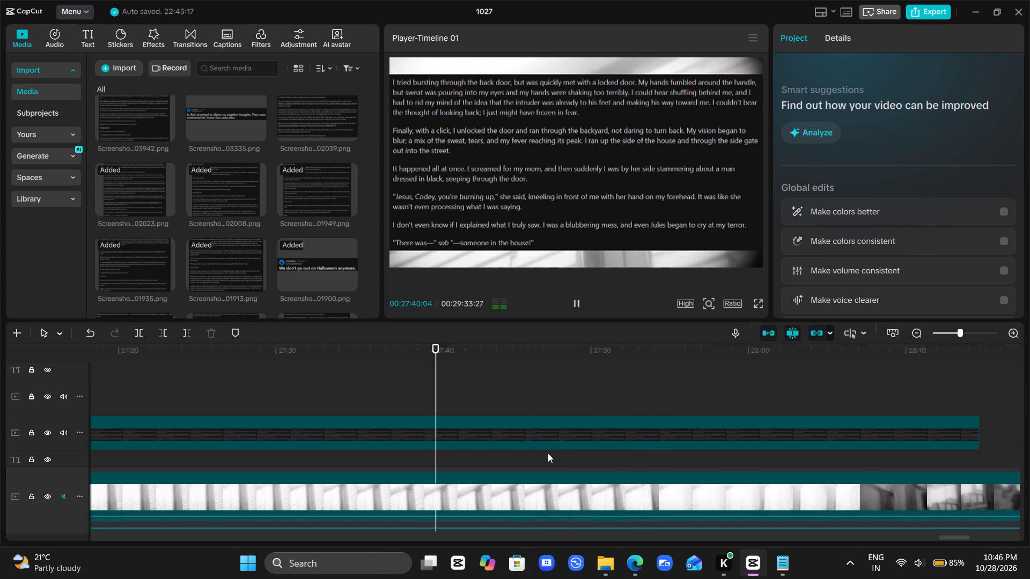
scroll(548, 453, left, 1)
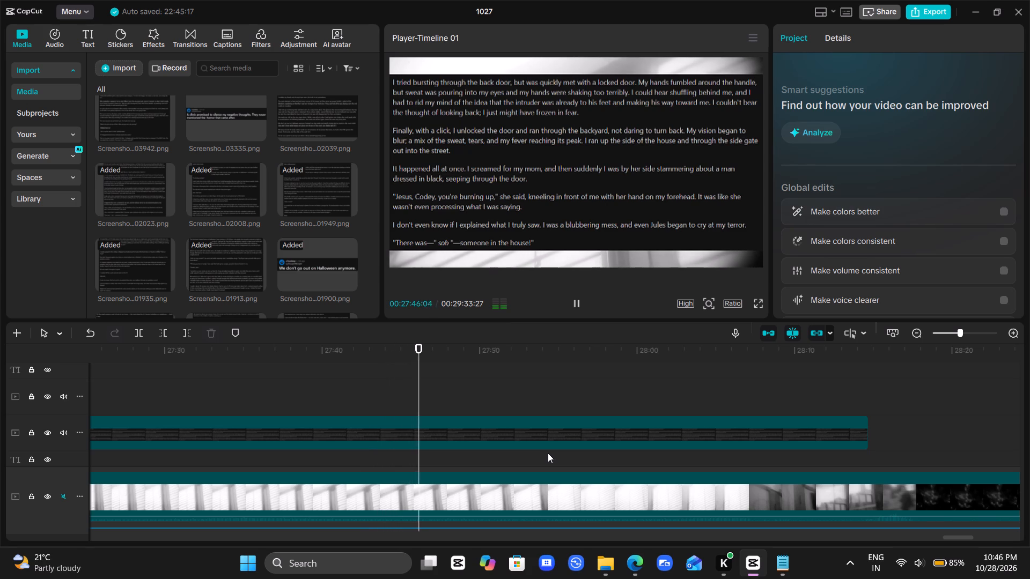
Stop playback, fine-tune the playhead against the narration waveform, and trim the 202023 clip's end to 00:27:47:08.
key(space)
scroll(548, 453, down, 1)
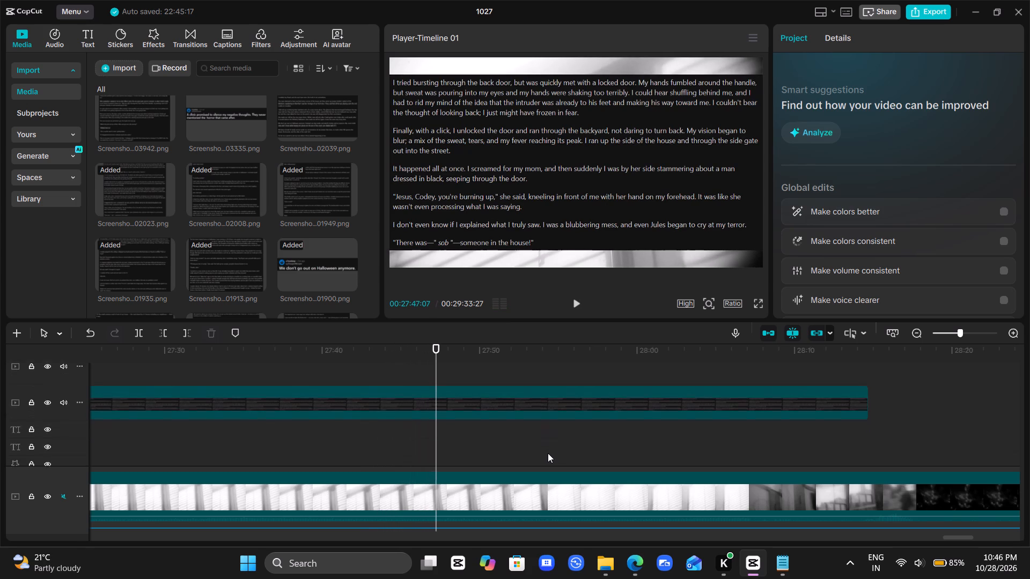
scroll(548, 453, down, 2)
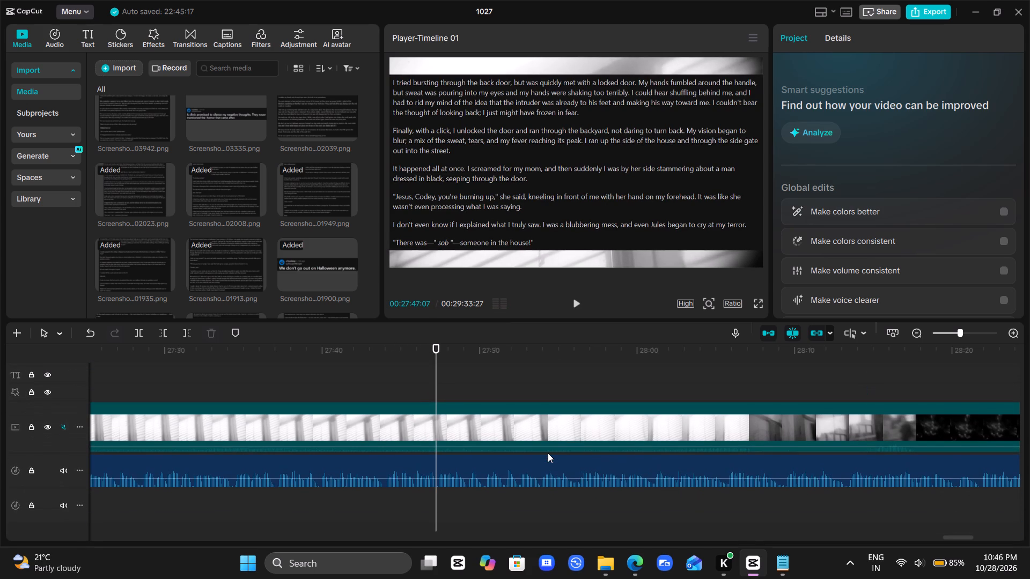
key(Right)
key(Right)
key(Left)
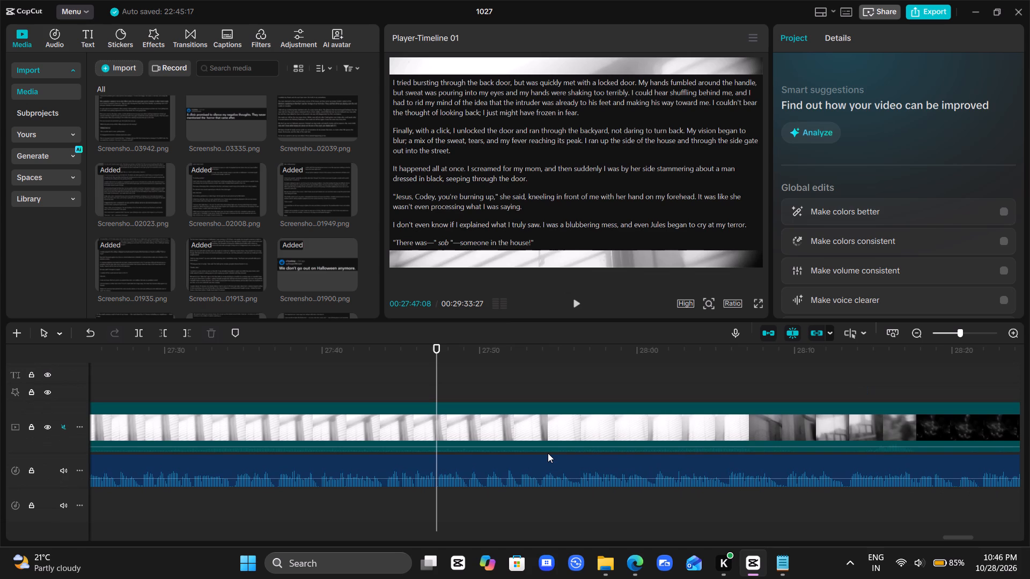
scroll(548, 453, up, 2)
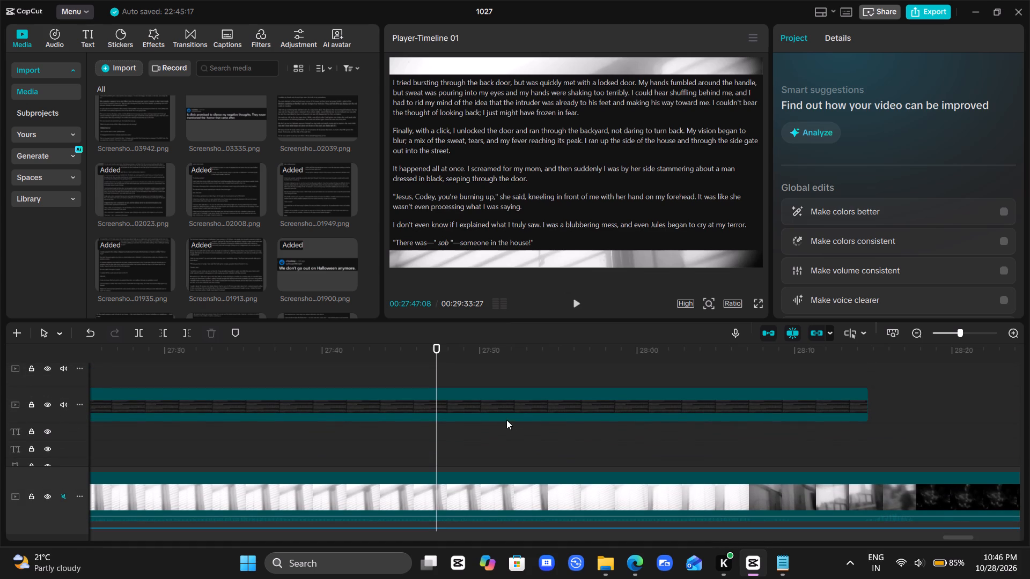
click(505, 412)
key(w)
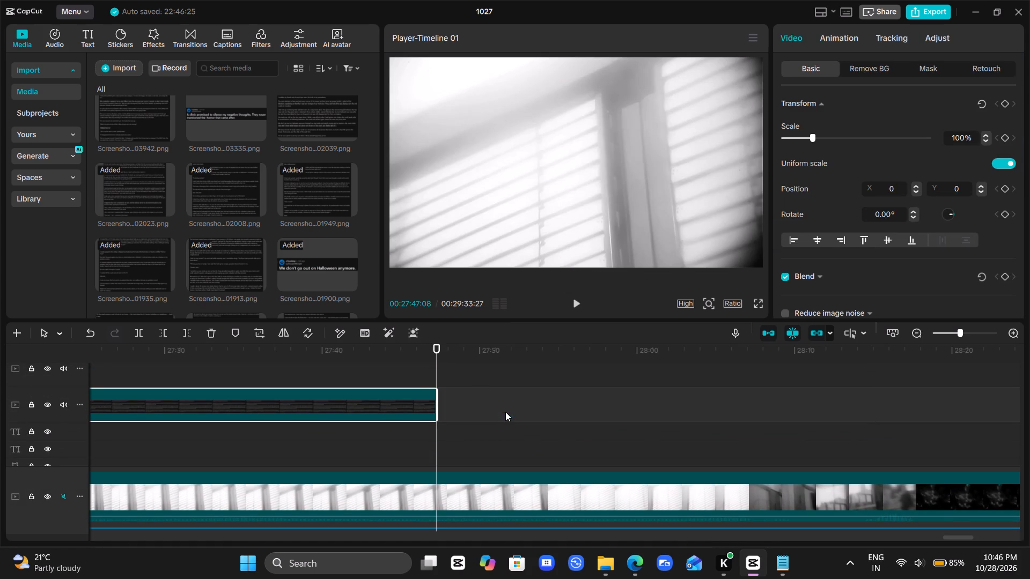
Place the 202039 screenshot on the screenshot track directly after the 202023 clip, starting at 00:27:47:08.
drag(304, 137, 590, 233)
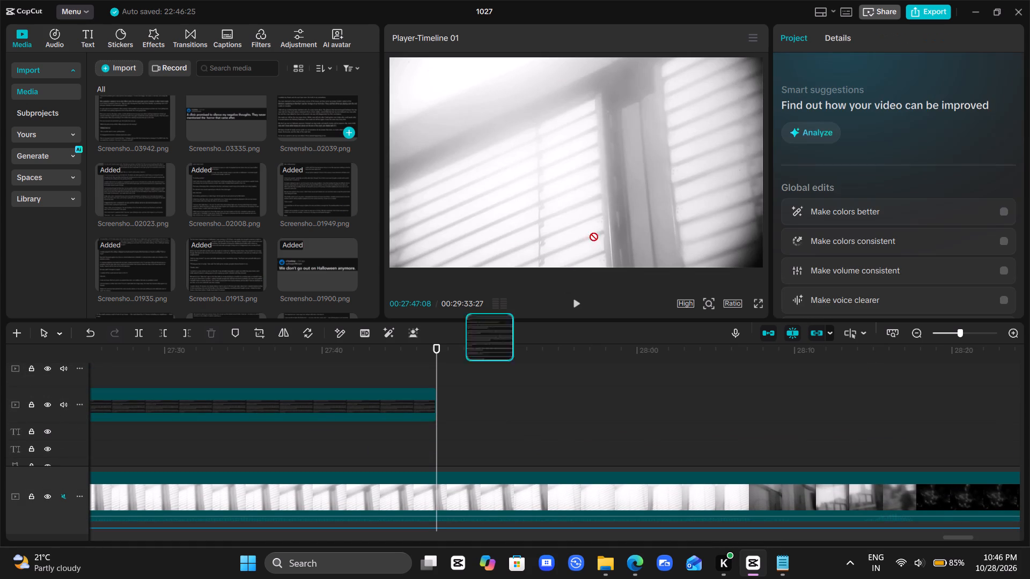
drag(590, 233, 439, 407)
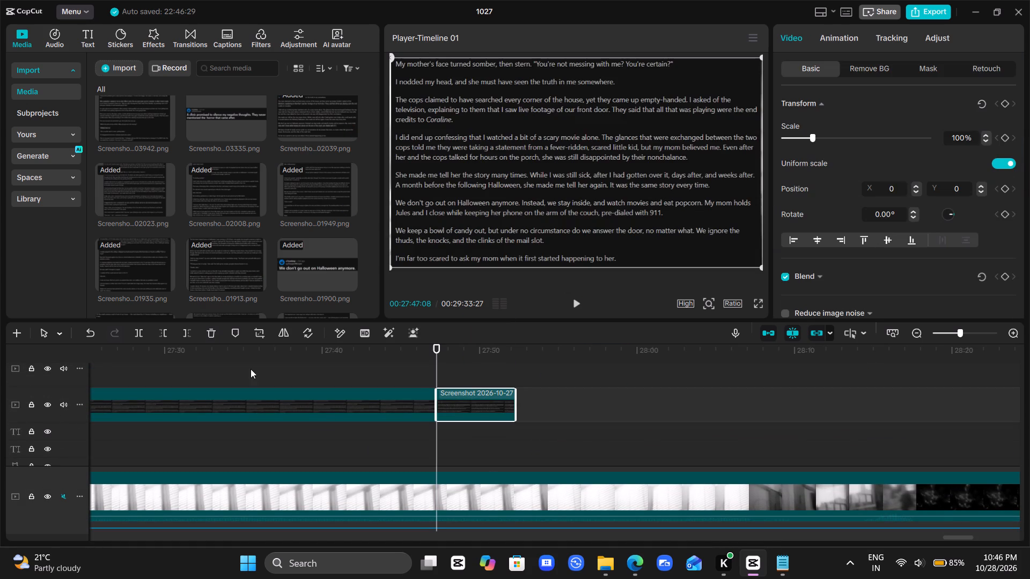
Crop the new 202039 clip to its first four paragraphs, from "My mother's face turned somber" through "disappointed by their nonchalance.".
click(255, 336)
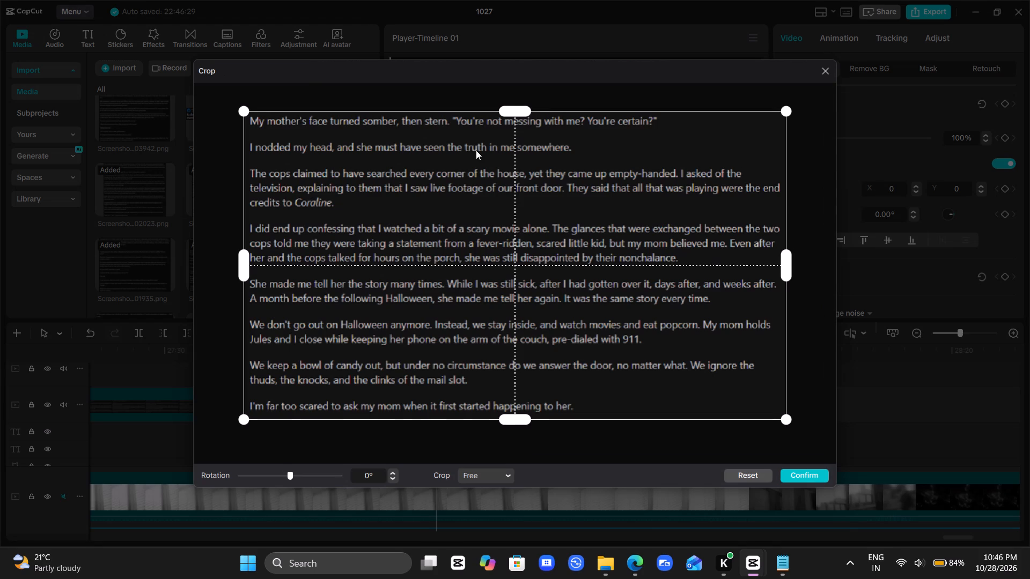
drag(521, 418, 538, 308)
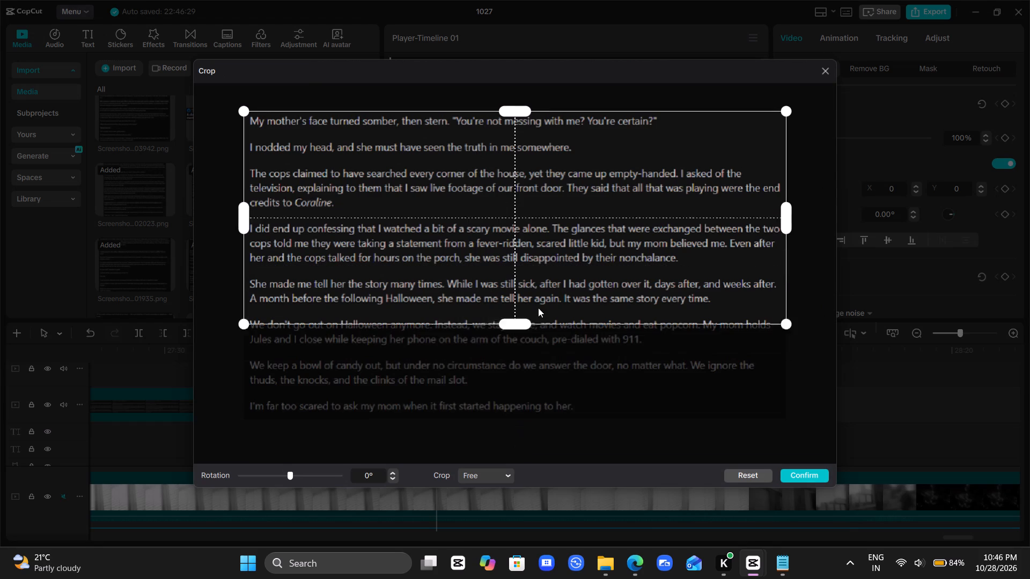
drag(538, 308, 570, 268)
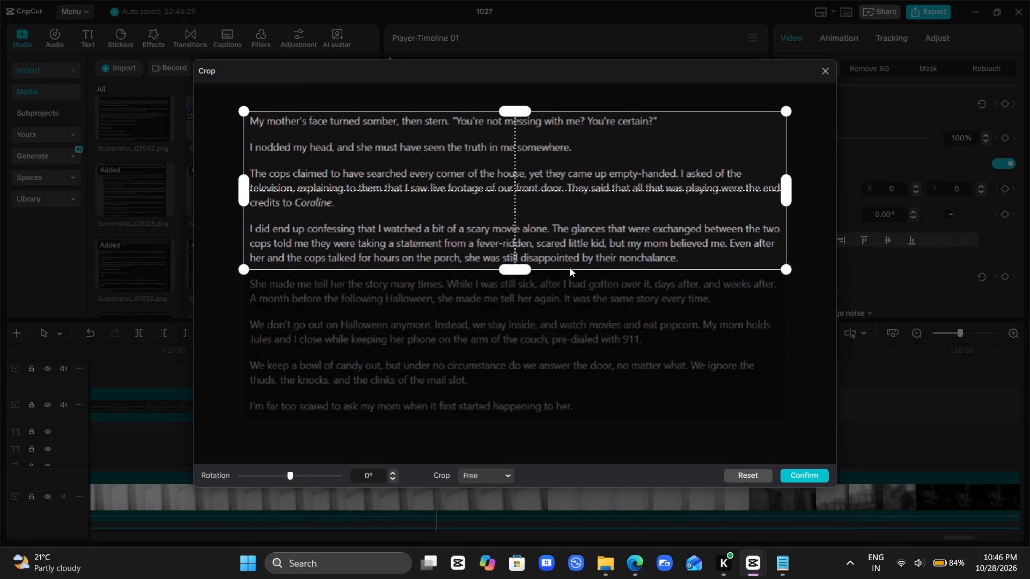
drag(570, 268, 570, 268)
click(823, 478)
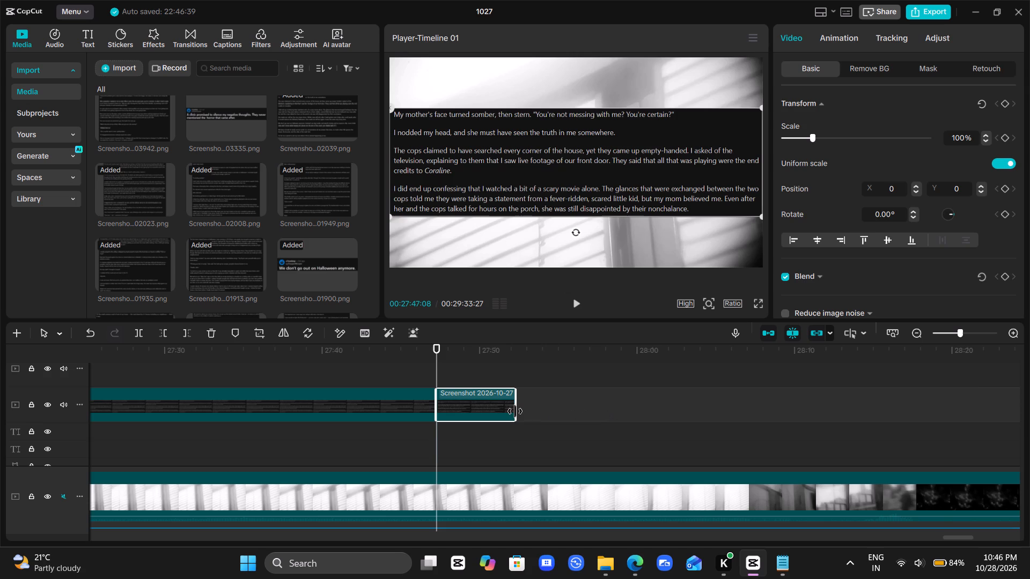
Extend the end of the cropped 202039 clip to about 00:28:32.
drag(515, 411, 1026, 421)
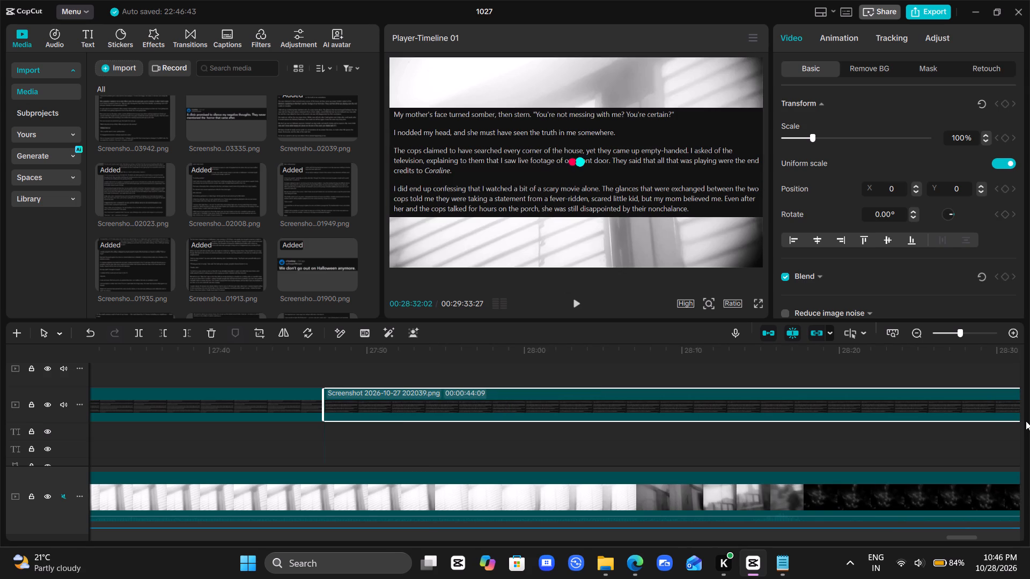
Play the narration from the start of the 202039 clip, following it to where the cropped paragraphs end.
click(335, 367)
drag(335, 367, 322, 370)
key(space)
scroll(322, 370, left, 1)
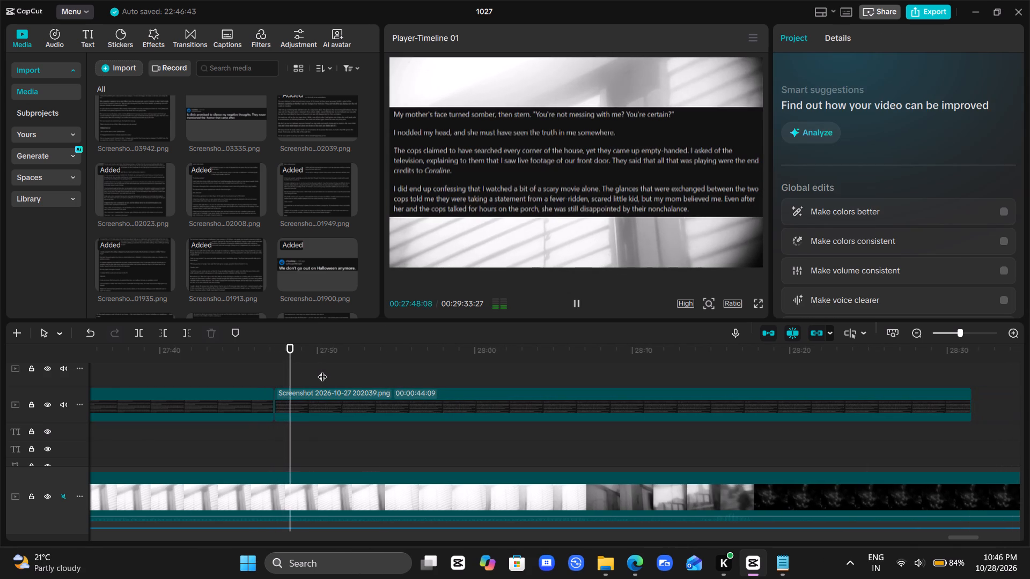
scroll(322, 370, left, 2)
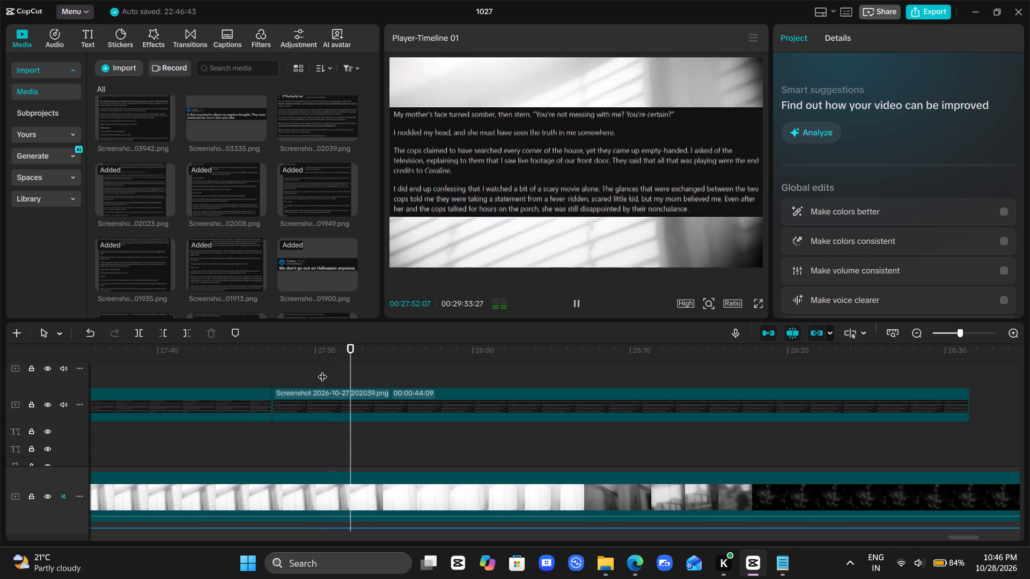
scroll(322, 370, left, 2)
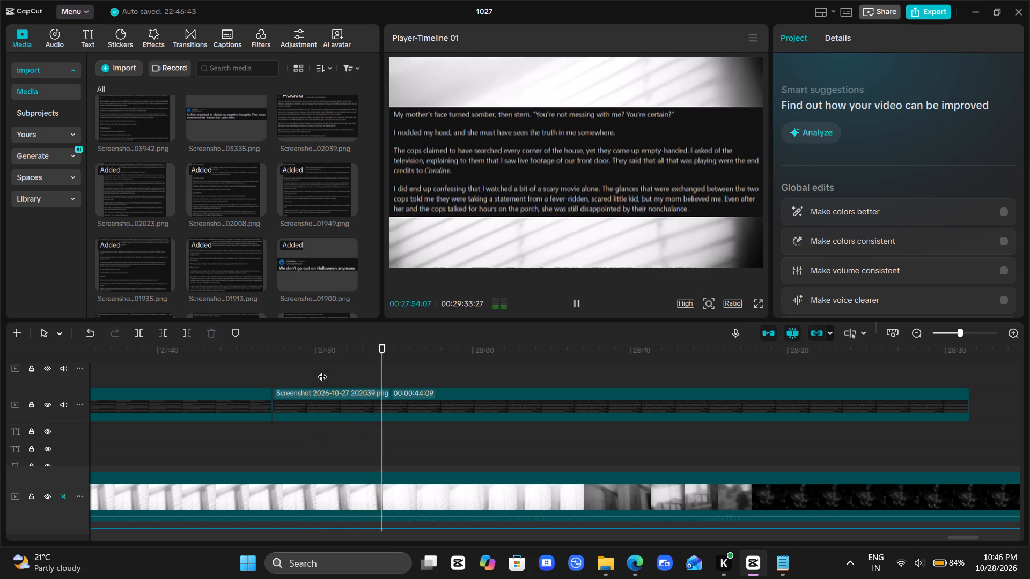
scroll(322, 370, left, 1)
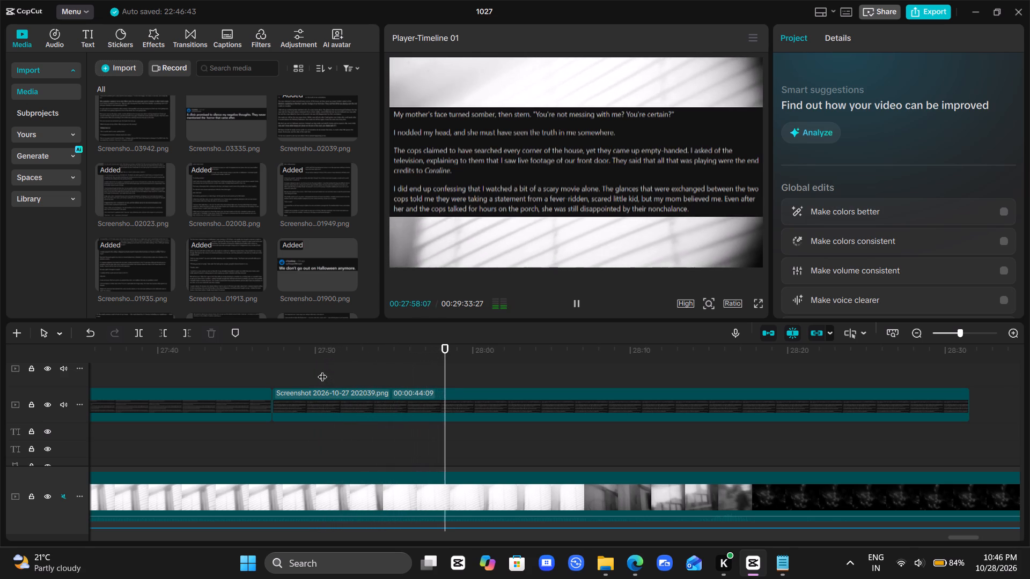
scroll(322, 370, left, 1)
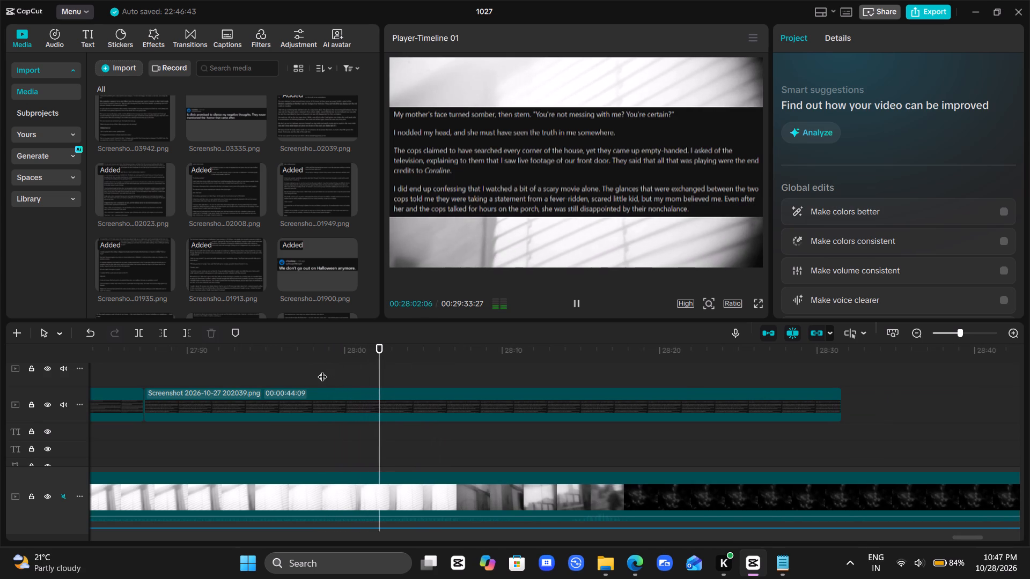
scroll(322, 370, left, 2)
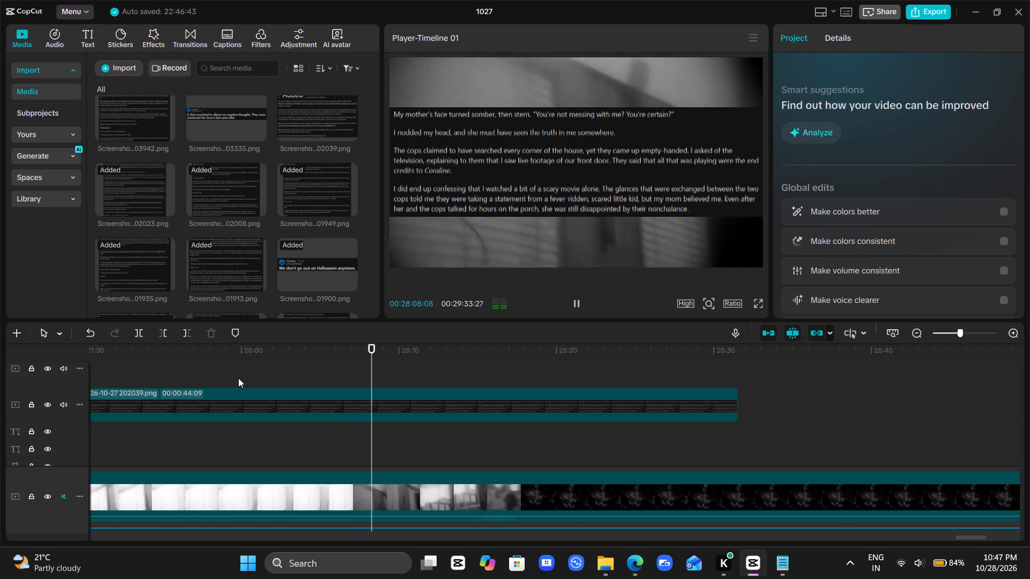
scroll(367, 366, left, 1)
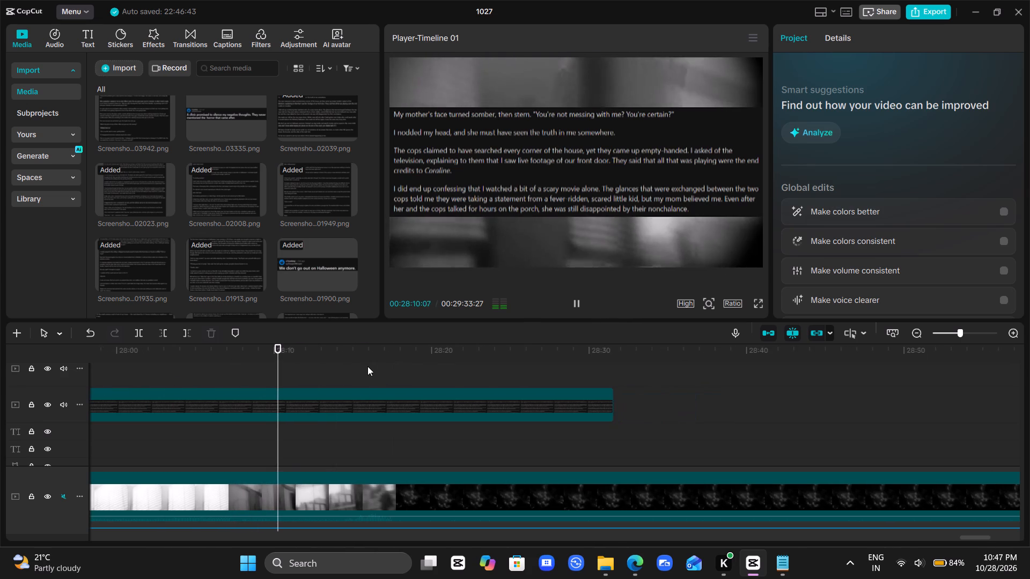
scroll(367, 366, left, 1)
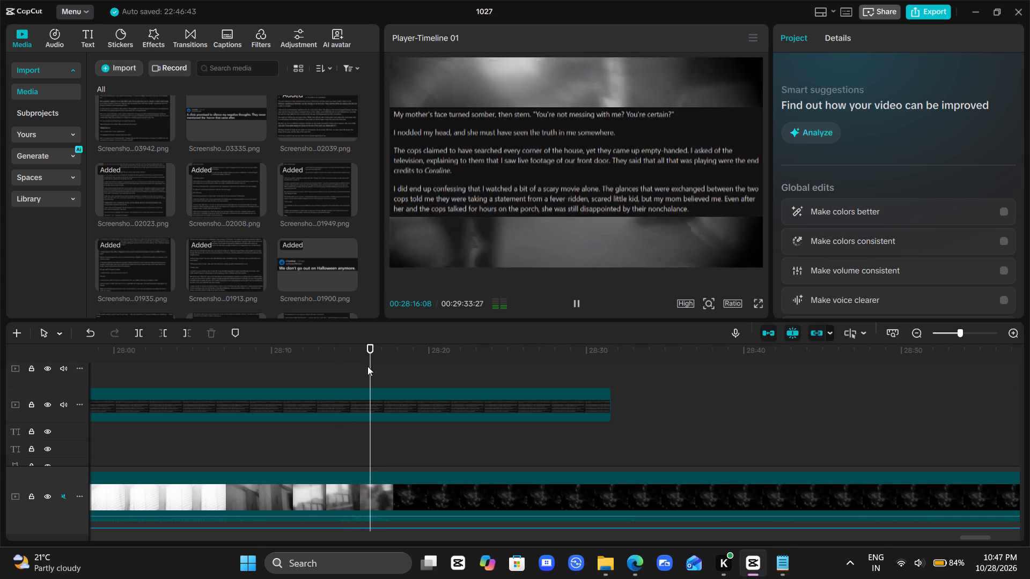
scroll(367, 366, left, 1)
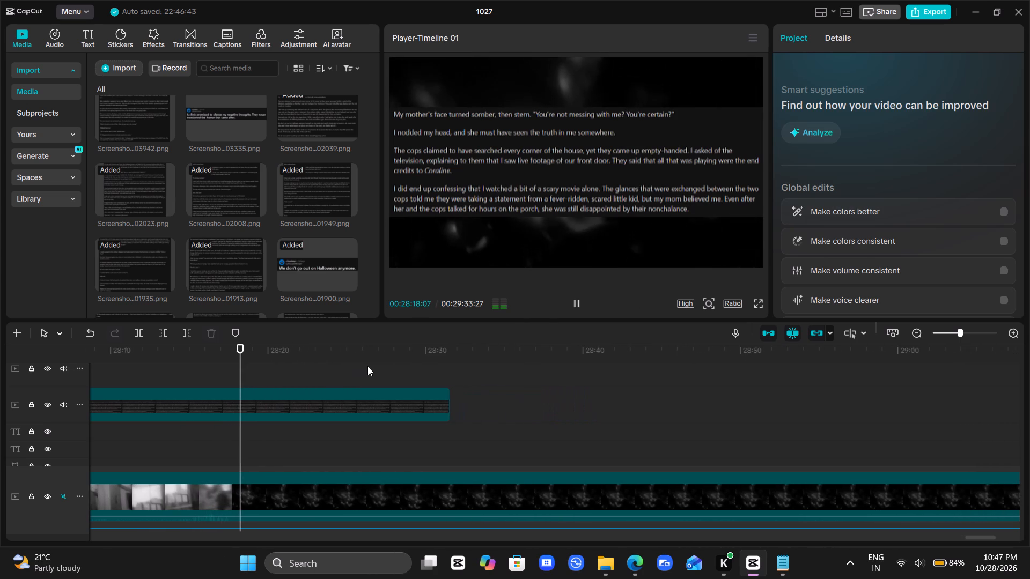
scroll(367, 366, left, 1)
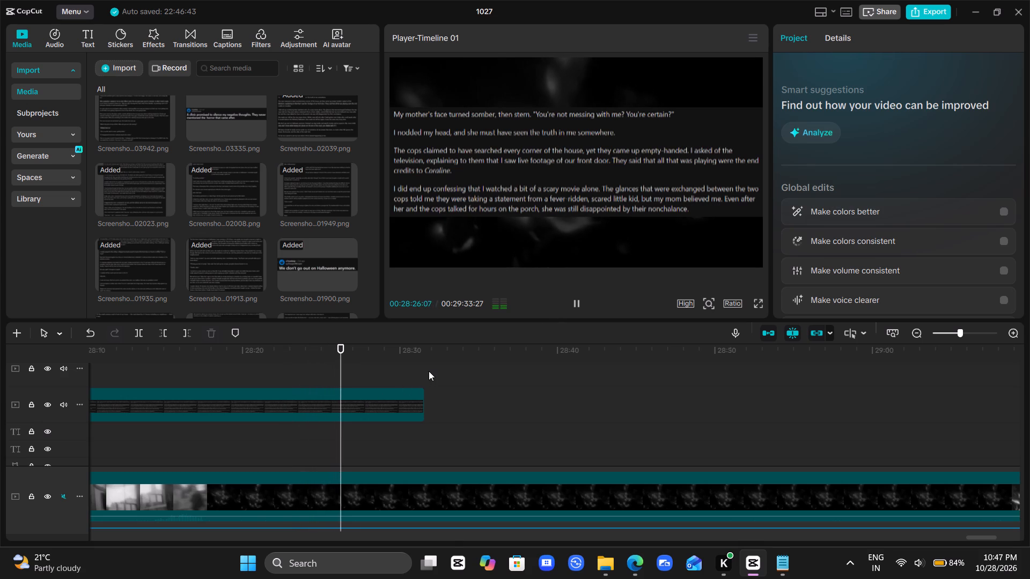
Stop playback, fine-tune the playhead against the narration waveform, and trim the 202039 clip's end to 00:28:28:01.
key(space)
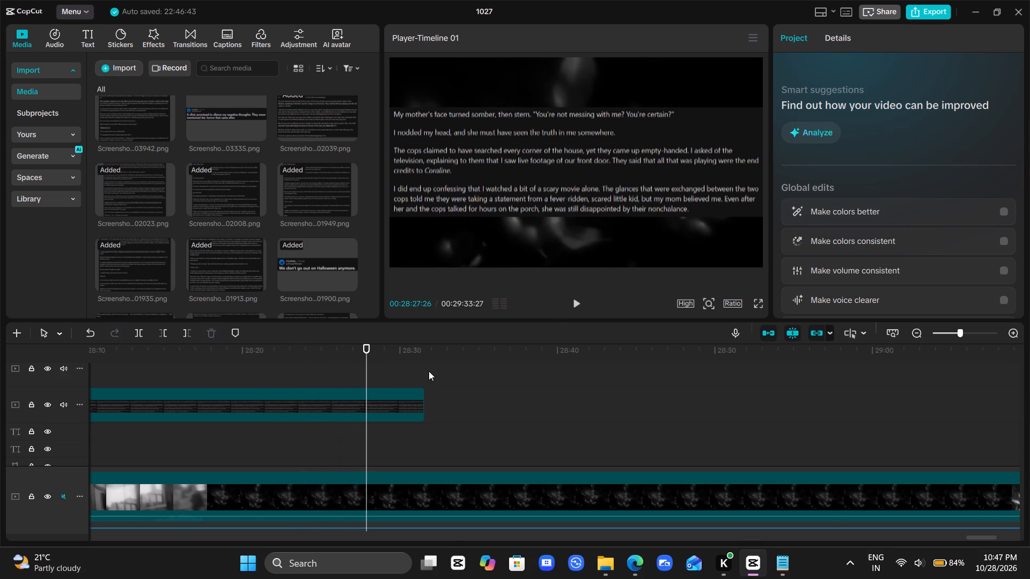
scroll(429, 371, down, 1)
key(Right)
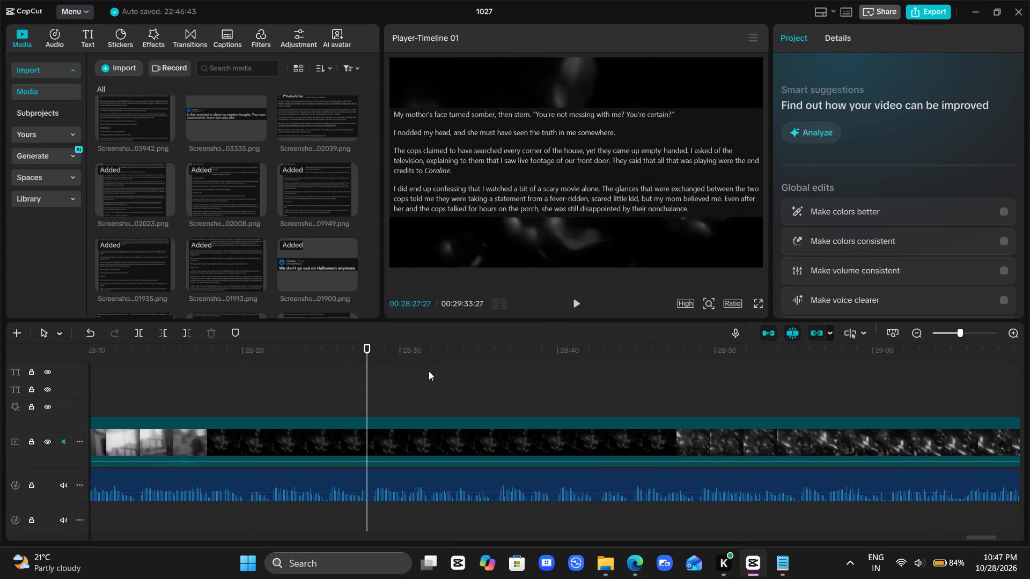
key(Right)
key(Right)
key(Right)
key(Right)
scroll(429, 371, up, 1)
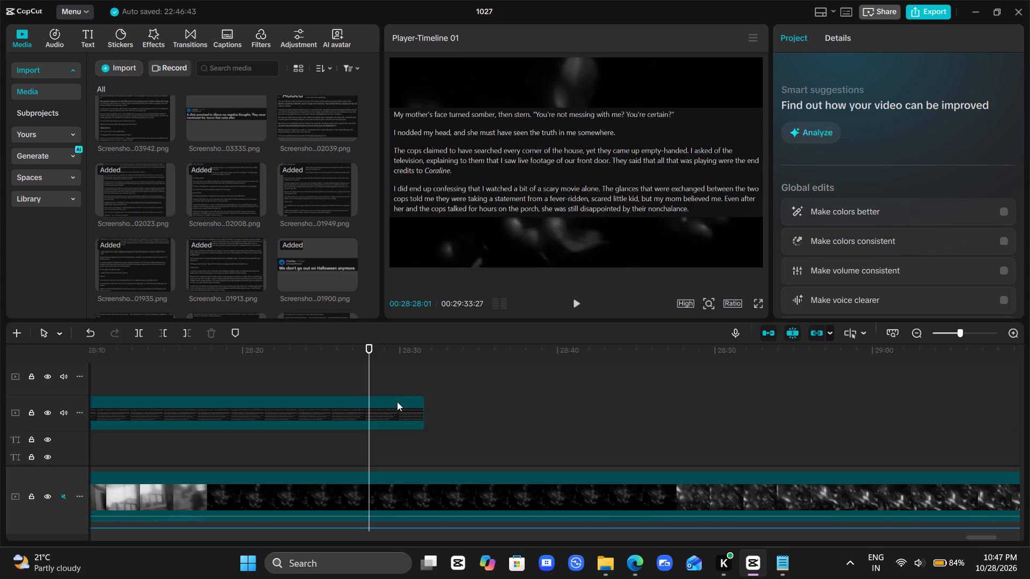
click(395, 402)
key(w)
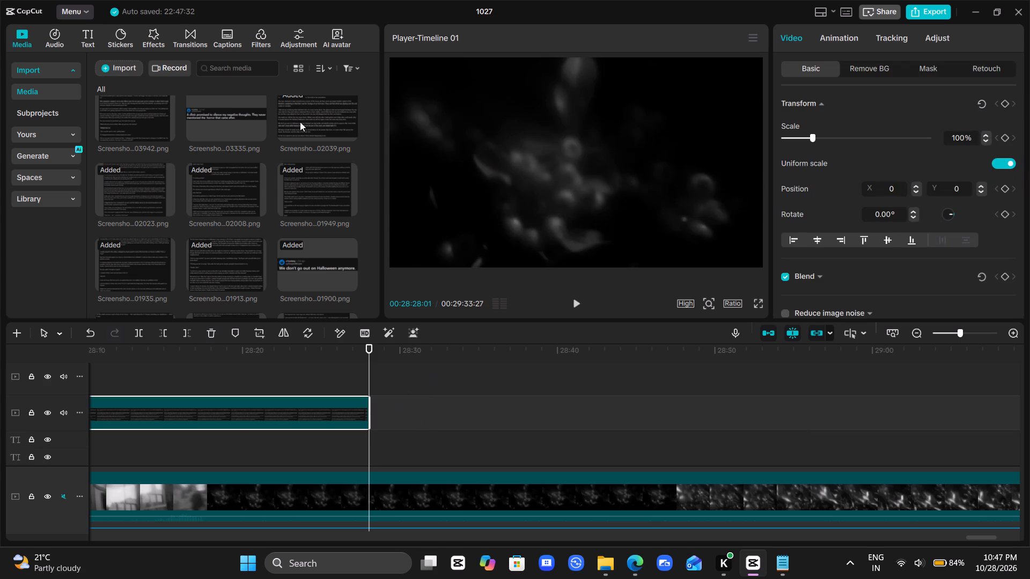
Place a second copy of the 202039 screenshot directly after the first one, starting at 00:28:28:01.
drag(304, 122, 370, 409)
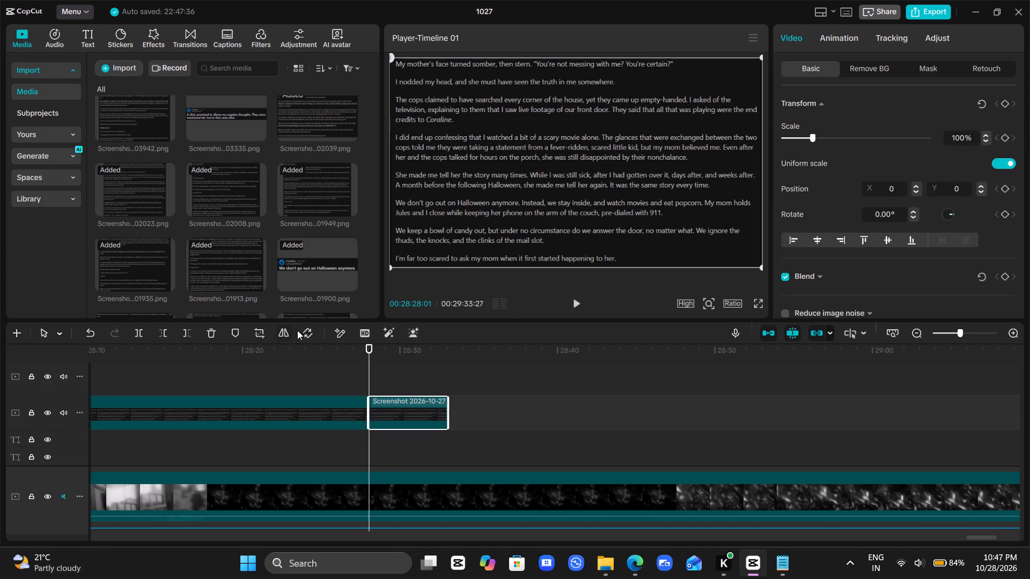
Crop the second 202039 clip to its remaining paragraphs, from "She made me tell her the story many times" to the last line.
click(263, 333)
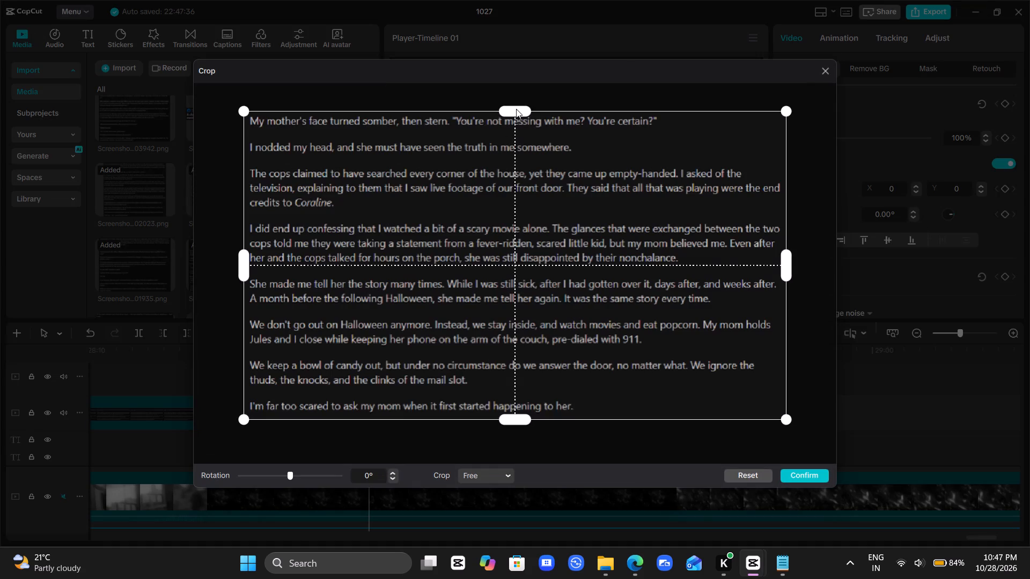
drag(516, 118, 522, 124)
drag(522, 124, 518, 111)
drag(518, 111, 521, 266)
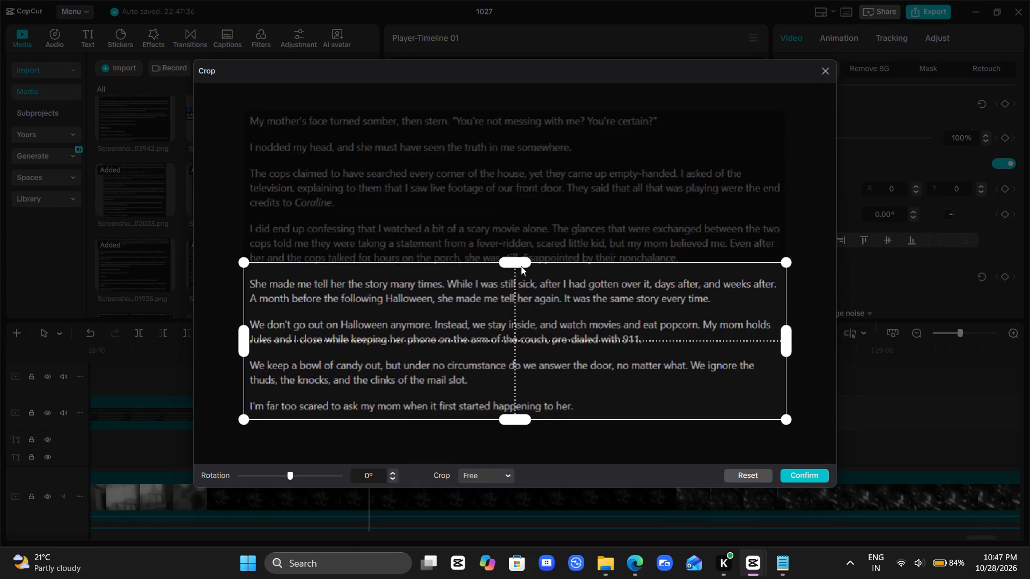
drag(521, 266, 518, 272)
click(797, 478)
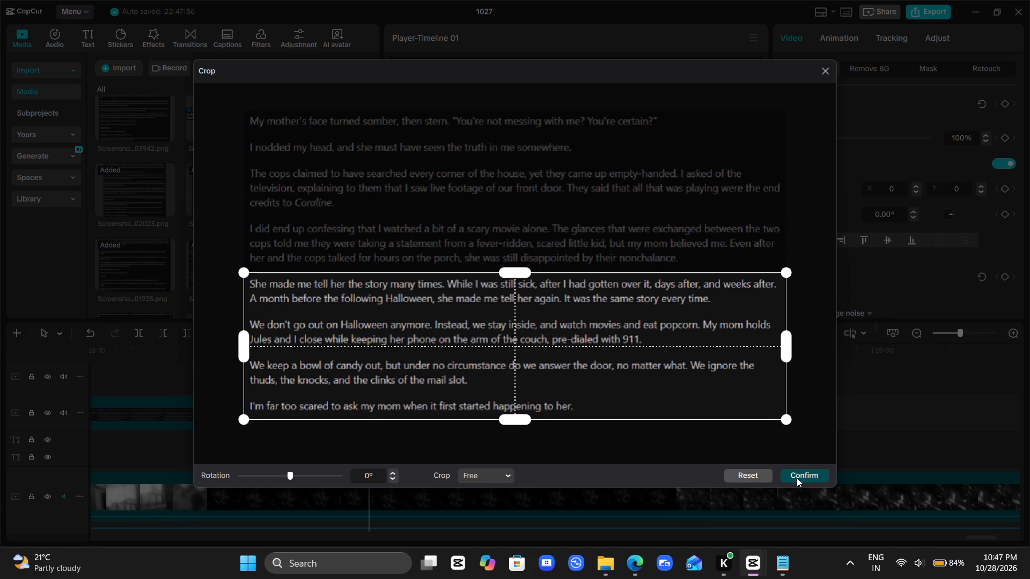
Extend the end of the second 202039 clip to about 00:29:19.
drag(450, 419, 1029, 510)
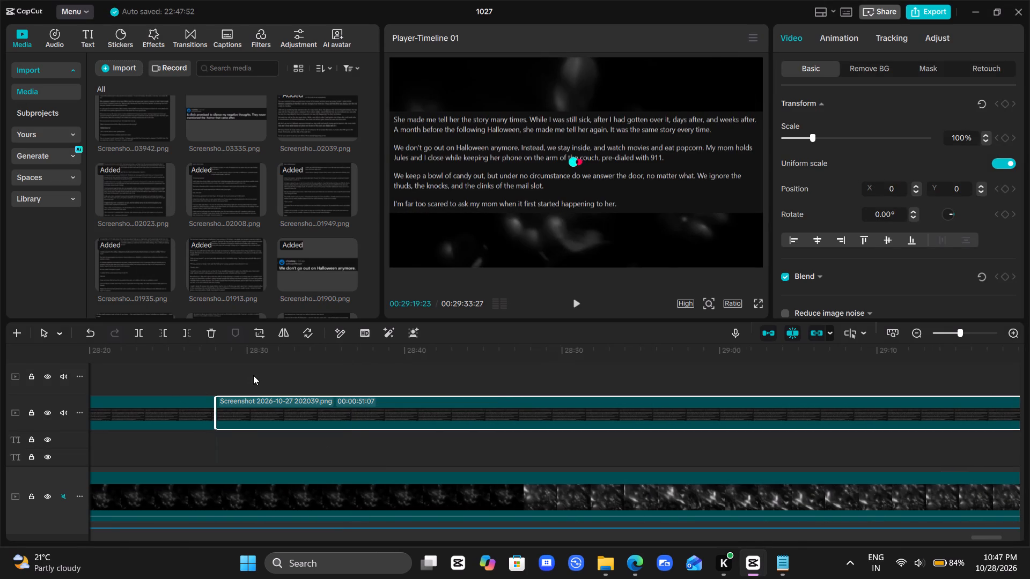
Play the second 202039 clip from about 00:28:27, listening for where its narration ends.
click(226, 372)
drag(226, 372, 208, 376)
key(space)
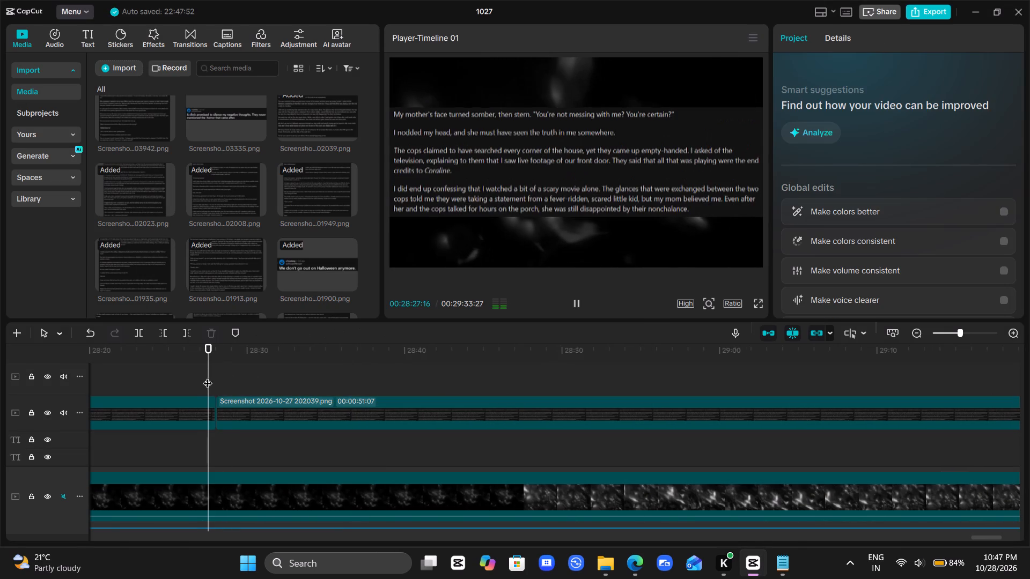
scroll(208, 376, left, 1)
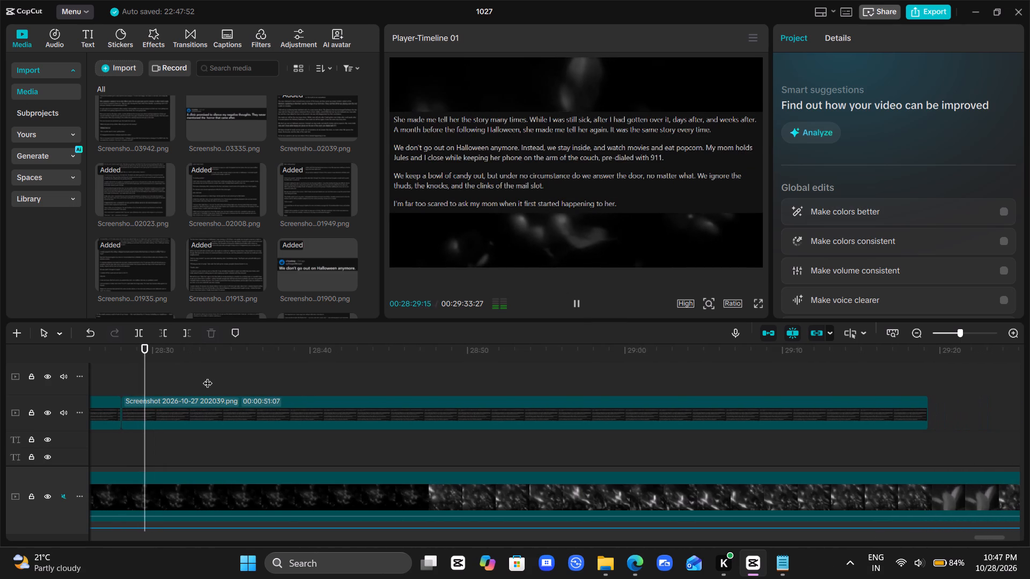
scroll(208, 376, up, 1)
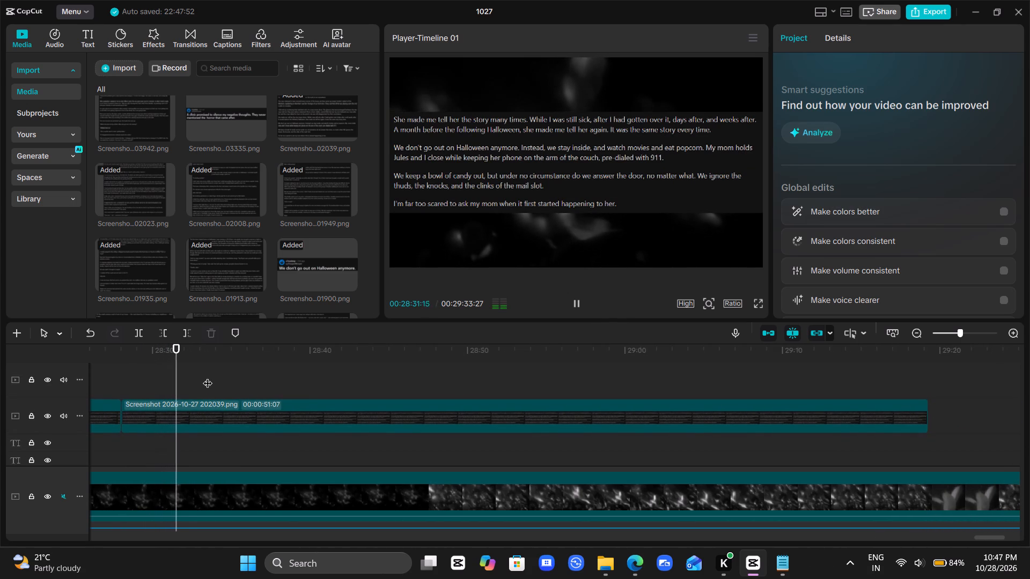
scroll(208, 376, left, 1)
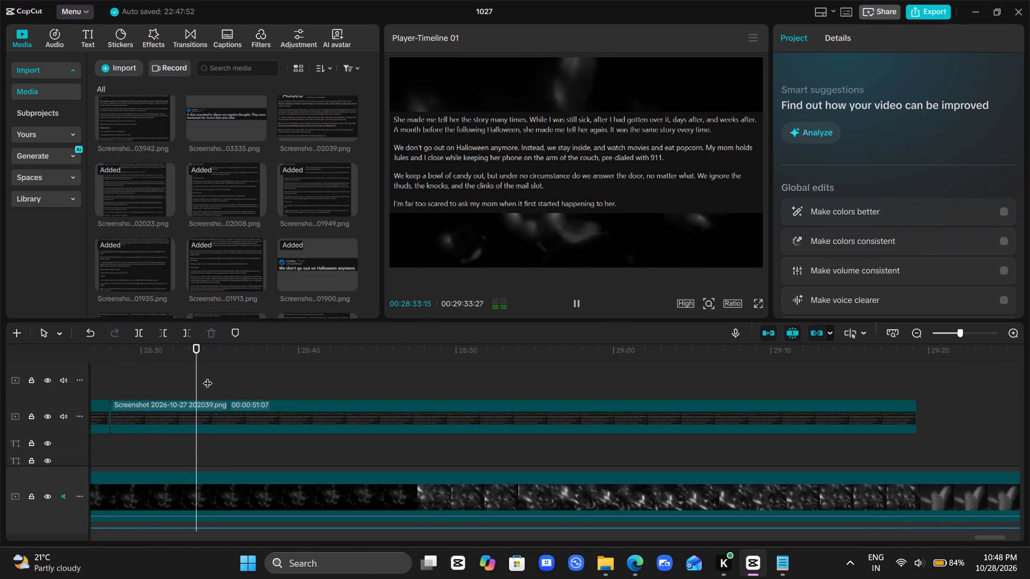
scroll(208, 376, left, 1)
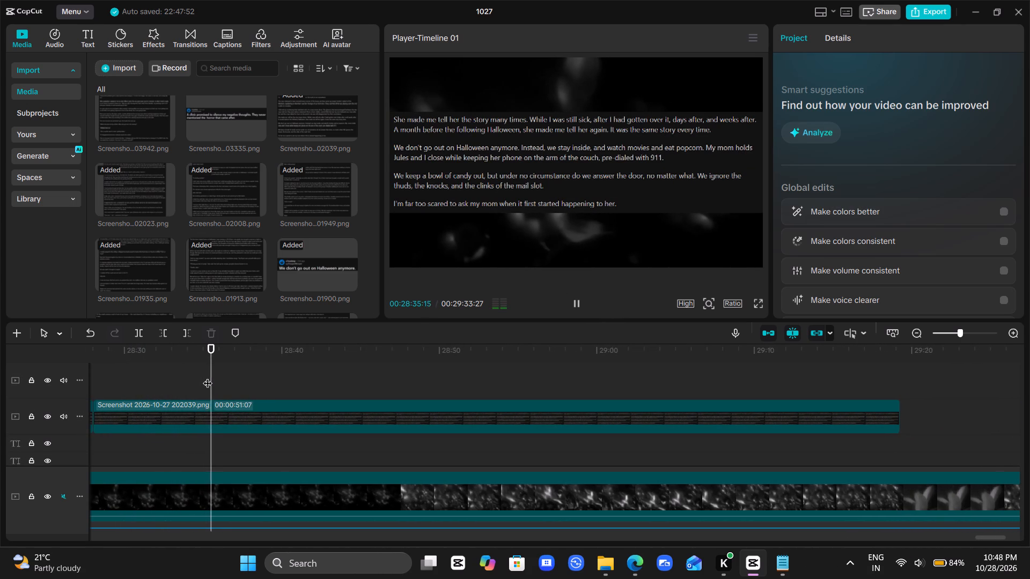
scroll(208, 376, left, 1)
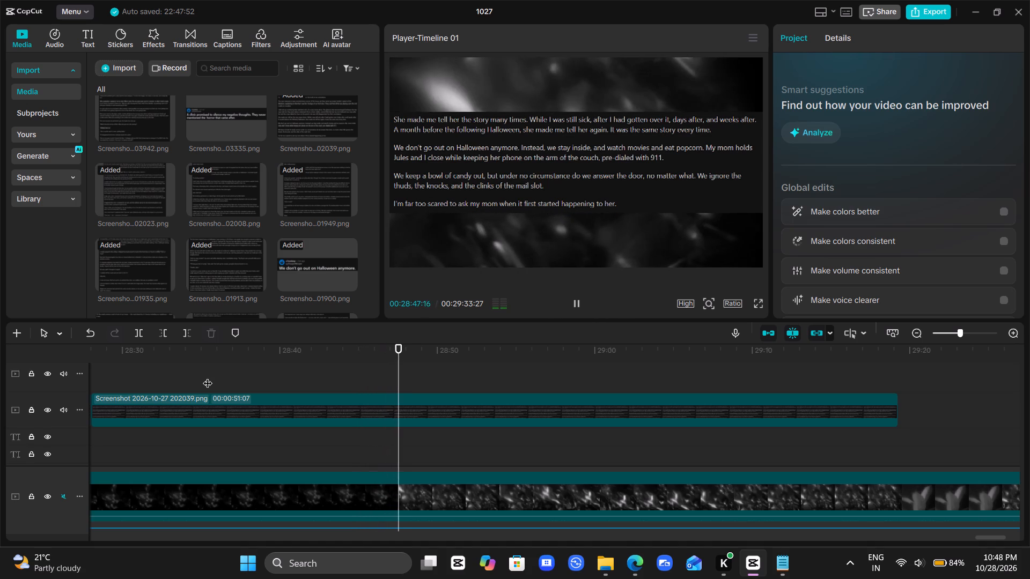
scroll(208, 376, left, 1)
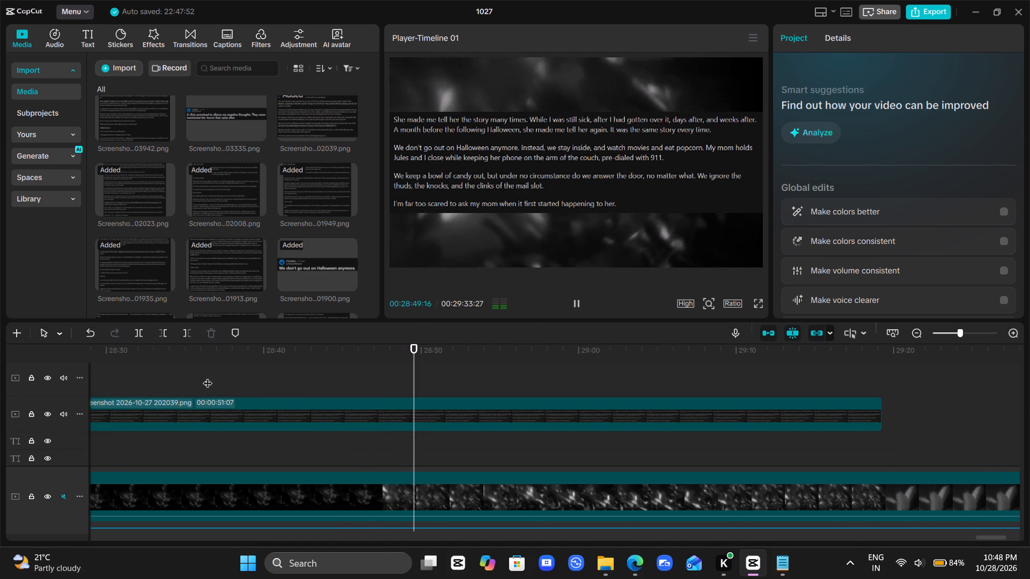
scroll(208, 376, left, 1)
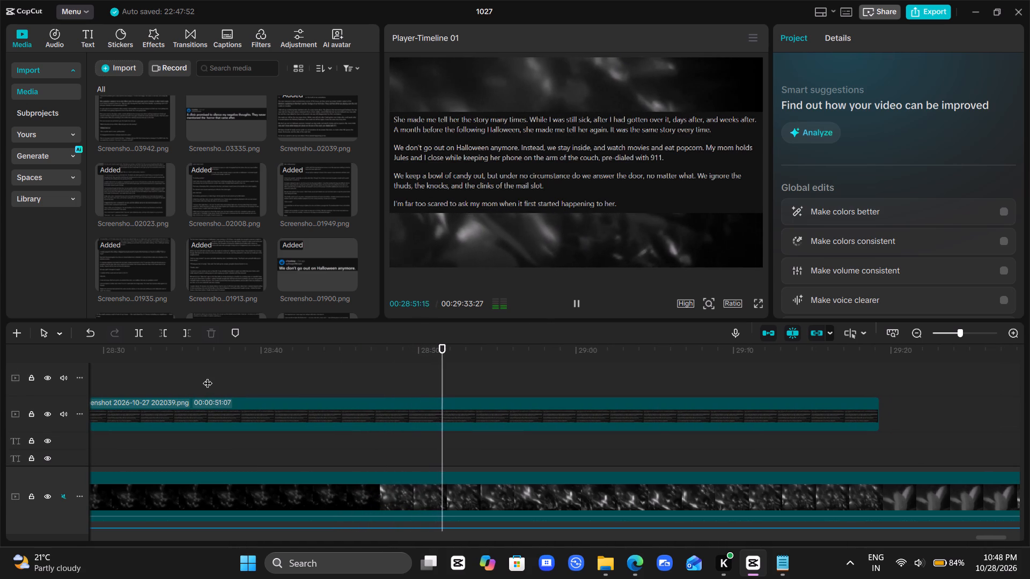
scroll(208, 376, left, 1)
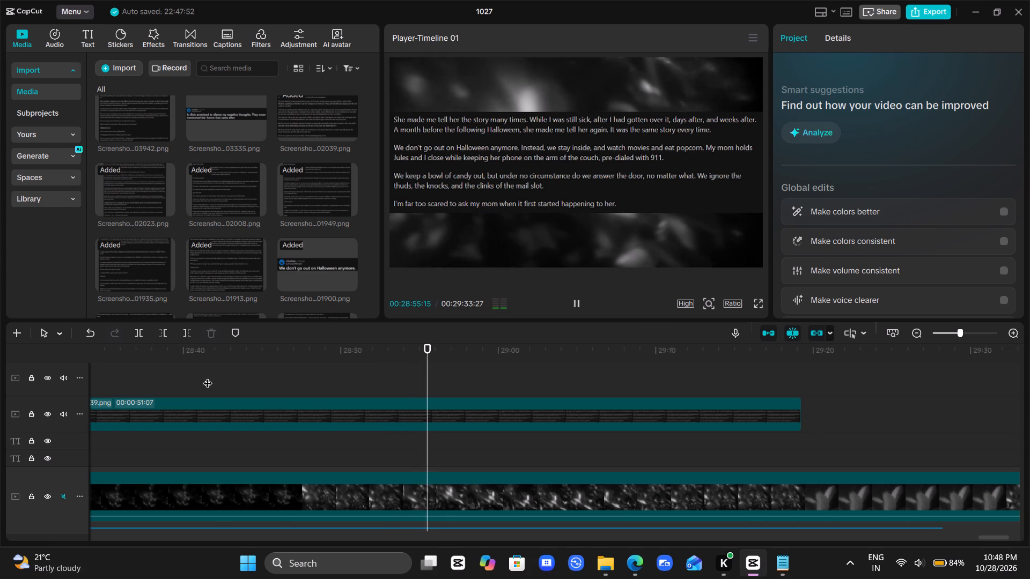
scroll(208, 376, left, 1)
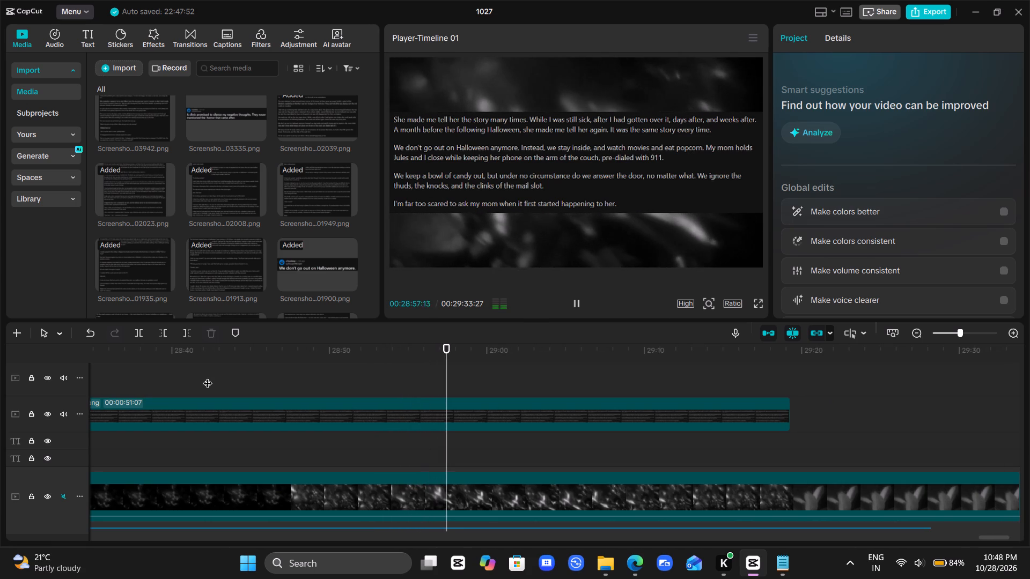
scroll(208, 376, left, 1)
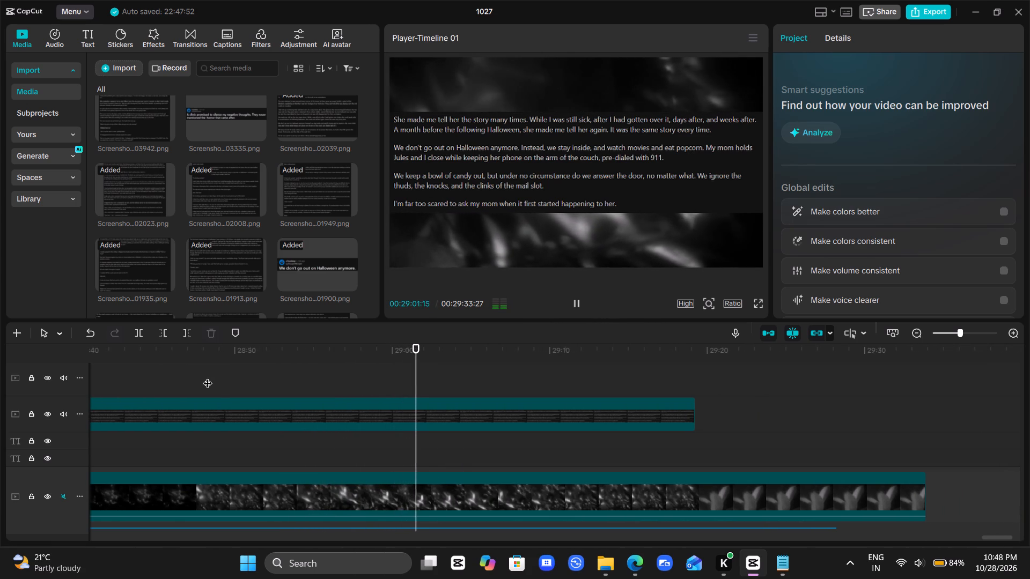
scroll(208, 376, left, 1)
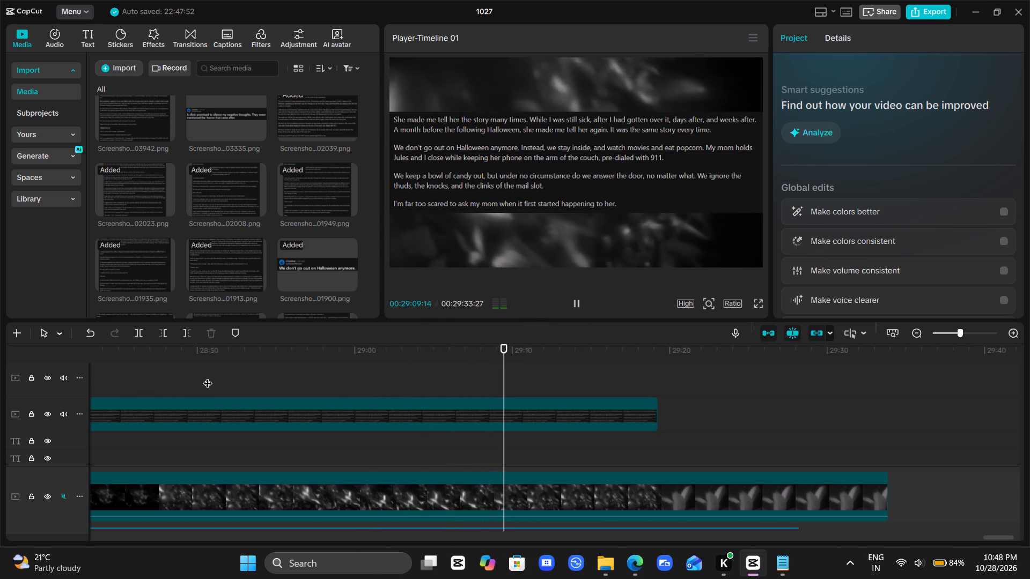
Stop playback, align the playhead with the narration's end in the waveform, and trim the second 202039 clip's end to 00:29:09:14.
key(space)
scroll(208, 376, down, 2)
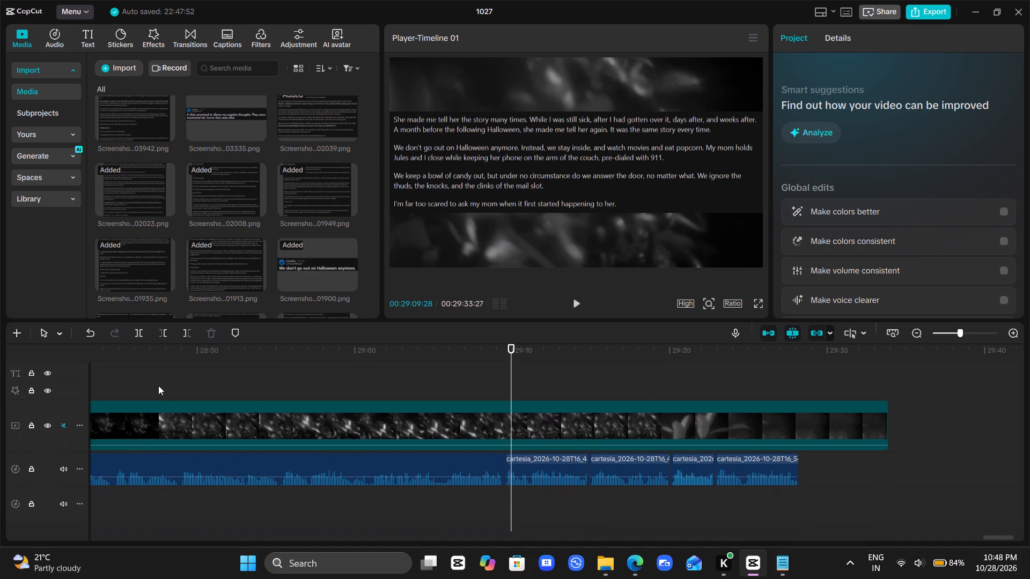
drag(511, 388, 503, 388)
scroll(503, 388, up, 2)
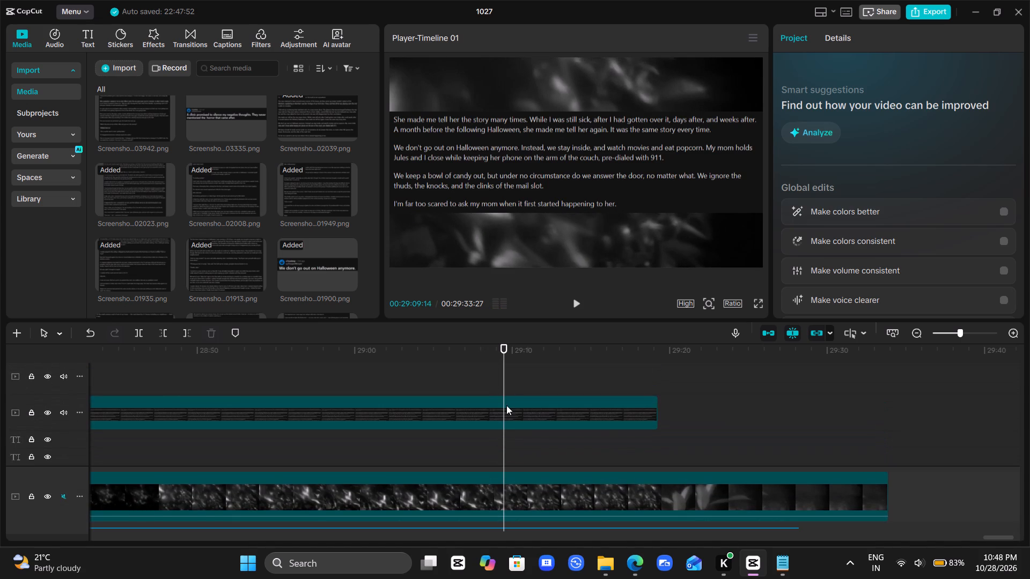
click(507, 412)
key(w)
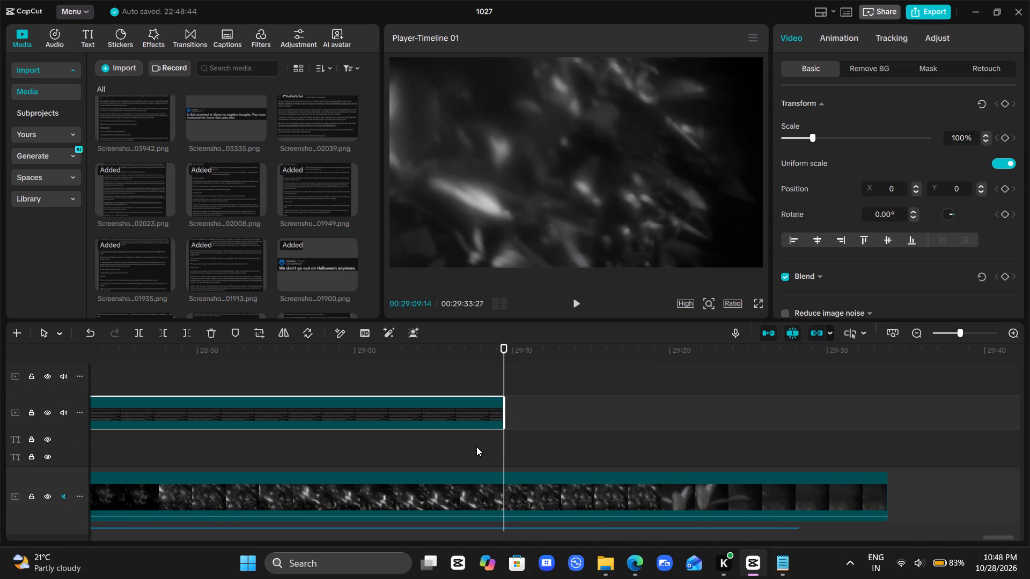
Replay the narration from 00:28:37:08 in short stretches, checking its wording against the on-screen paragraphs, and stop at 00:28:54:29.
scroll(475, 448, down, 2)
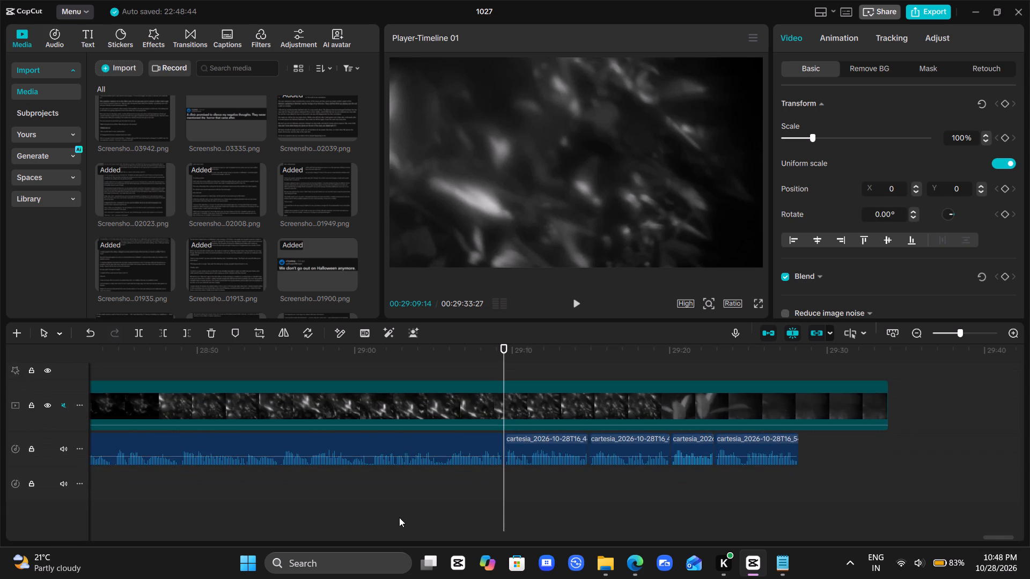
scroll(403, 499, right, 1)
scroll(403, 499, up, 2)
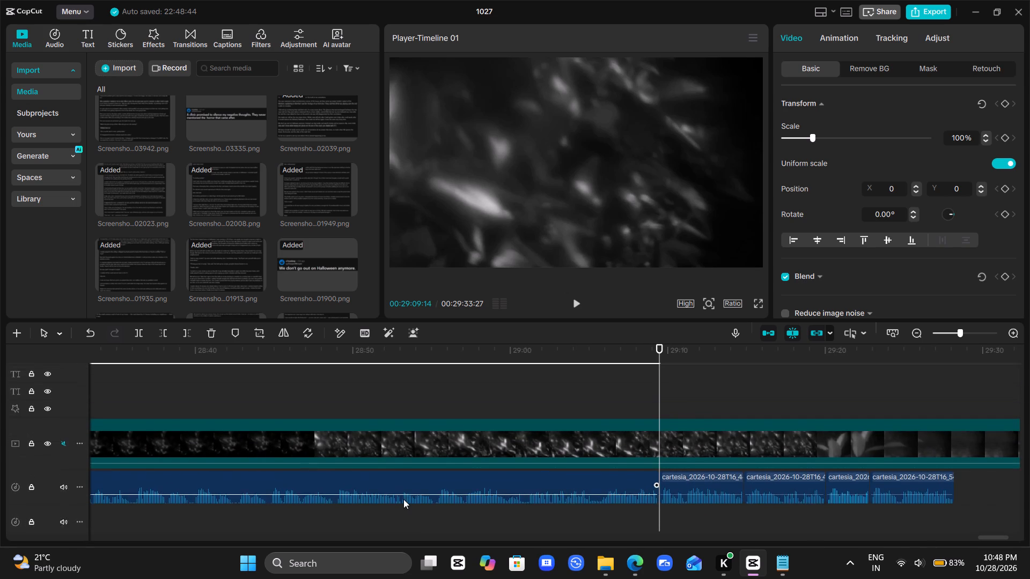
click(414, 408)
drag(414, 408, 152, 449)
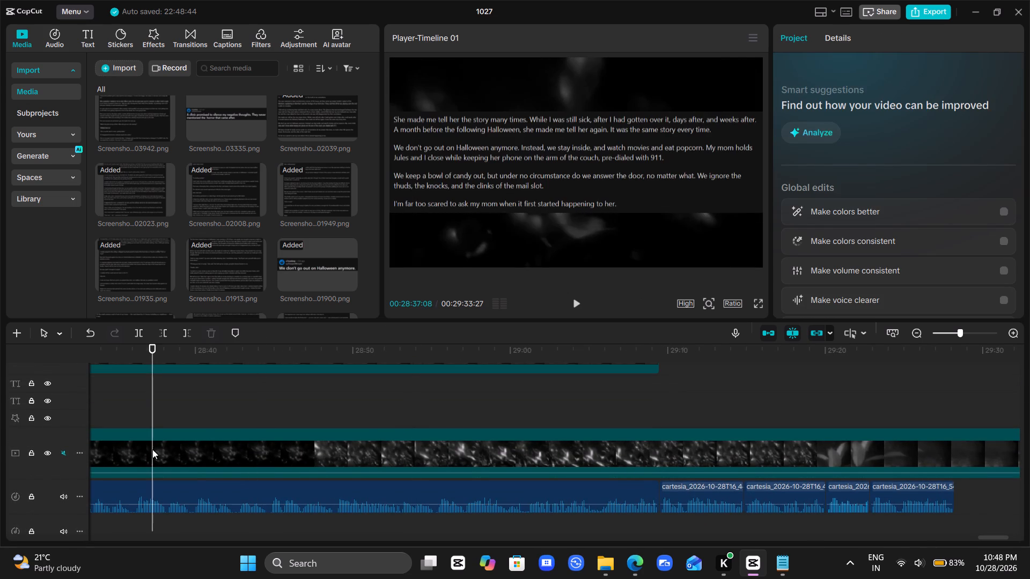
key(space)
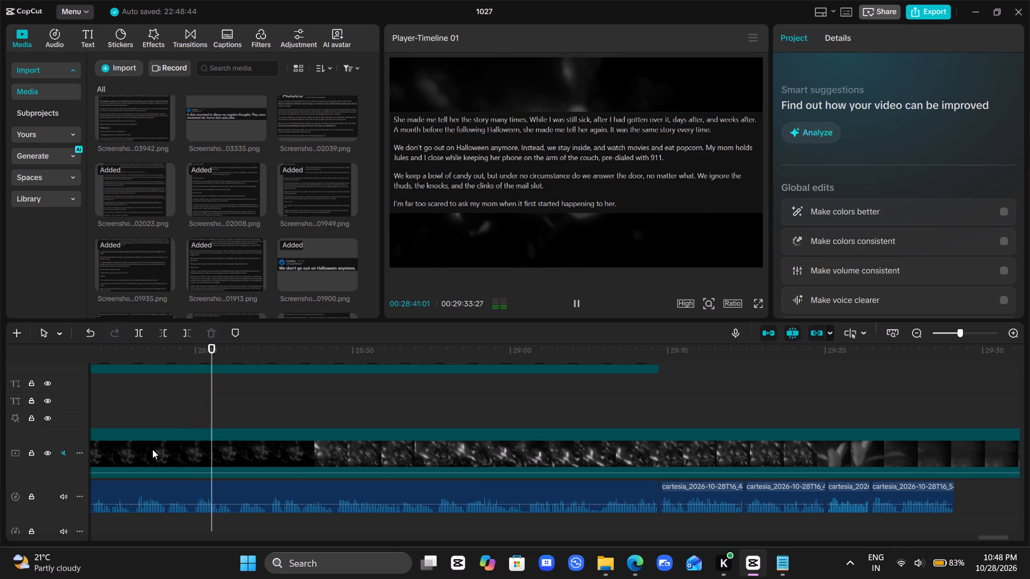
key(space)
key(space)
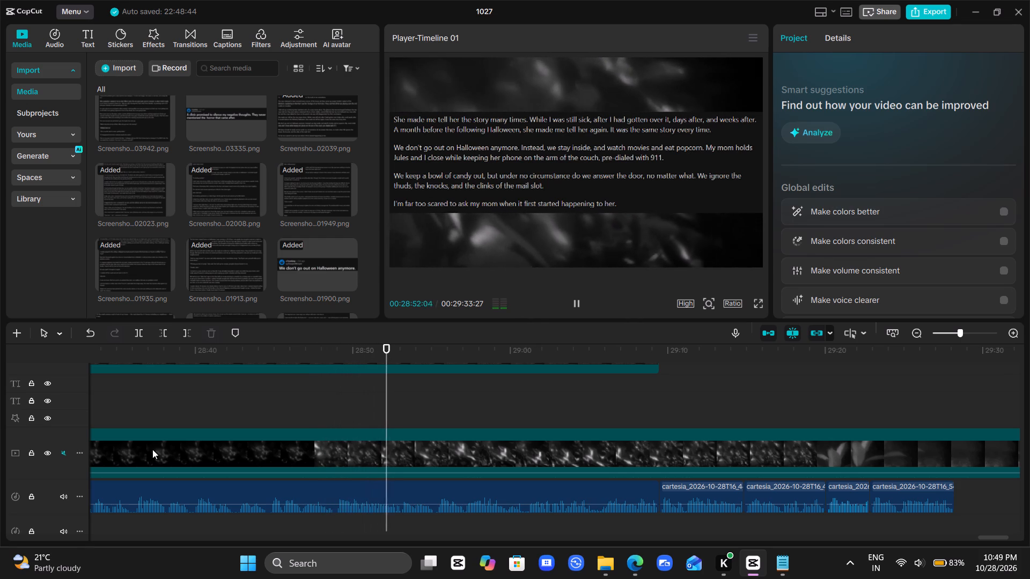
key(space)
key(space)
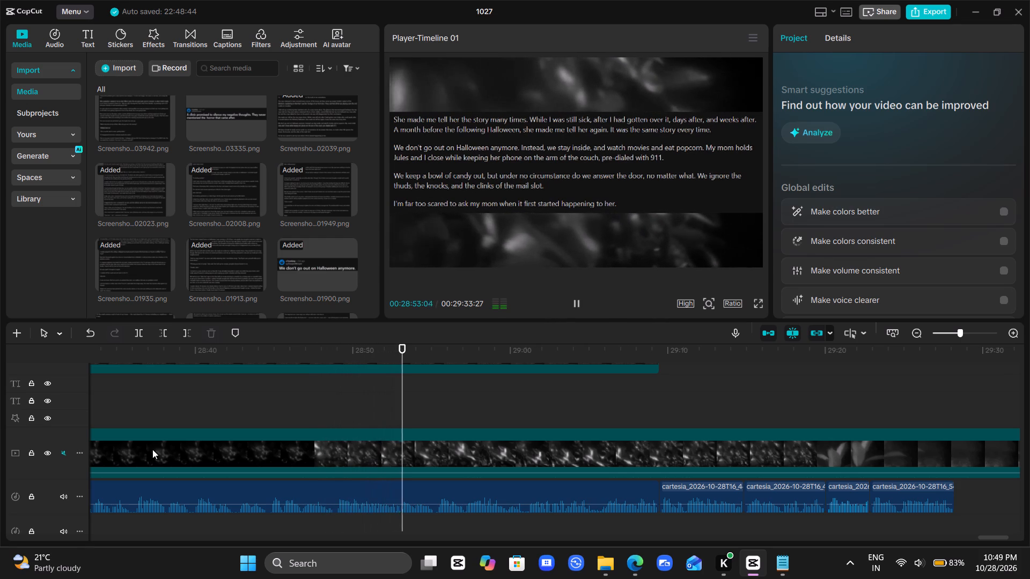
key(space)
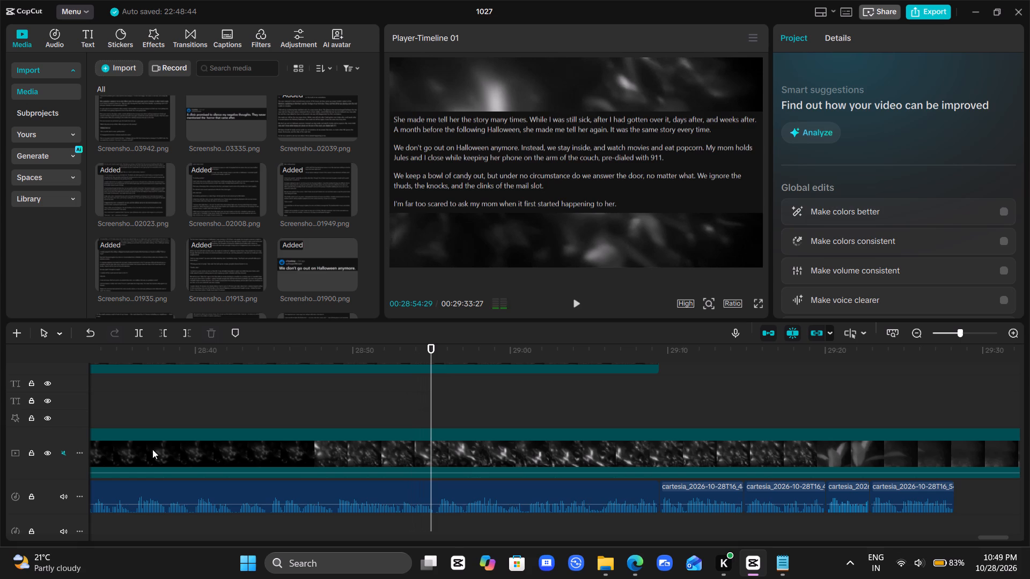
Preview the short cartesia audio files and place the 2-second one on the audio track below the narration, starting at about 00:28:50.
scroll(278, 151, down, 4)
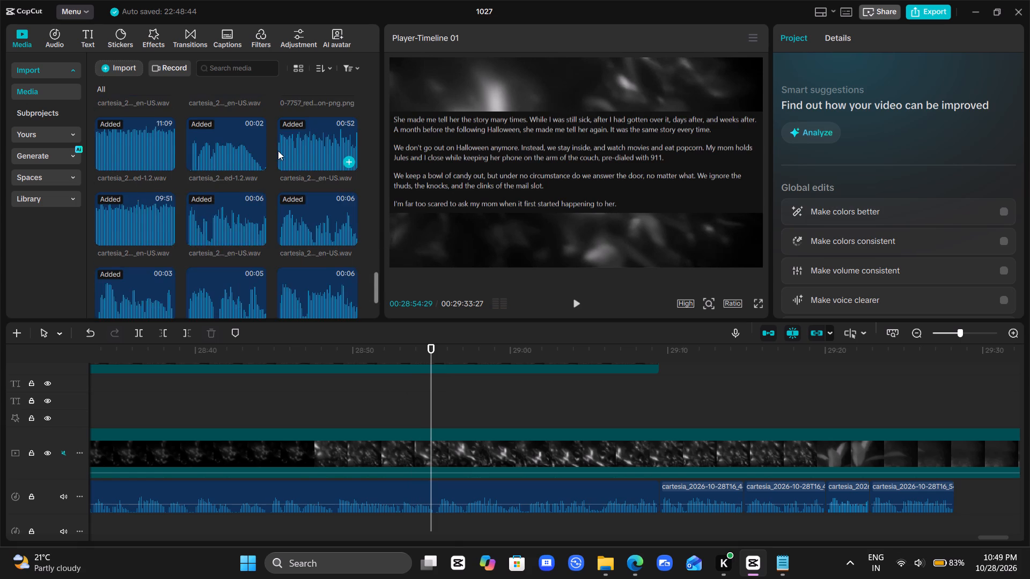
scroll(242, 201, up, 1)
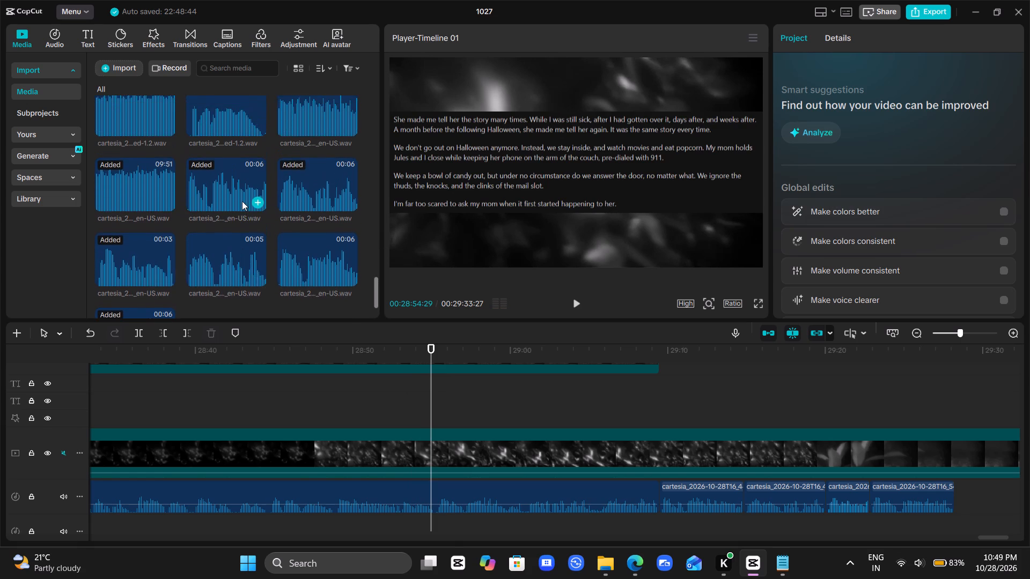
scroll(242, 201, up, 1)
click(230, 199)
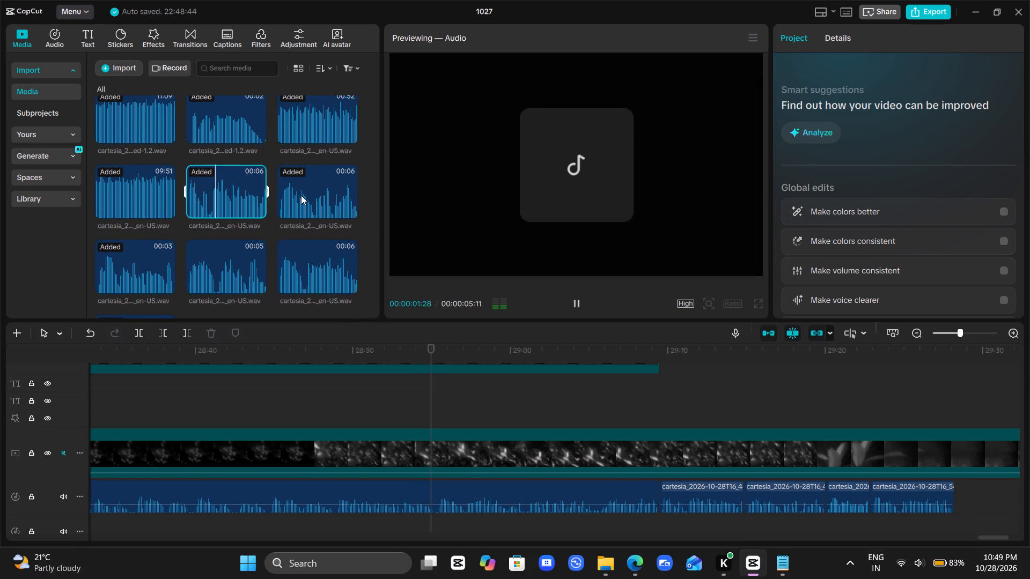
scroll(301, 195, up, 1)
click(236, 189)
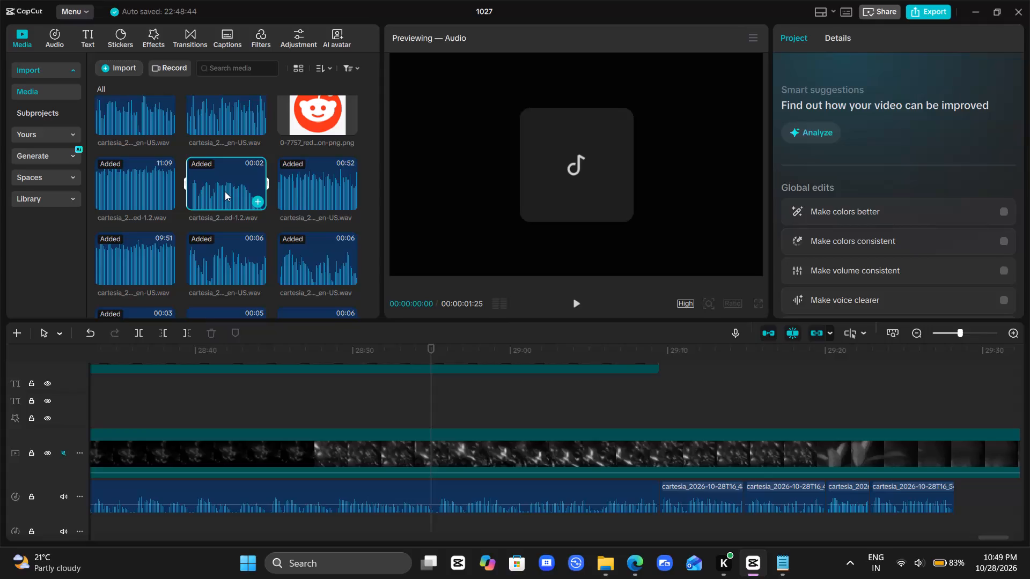
drag(225, 191, 429, 528)
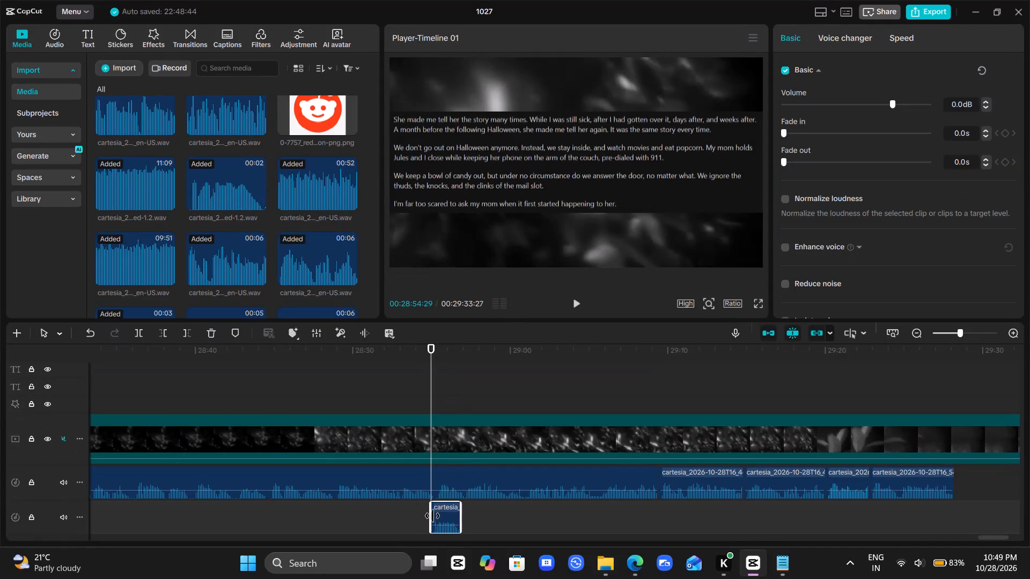
ctrl+scroll(461, 470, up, 8)
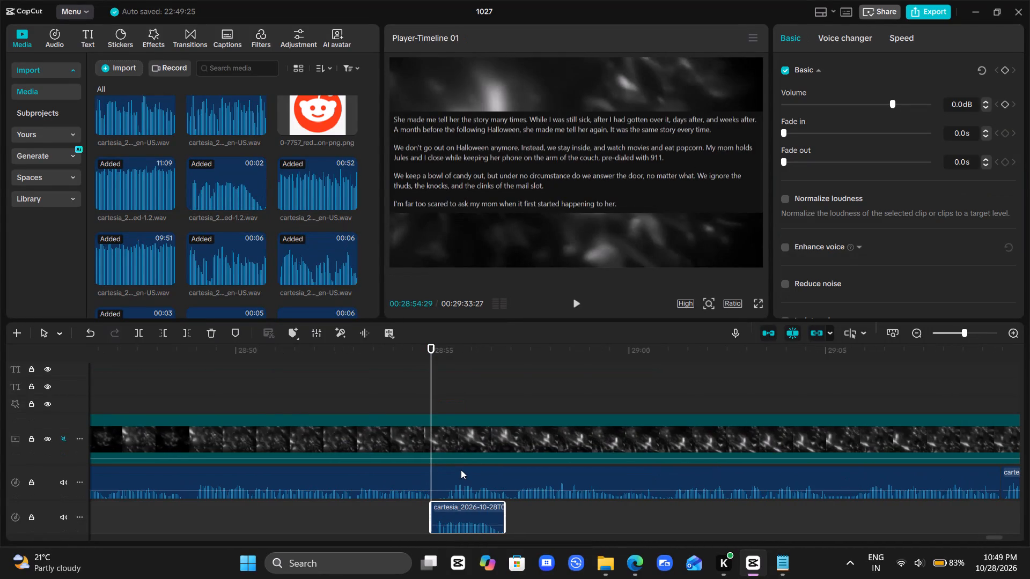
drag(466, 511, 279, 529)
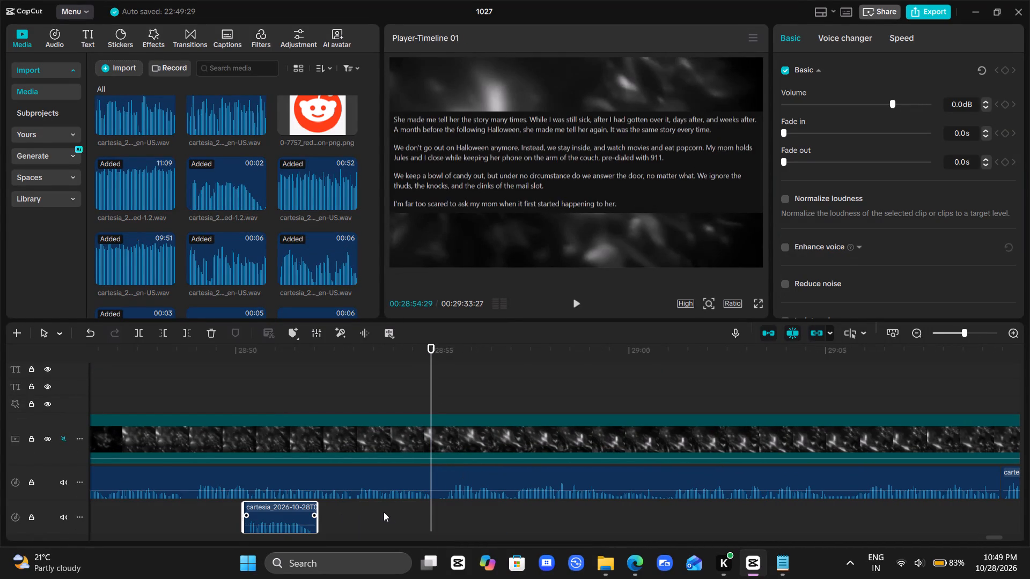
Replay the narration in short stretches around 00:28:53 to find where the replacement must begin, and split the narration clip at 00:28:53:26.
key(space)
key(space)
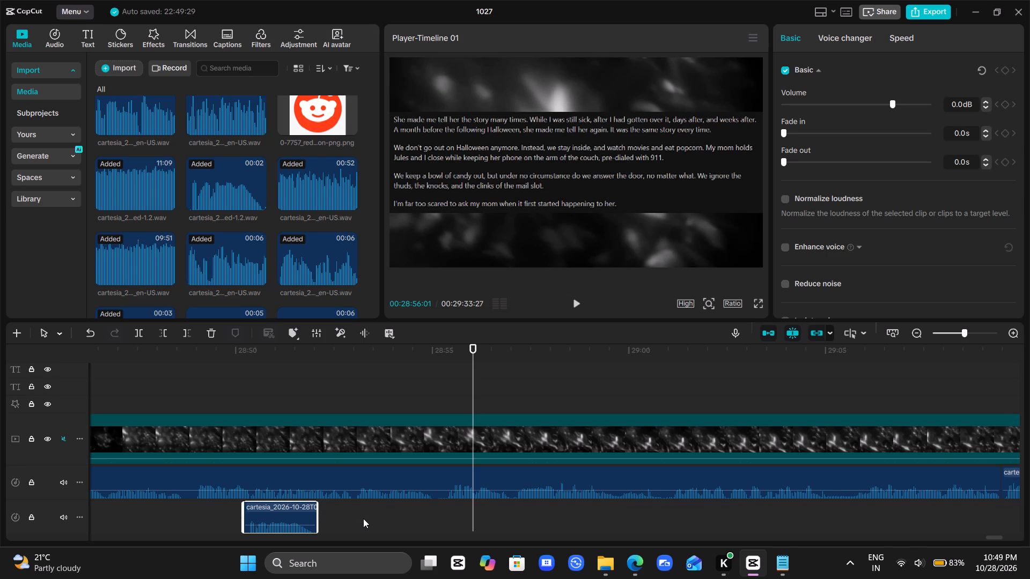
click(378, 518)
drag(378, 518, 362, 518)
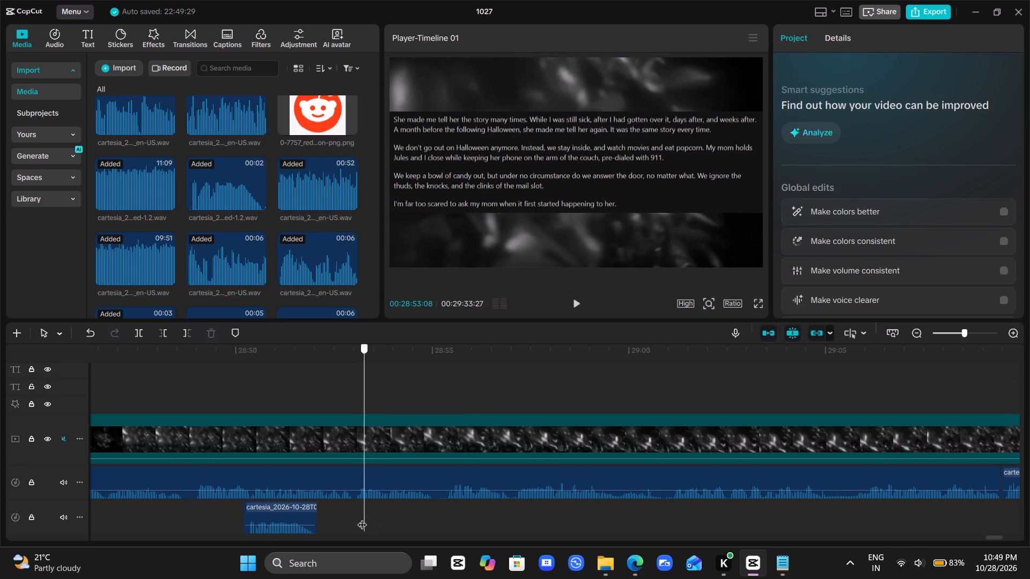
drag(362, 518, 360, 518)
key(space)
key(space)
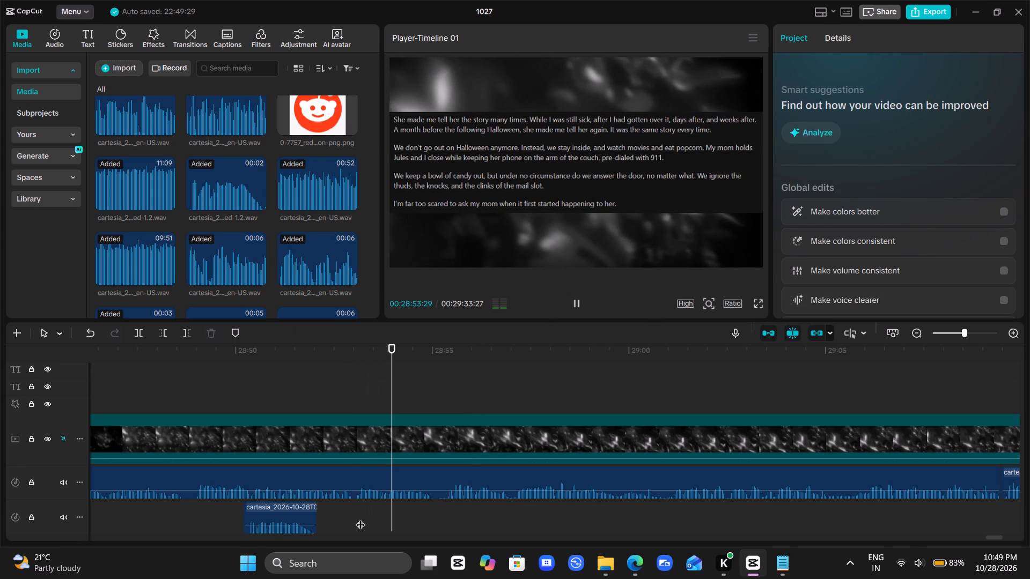
ctrl+scroll(360, 518, up, 18)
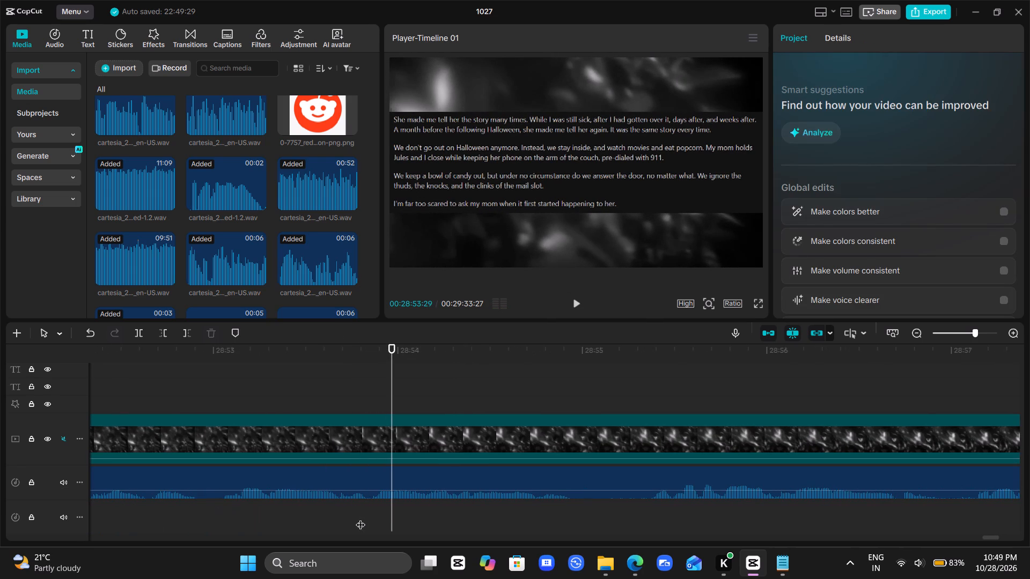
click(376, 515)
drag(376, 515, 368, 521)
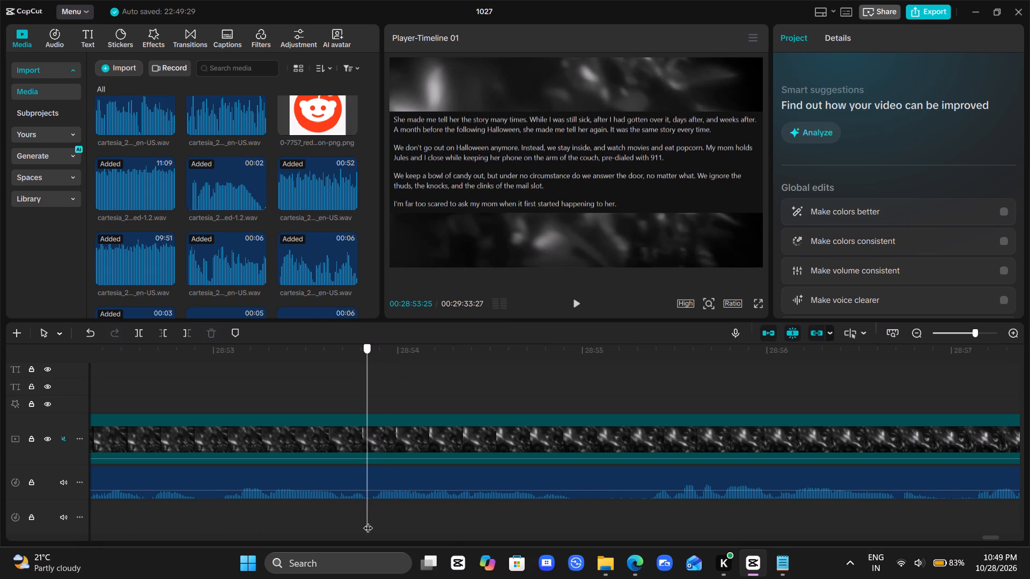
drag(368, 521, 371, 521)
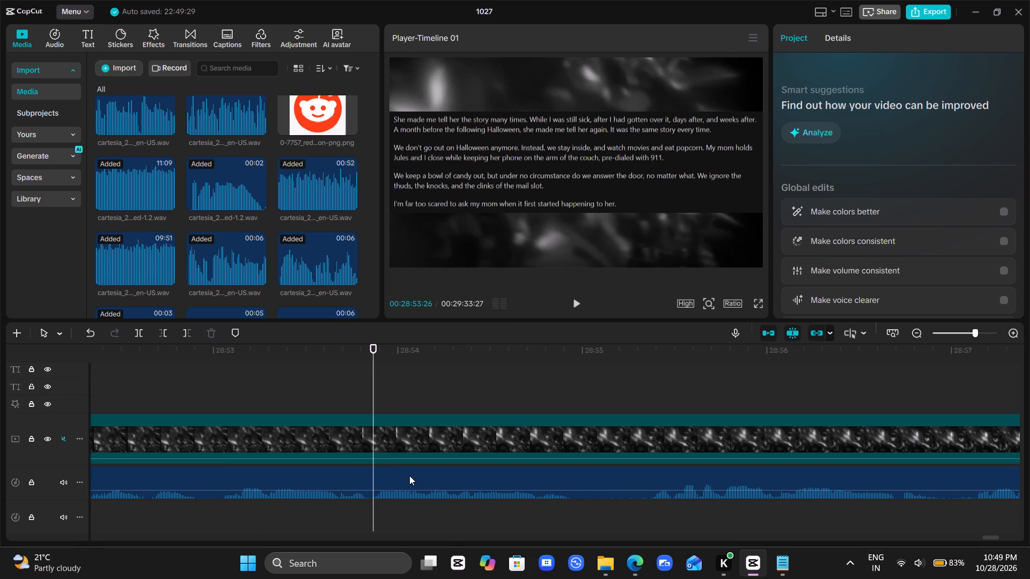
click(409, 476)
key(ctrl+b)
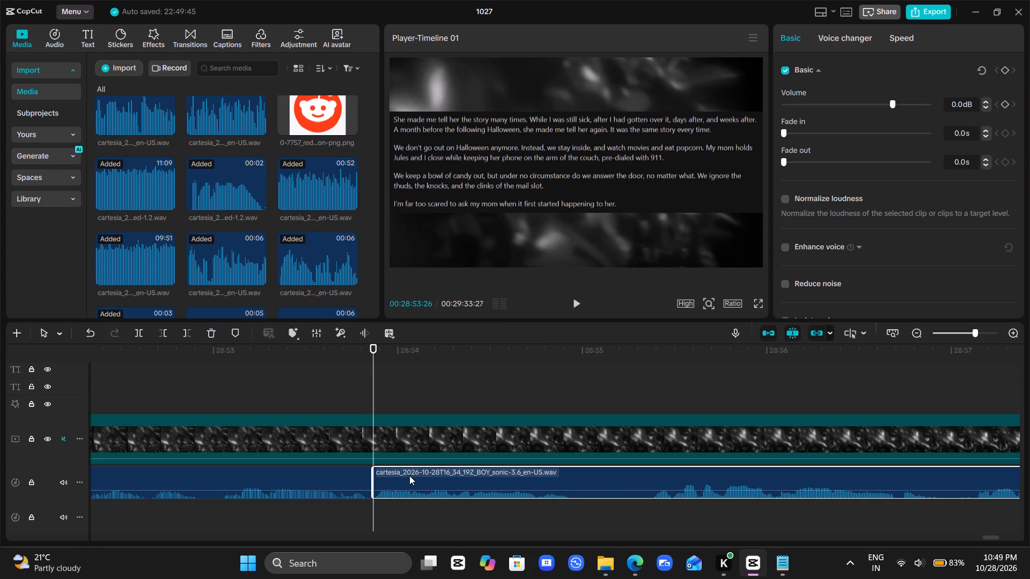
Play on from the split to the end of the unwanted wording and trim the second narration piece's start to 00:28:55:00.
key(space)
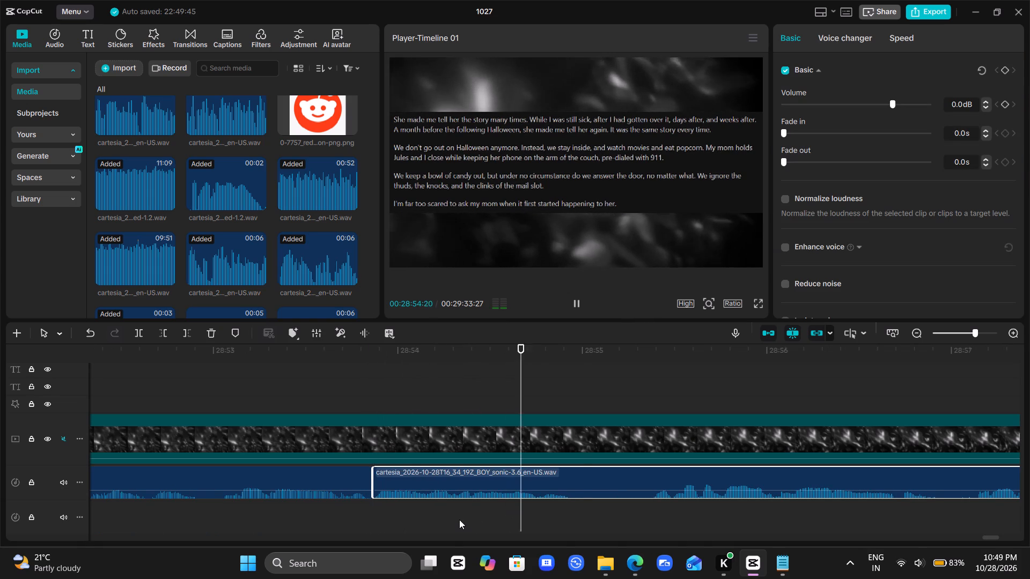
key(space)
key(q)
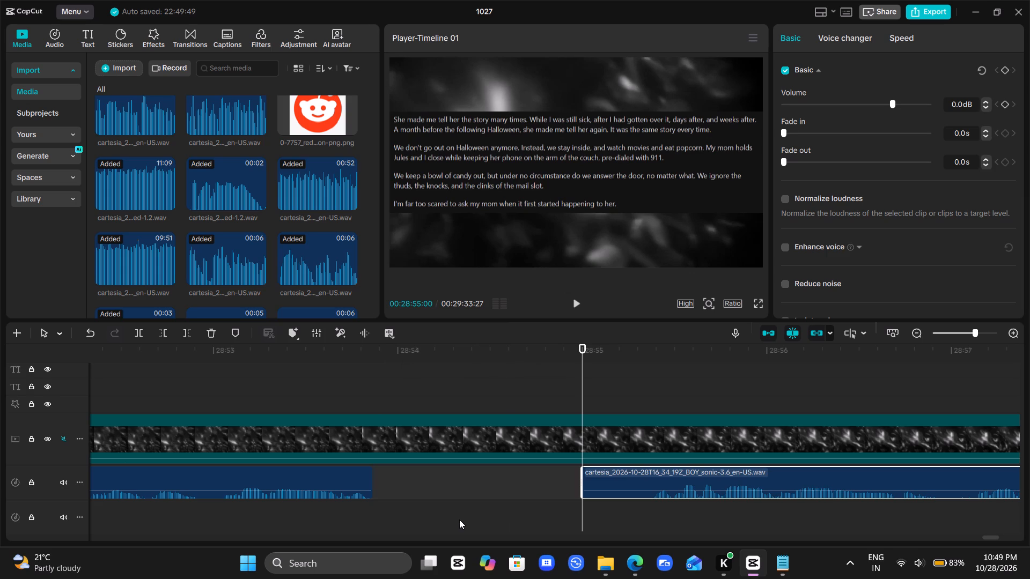
Move the 2-second cartesia clip along its track so it starts just before the narration gap, at about 00:28:53:23.
scroll(327, 552, right, 1)
scroll(378, 515, right, 1)
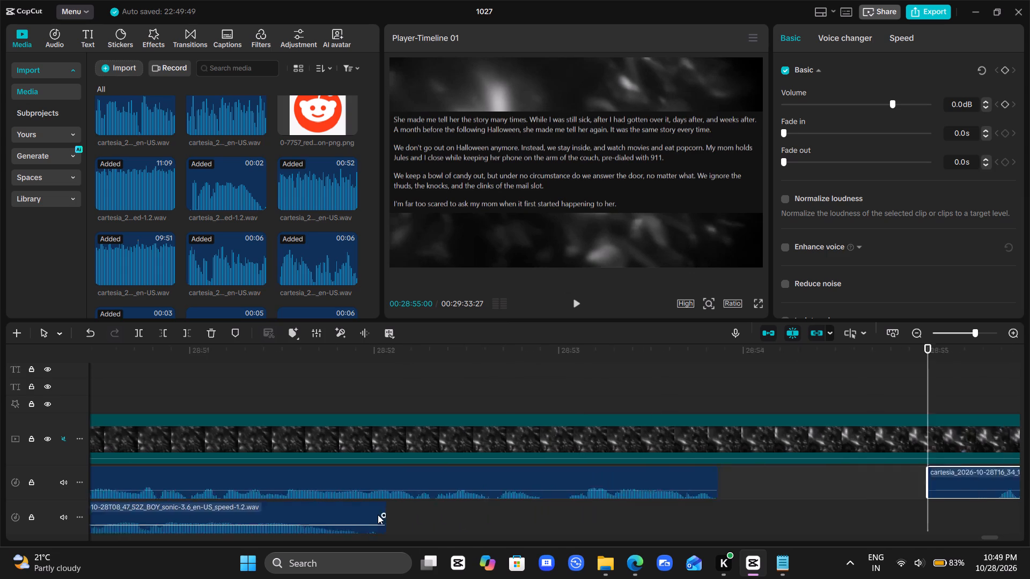
scroll(378, 515, right, 1)
drag(334, 515, 865, 514)
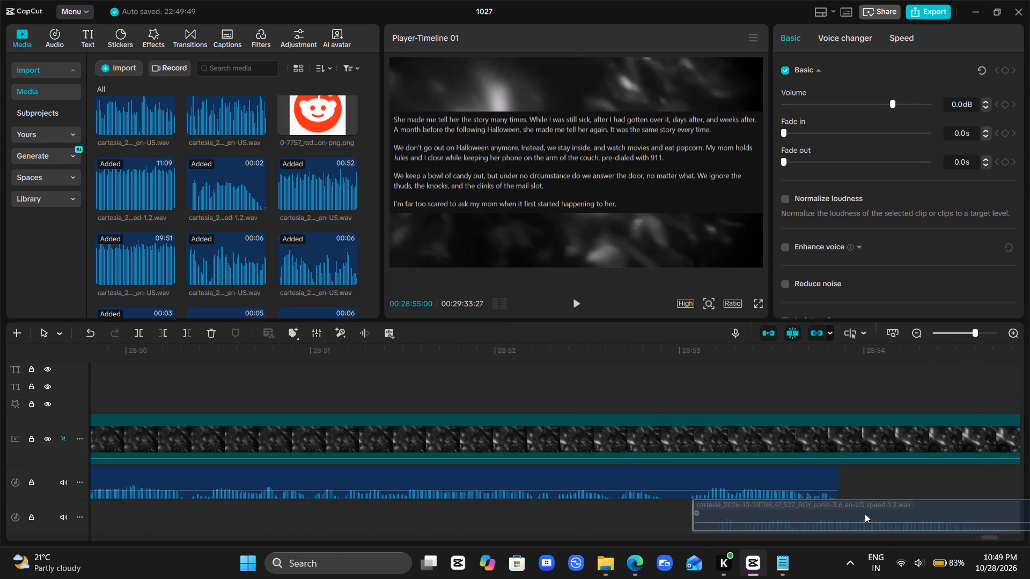
drag(865, 514, 877, 514)
scroll(877, 514, left, 1)
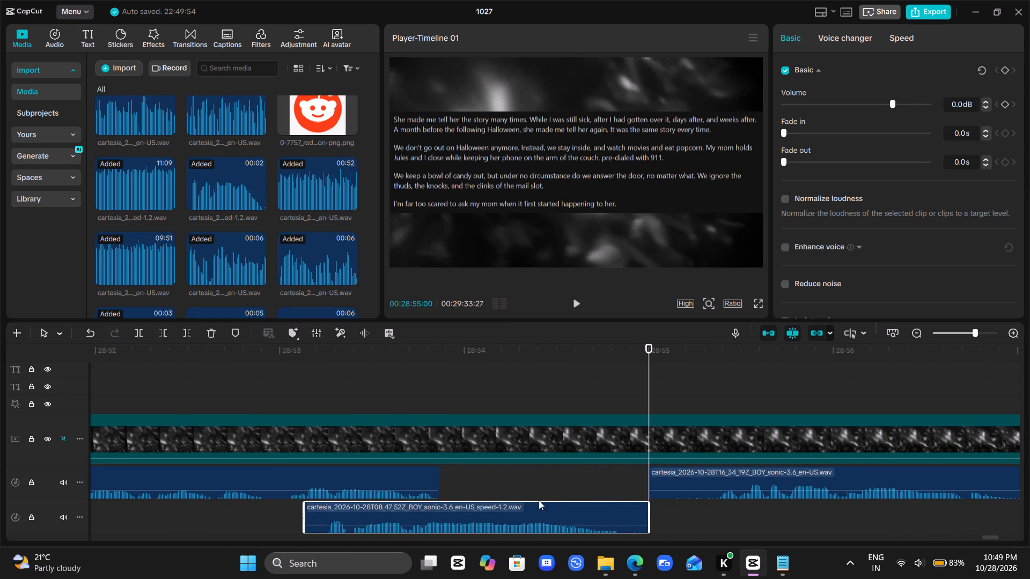
drag(536, 511, 651, 510)
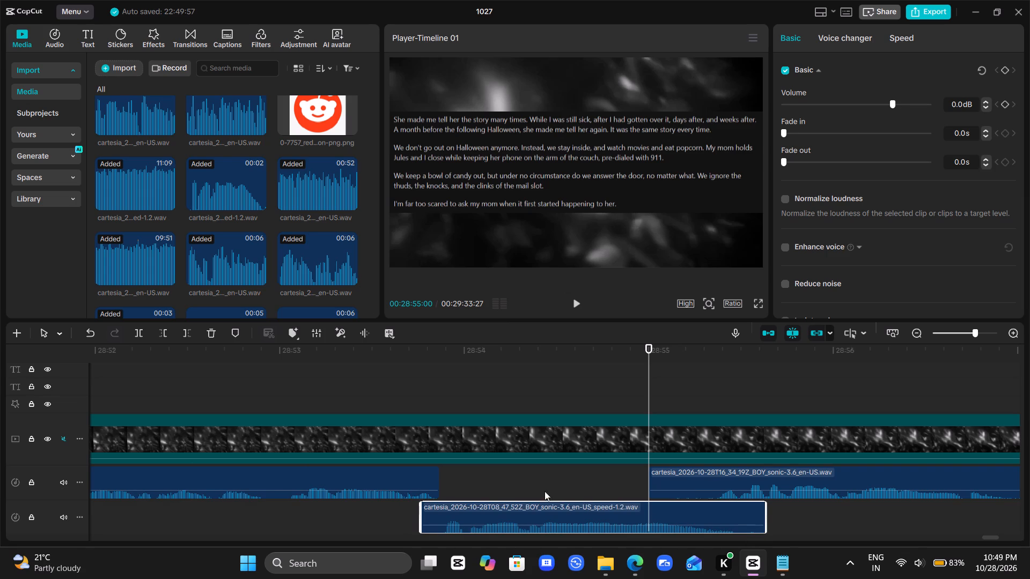
Listen to the 2-second clip in short stretches to find where the needed words begin, and trim its start to 00:28:54:12.
click(532, 486)
drag(532, 486, 451, 503)
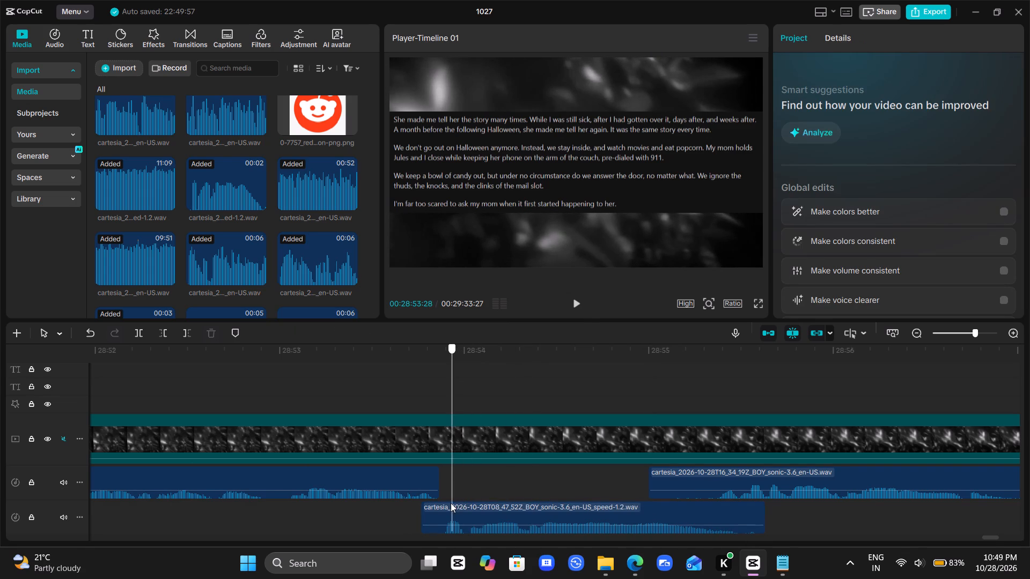
drag(451, 503, 440, 506)
key(space)
key(space)
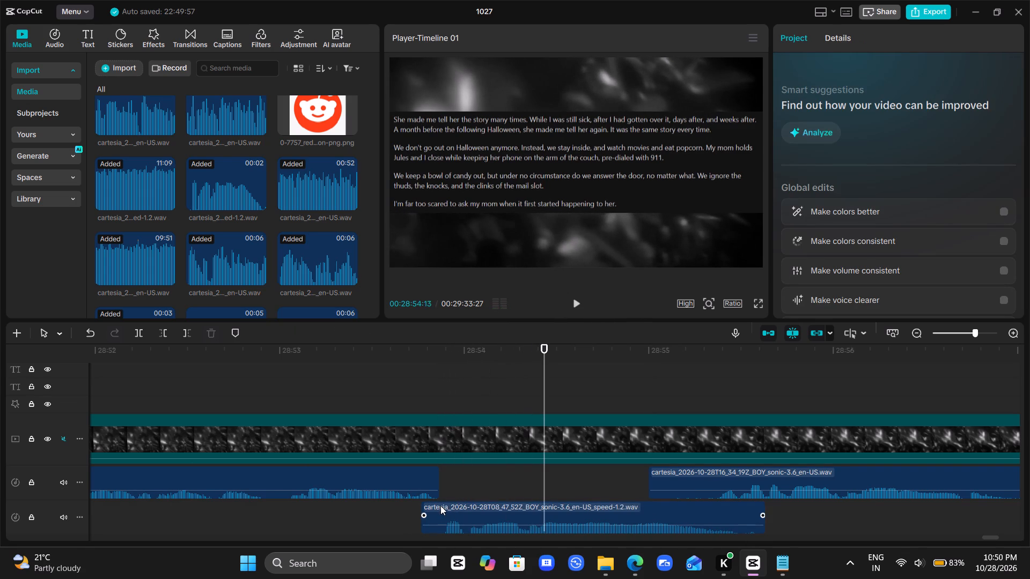
ctrl+scroll(539, 477, up, 14)
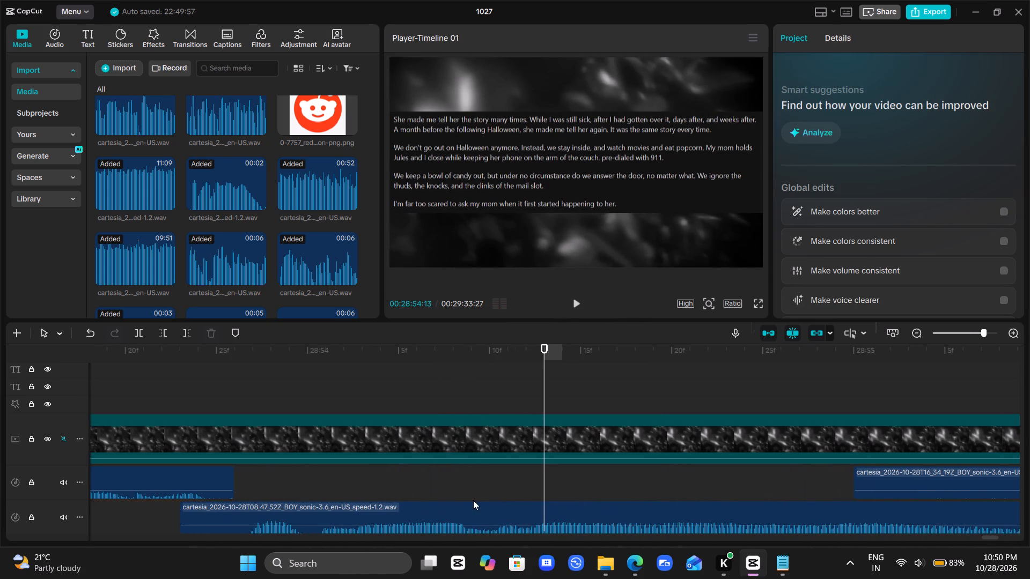
click(467, 478)
key(space)
key(space)
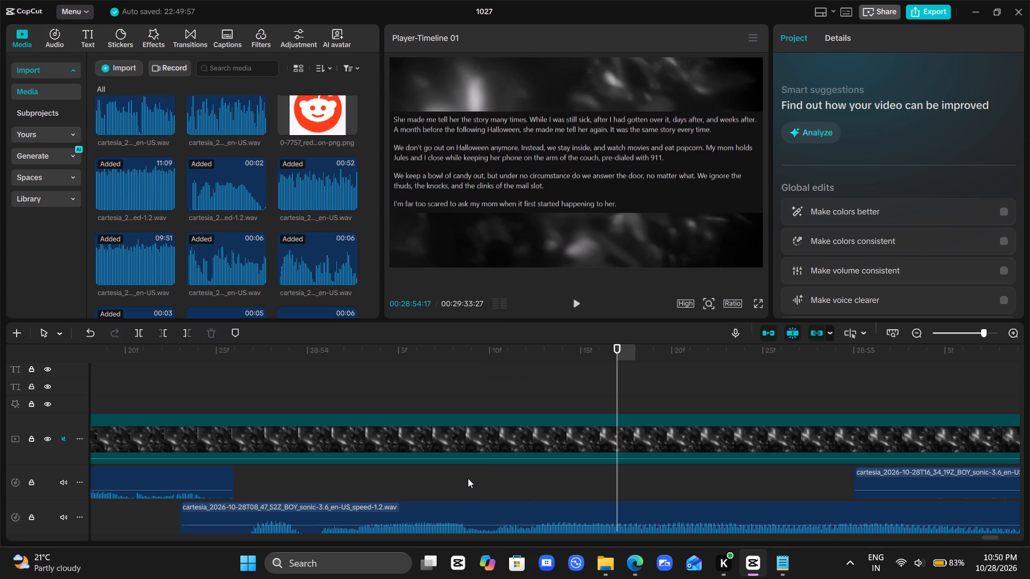
click(470, 480)
drag(470, 480, 485, 481)
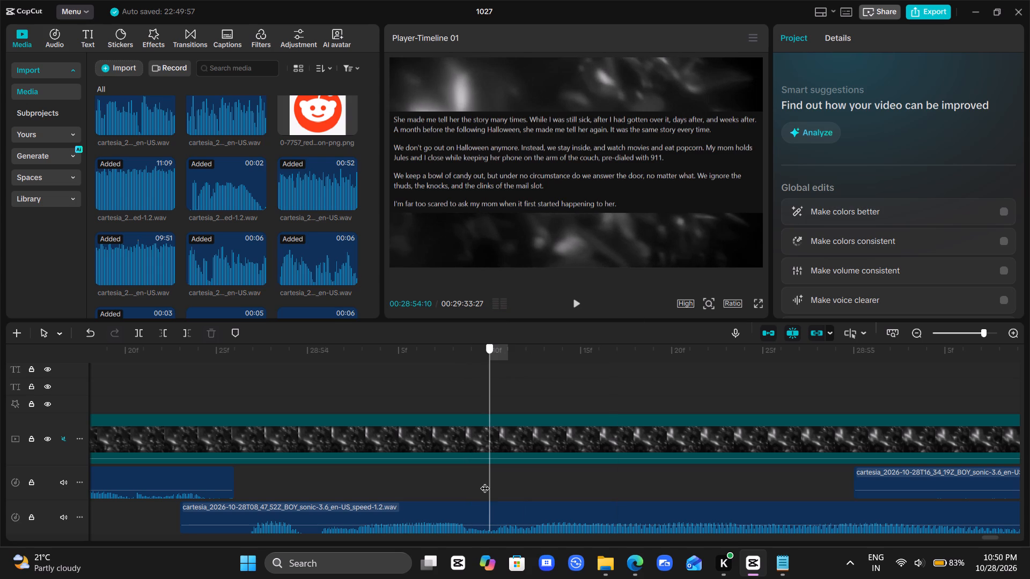
drag(485, 481, 526, 481)
click(520, 529)
key(q)
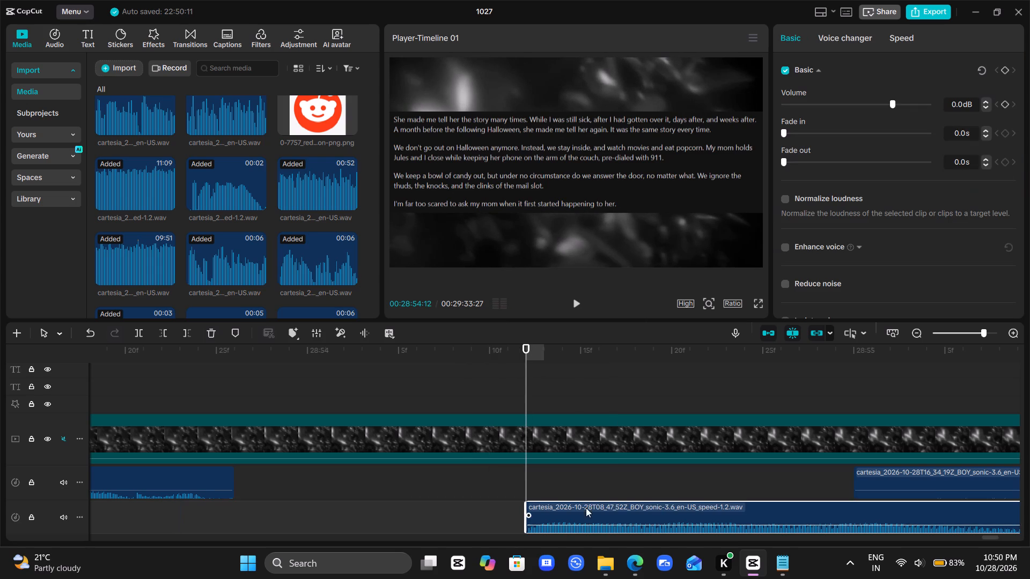
Move the trimmed patch clip to start where the narration gap begins, at 00:28:53:26, and play across the patch once.
drag(615, 503, 332, 490)
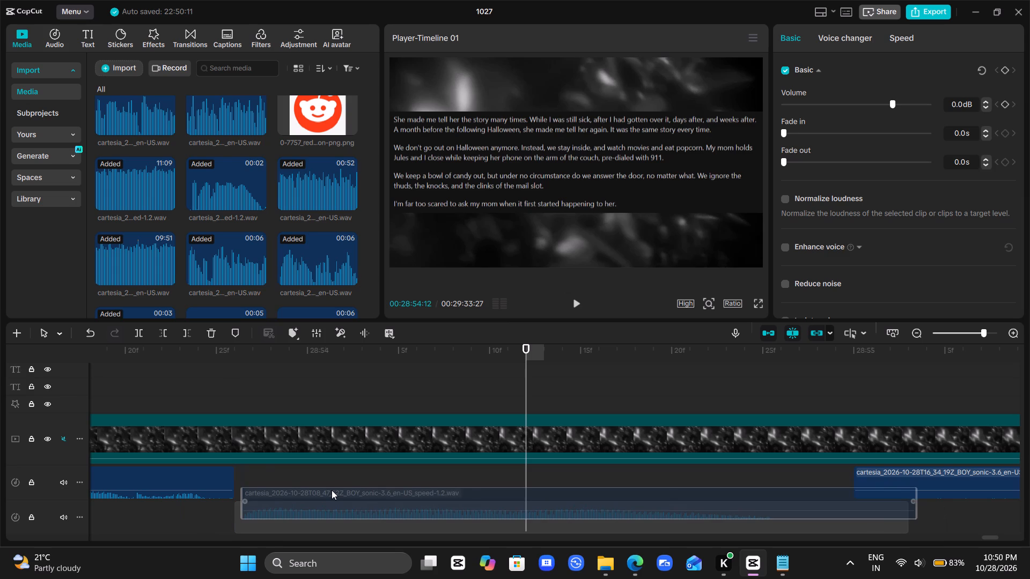
drag(332, 490, 325, 495)
click(209, 510)
key(space)
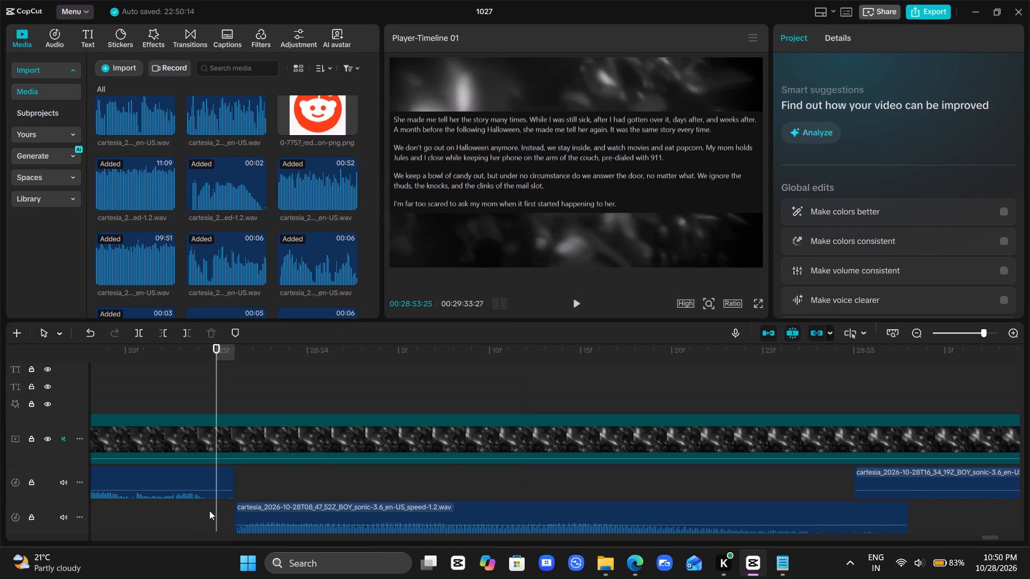
key(space)
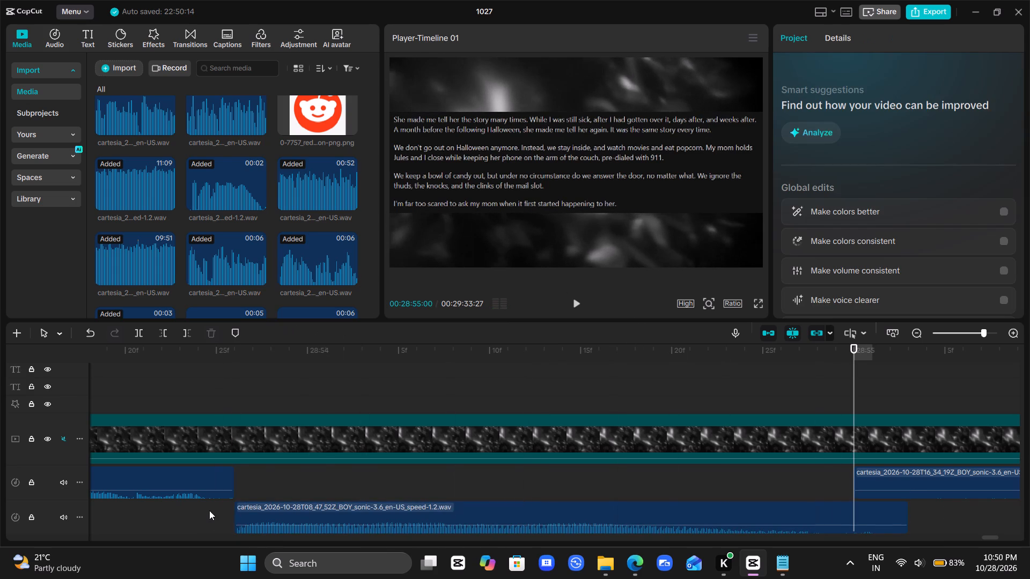
Replay the patched passage from about 00:28:52 and again from just before the patch, listening to how the joins sound.
ctrl+scroll(209, 510, down, 20)
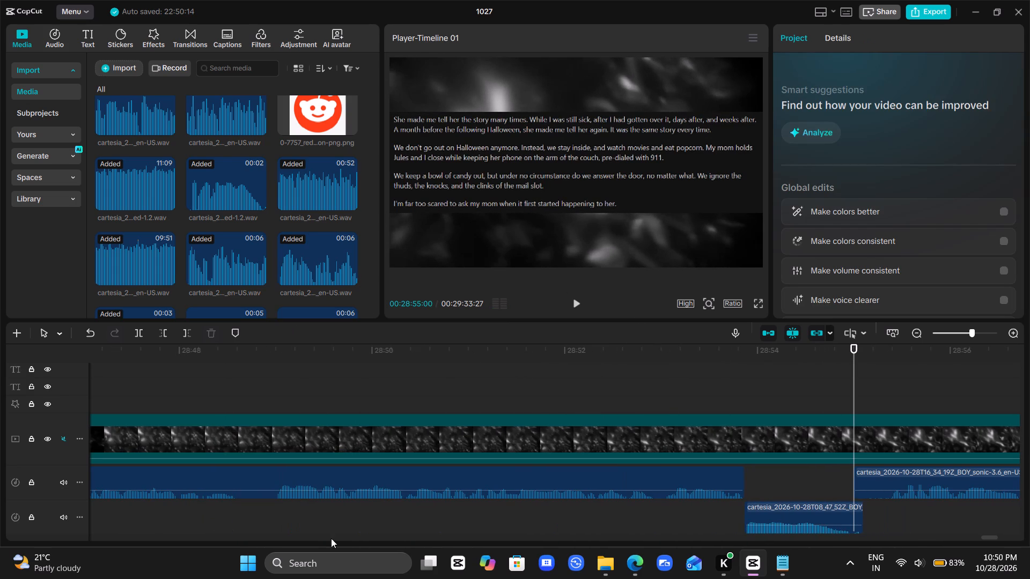
click(562, 509)
key(space)
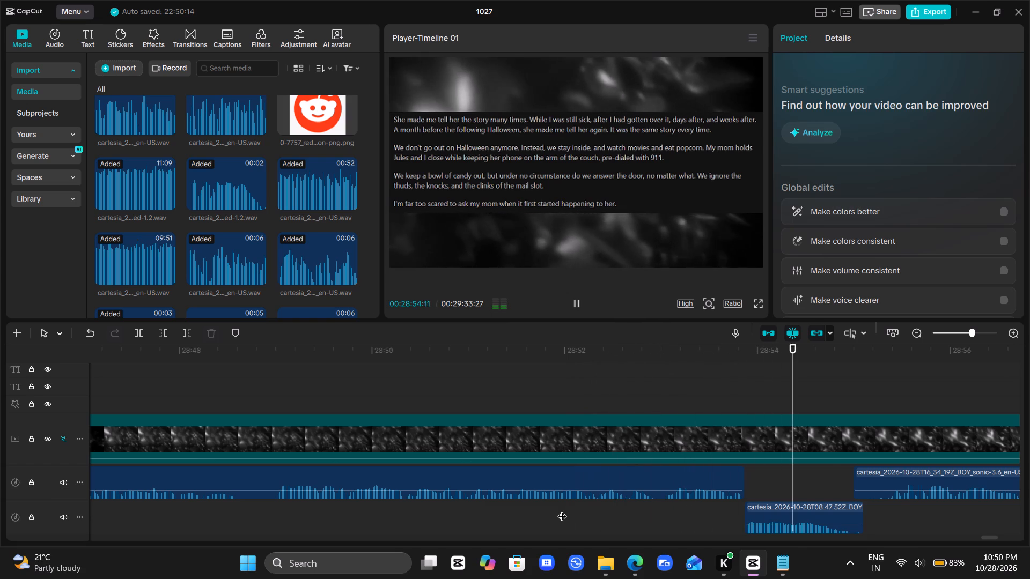
click(712, 517)
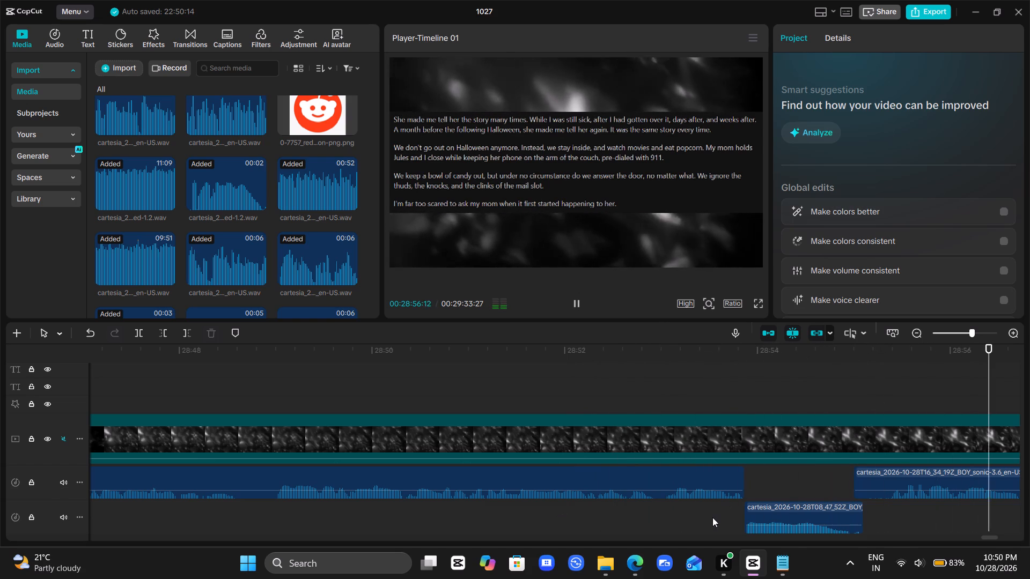
key(space)
key(space)
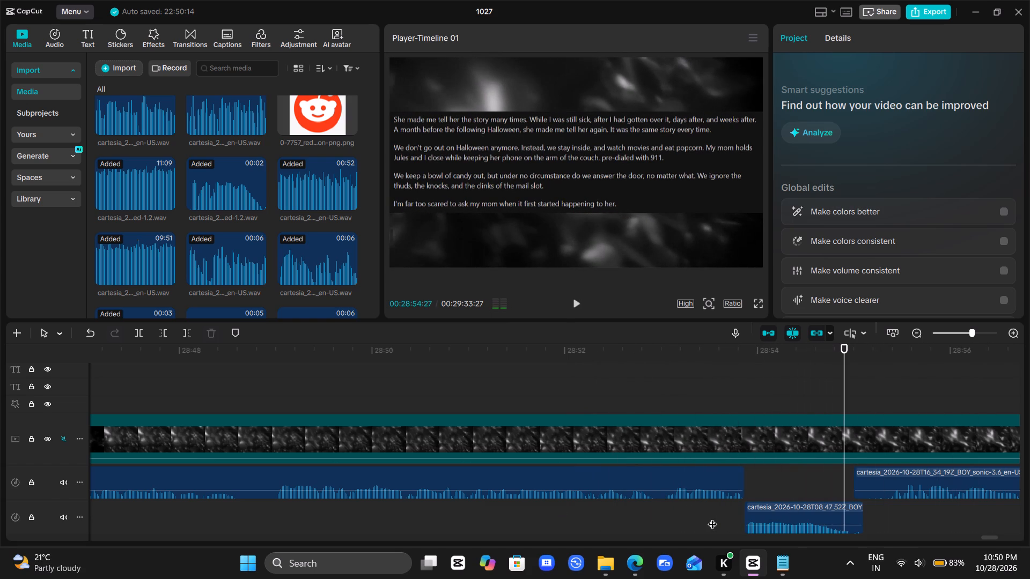
key(space)
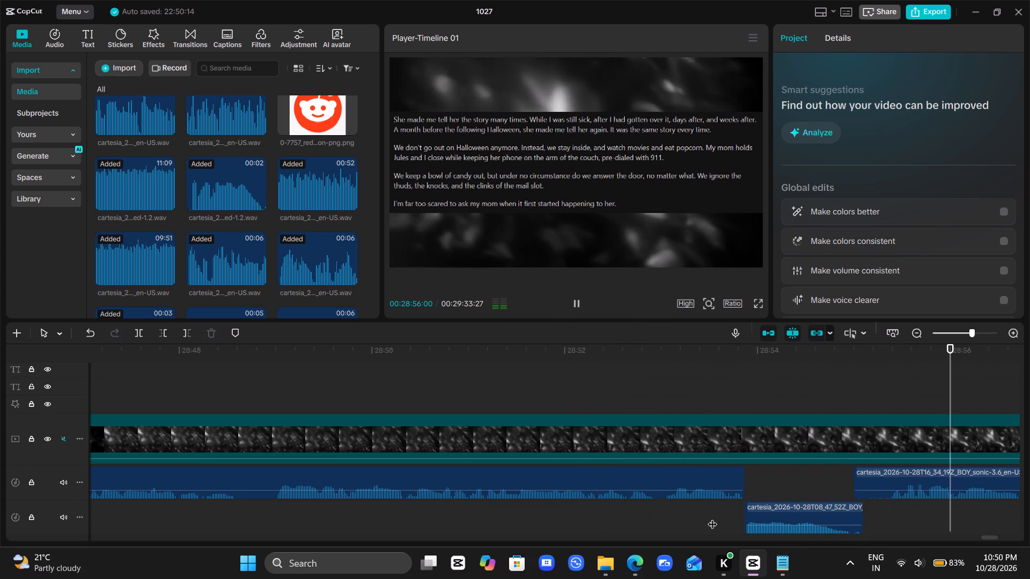
key(space)
Play the narration onward from about 00:28:56 to 00:29:08, checking its wording against the on-screen paragraphs.
scroll(712, 517, left, 1)
key(space)
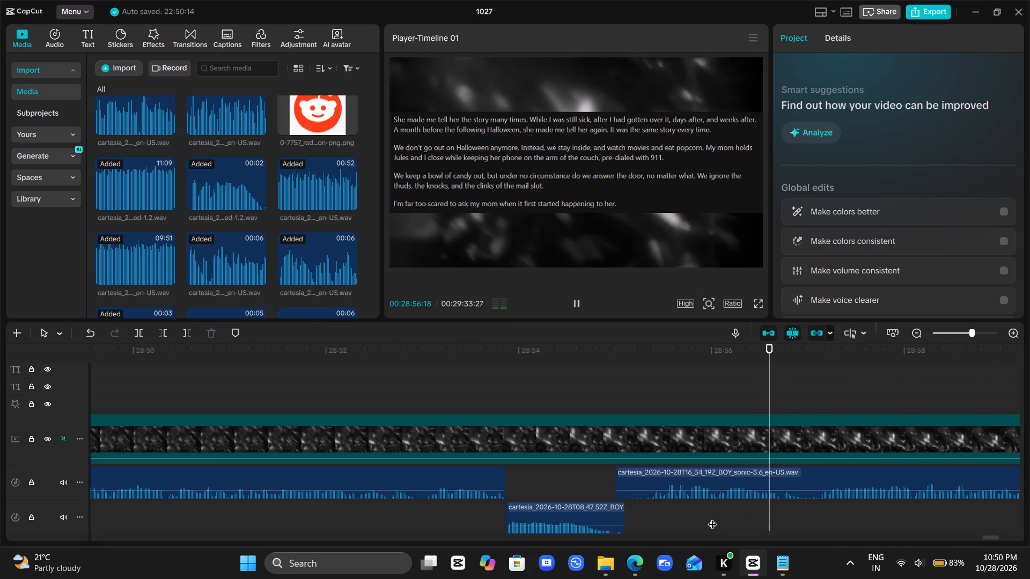
scroll(712, 517, left, 2)
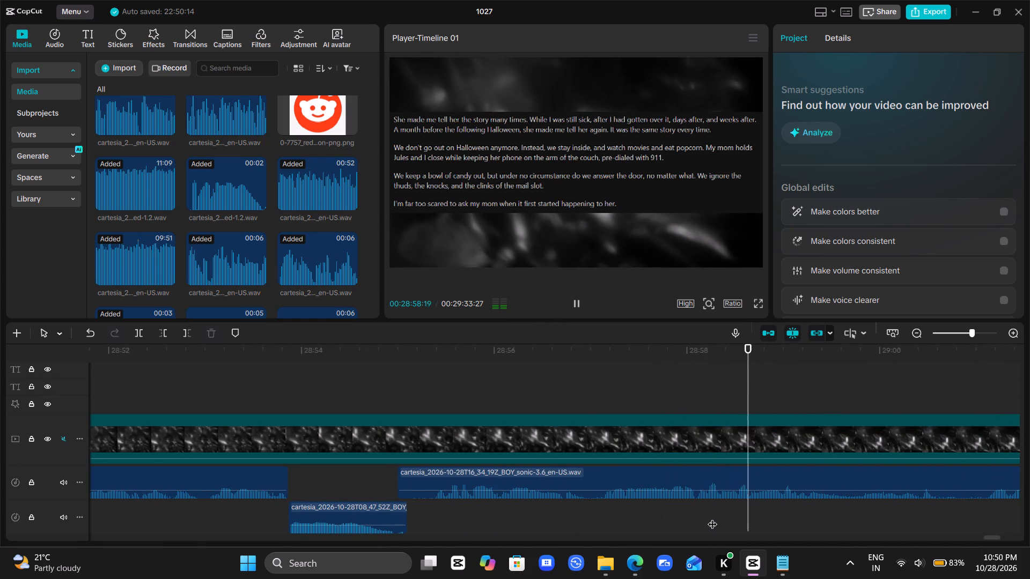
scroll(712, 517, left, 3)
ctrl+scroll(712, 517, down, 11)
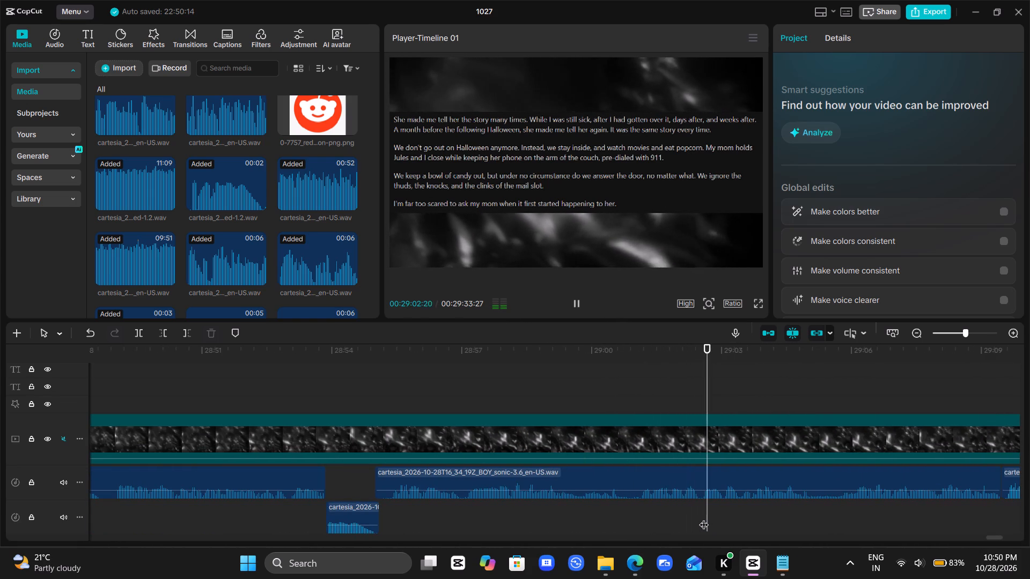
ctrl+scroll(704, 518, down, 4)
scroll(704, 518, left, 1)
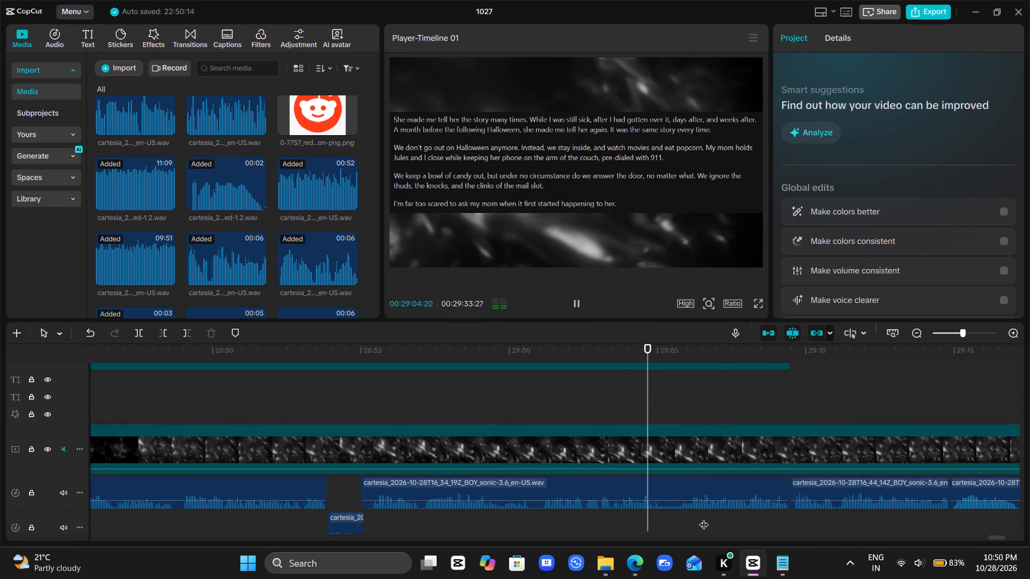
scroll(704, 518, left, 3)
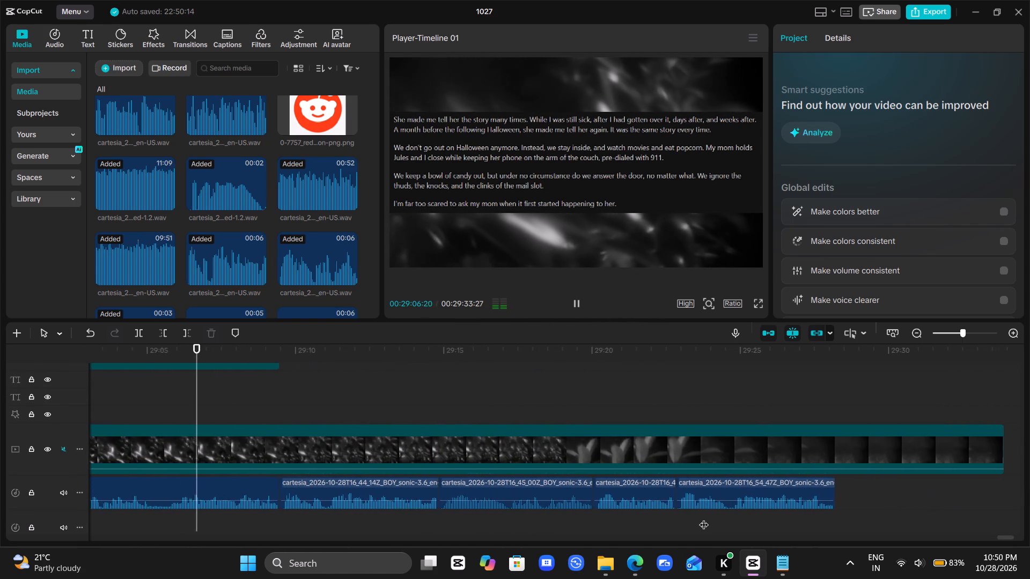
Stop the narration playback and place the playhead where the last story screenshot ends, at about 00:29:09.
click(542, 432)
click(512, 403)
drag(512, 403, 492, 417)
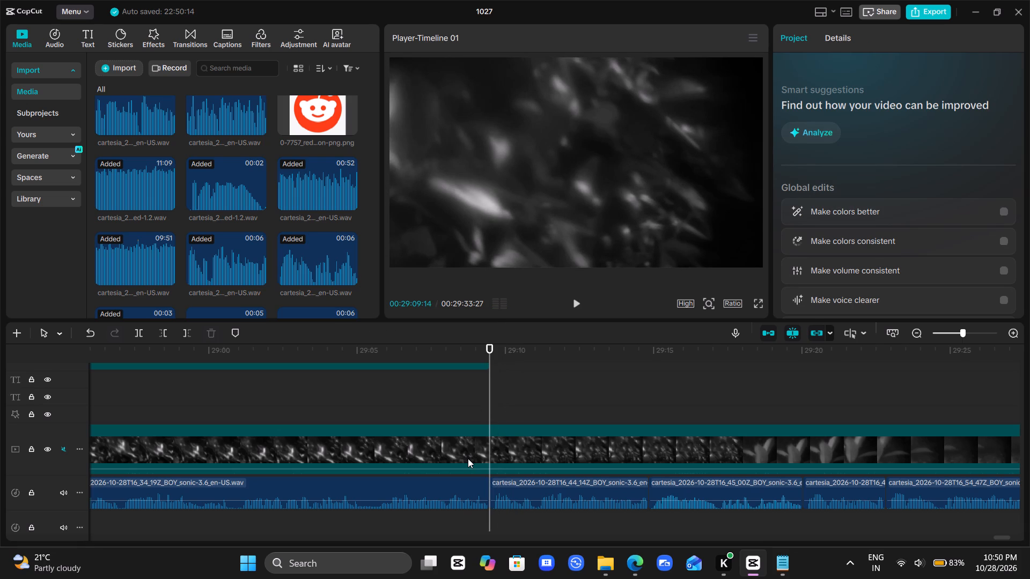
Return to the video's start and play the intro's opening to about 00:00:14, checking the titles, Reddit logo and captions against the narration.
ctrl+scroll(468, 458, down, 13)
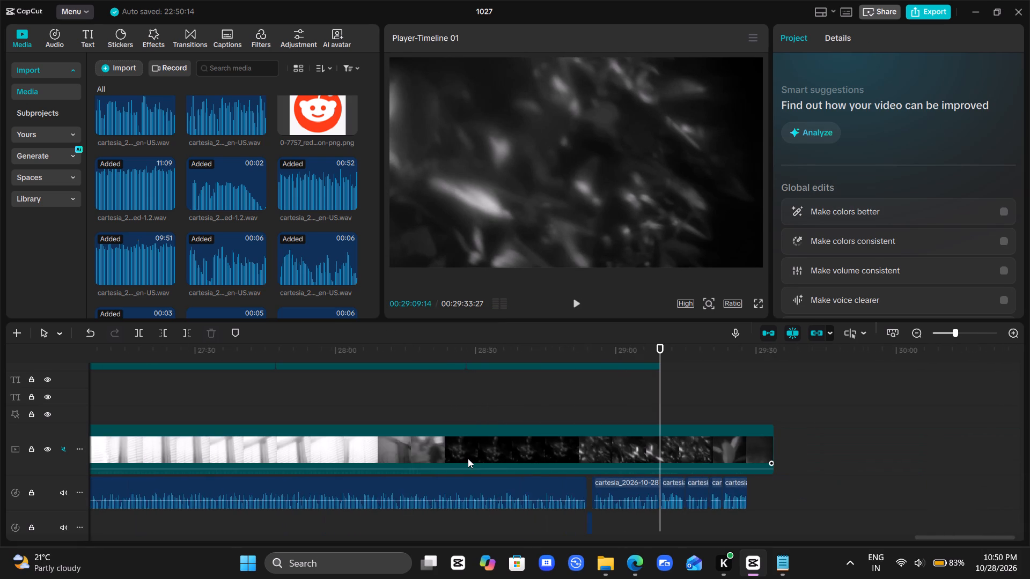
ctrl+scroll(468, 458, down, 12)
scroll(468, 458, up, 2)
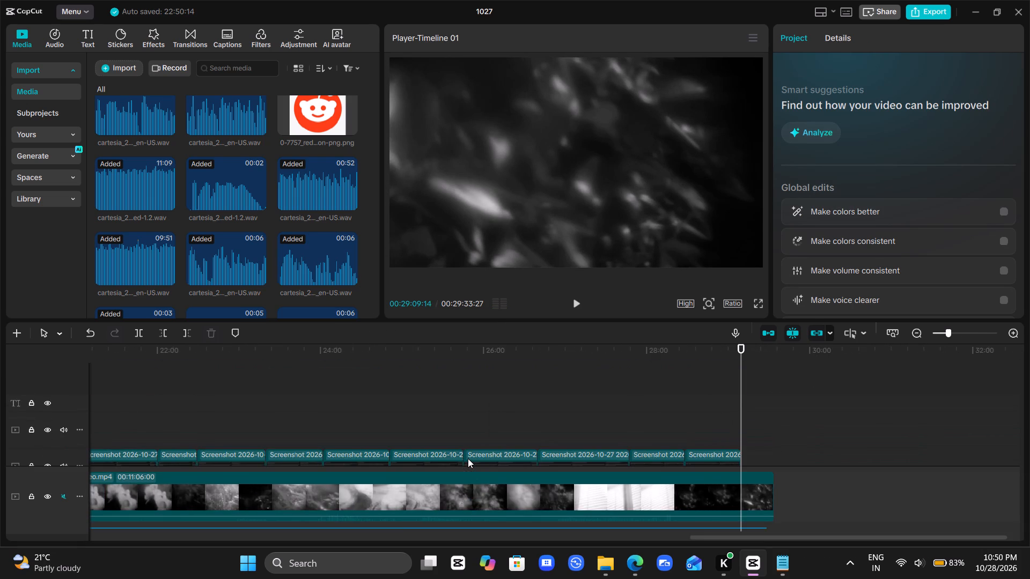
scroll(468, 458, up, 1)
scroll(468, 458, right, 11)
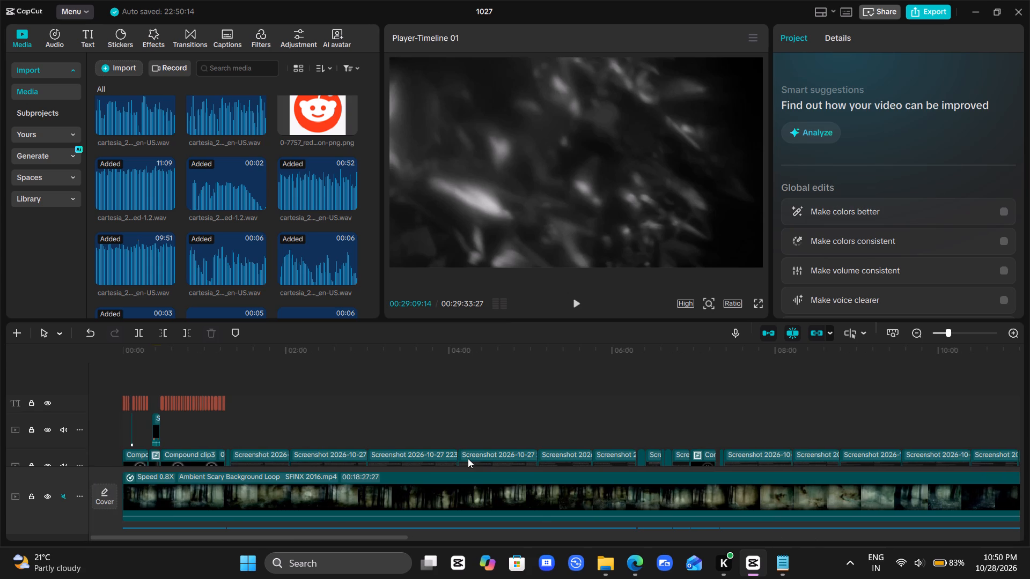
click(334, 435)
drag(334, 435, 48, 429)
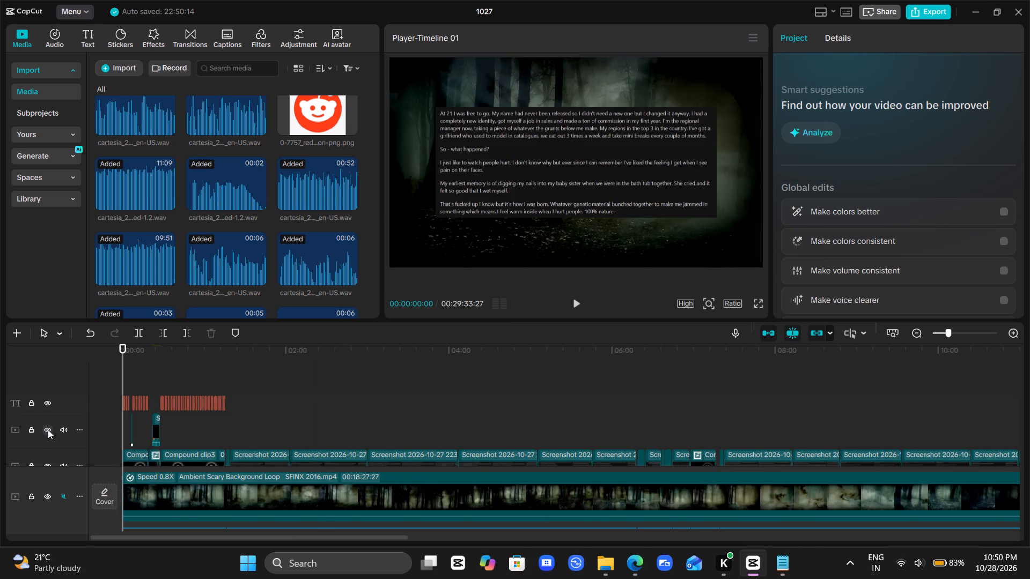
ctrl+scroll(241, 391, up, 17)
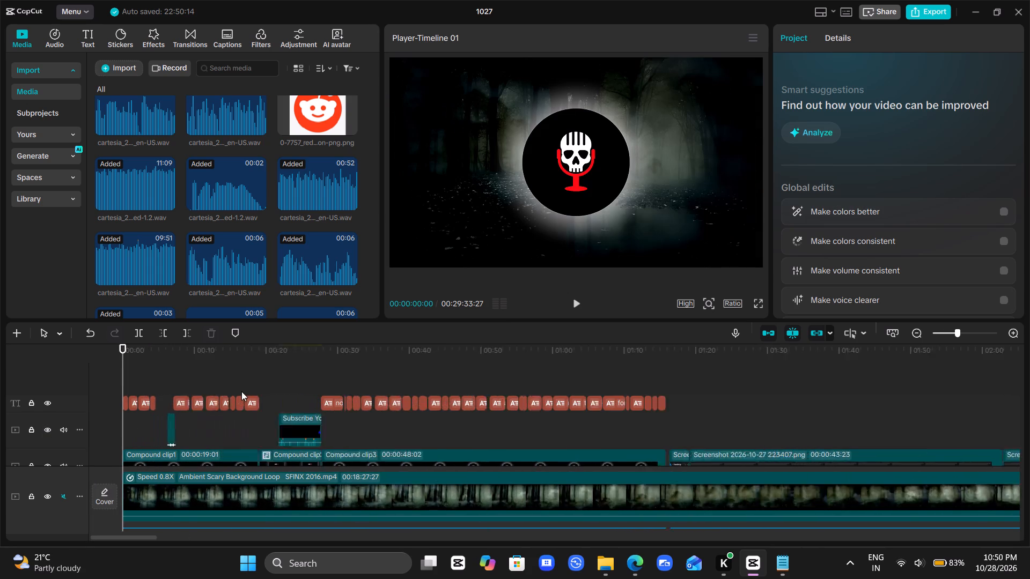
ctrl+scroll(241, 391, up, 15)
scroll(241, 391, right, 1)
scroll(241, 391, up, 1)
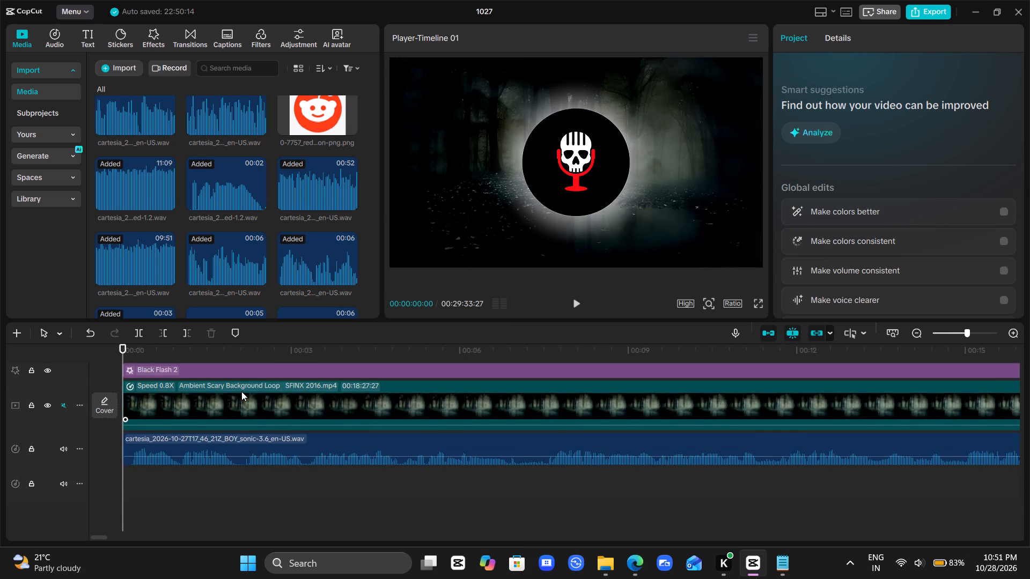
scroll(241, 391, up, 1)
key(space)
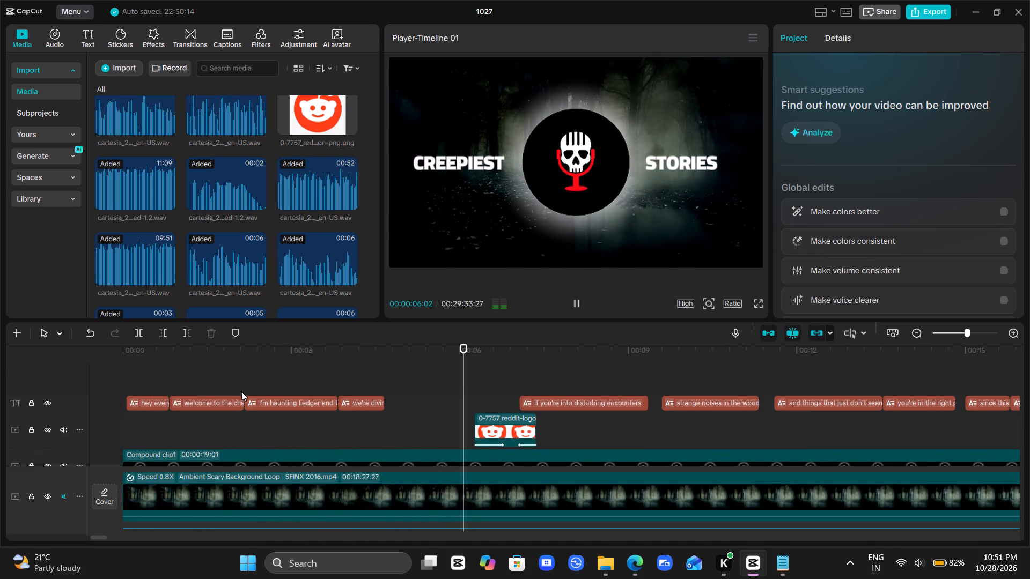
key(space)
key(space)
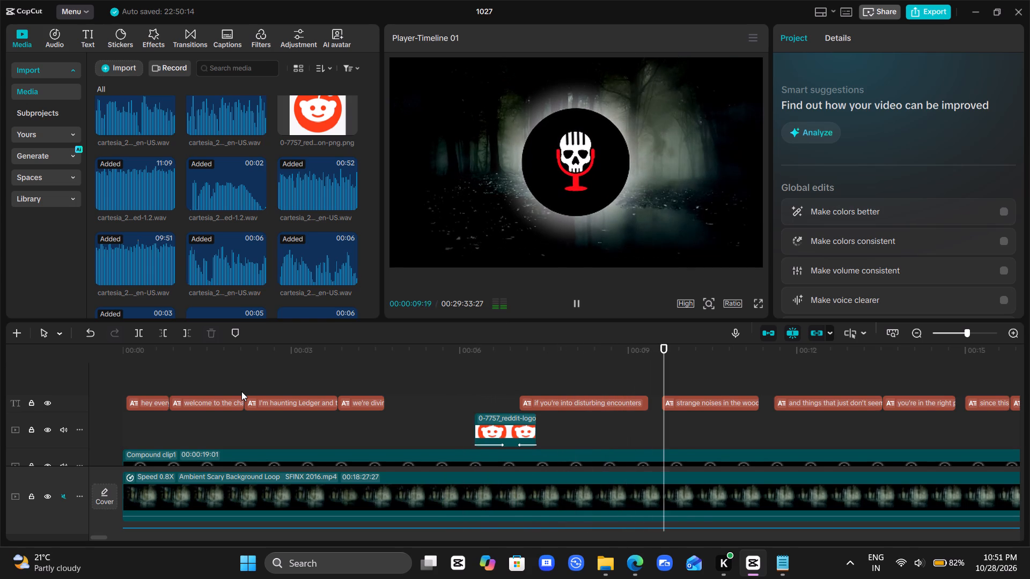
scroll(241, 391, left, 2)
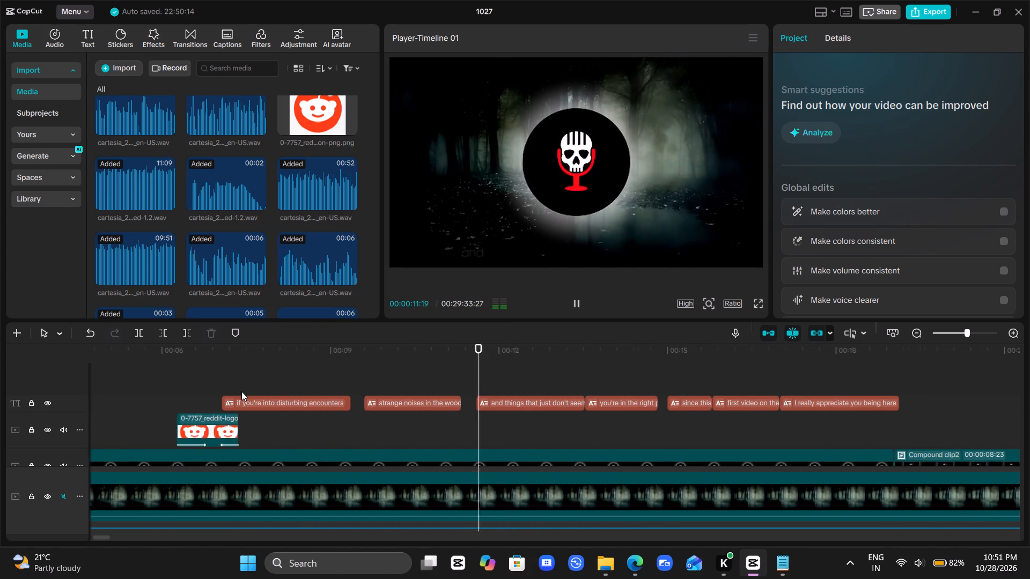
scroll(241, 391, left, 1)
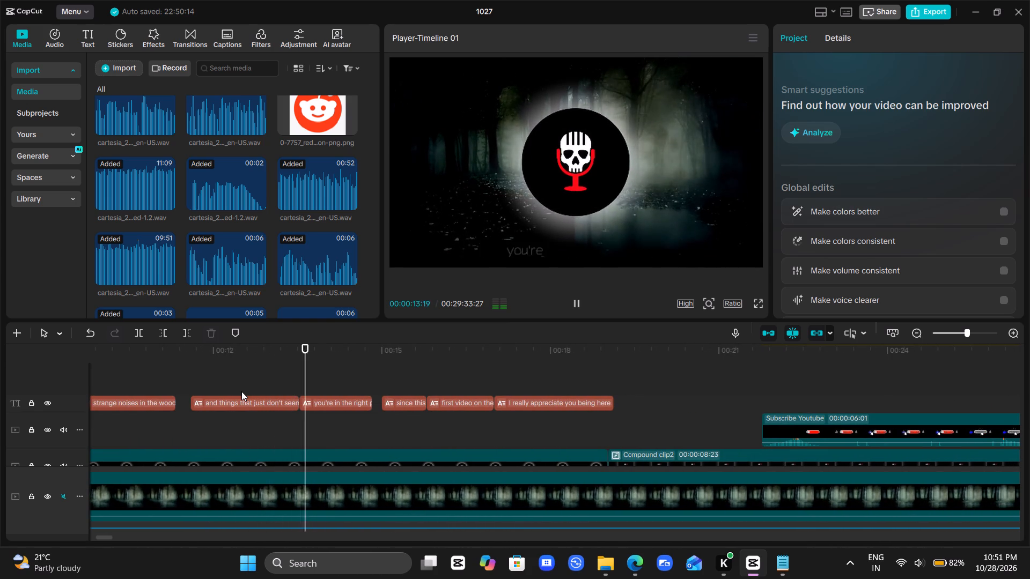
Watch the intro from about 00:00:14 to 00:00:29, checking the Haunting Ledger channel card and subscribe animation.
scroll(241, 391, left, 1)
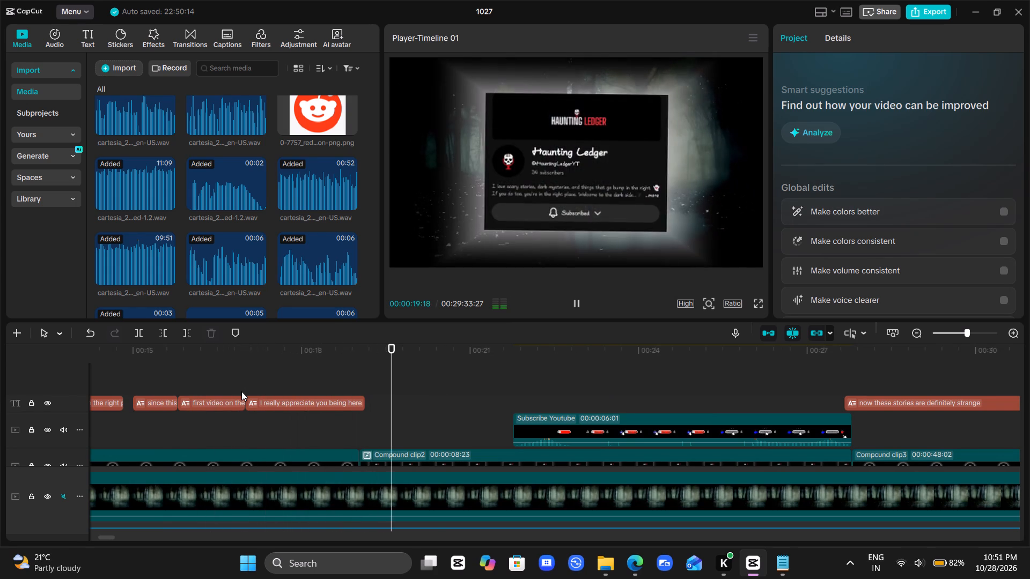
scroll(241, 391, left, 1)
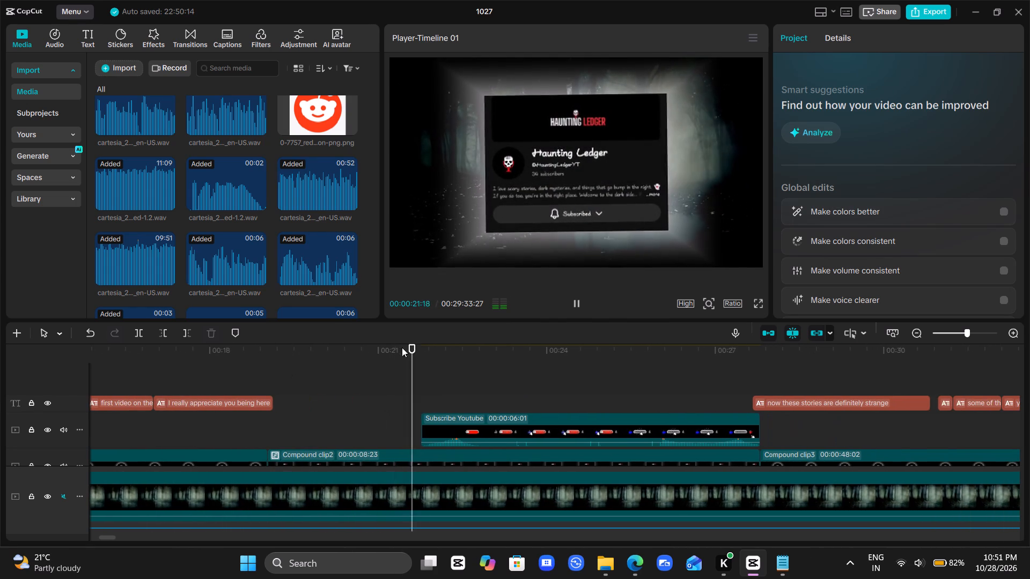
scroll(432, 354, left, 2)
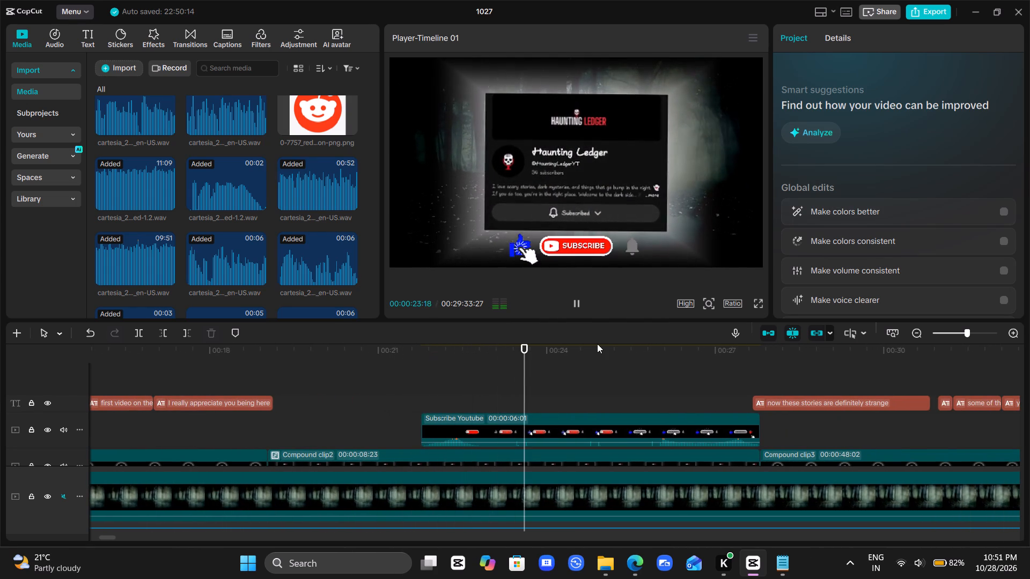
scroll(612, 370, left, 3)
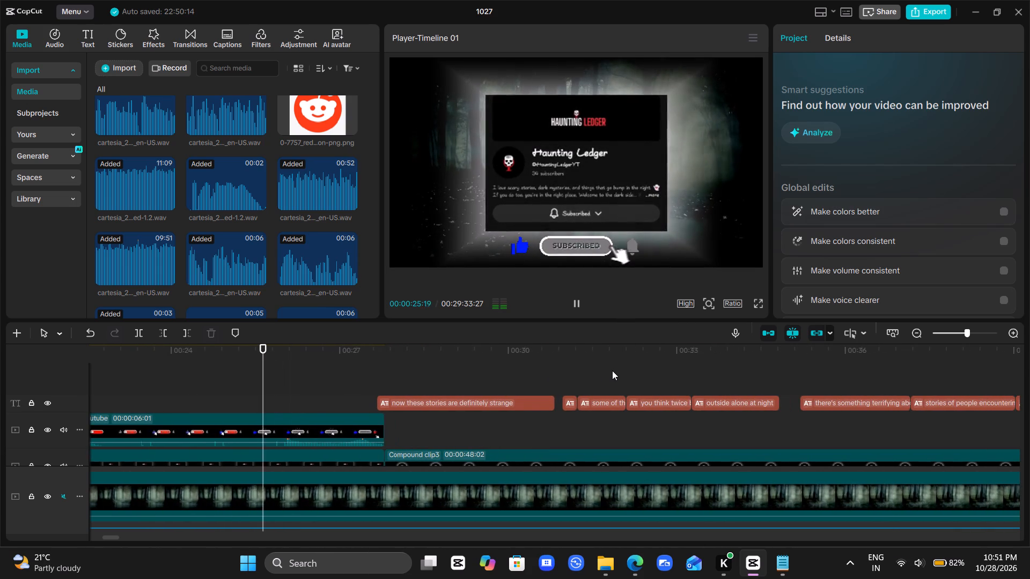
scroll(612, 370, left, 1)
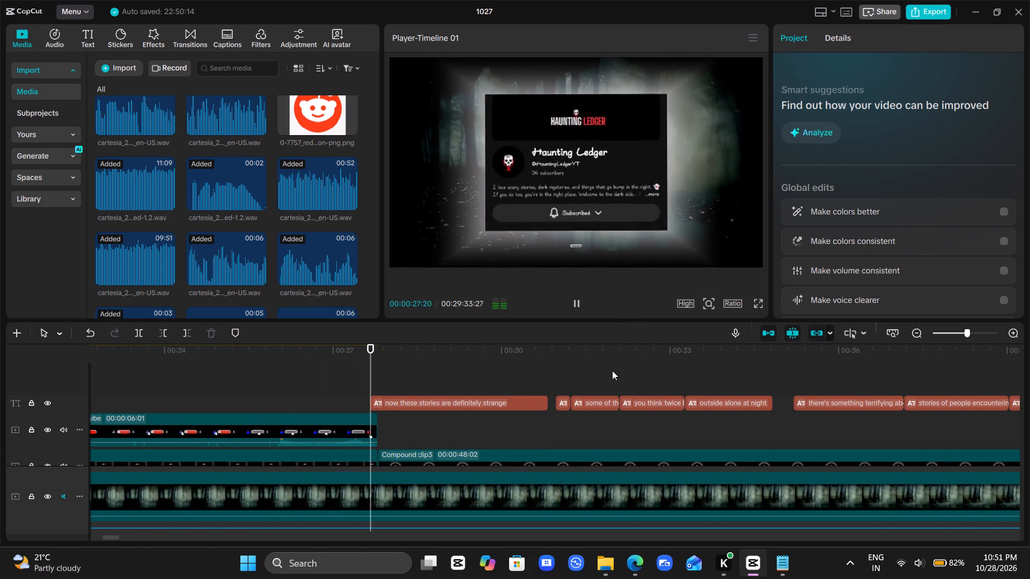
scroll(612, 370, left, 1)
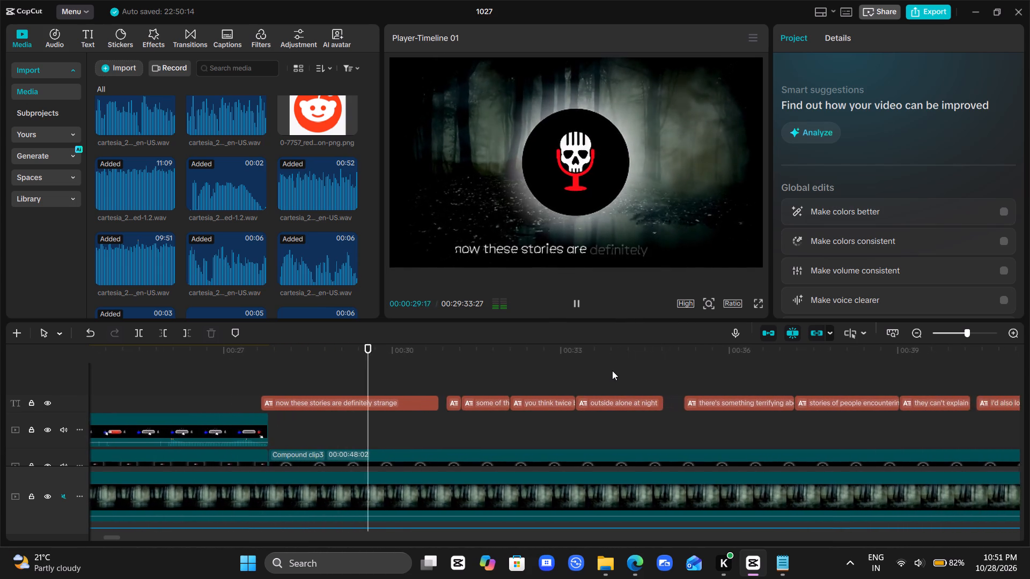
Follow the intro captions from about 00:00:29 to 00:00:55, checking their wording and timing against the narration.
scroll(612, 370, left, 2)
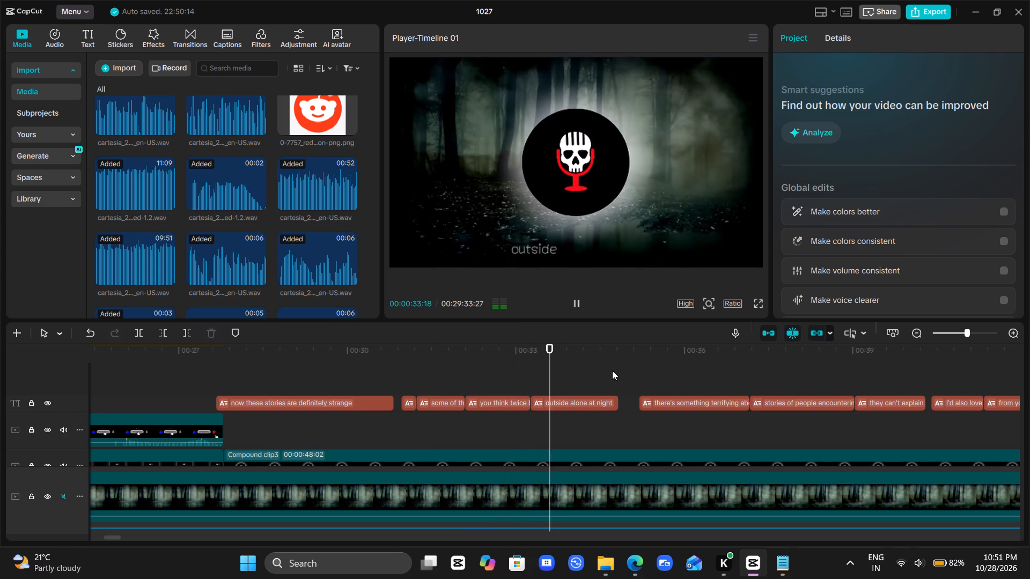
scroll(612, 370, left, 1)
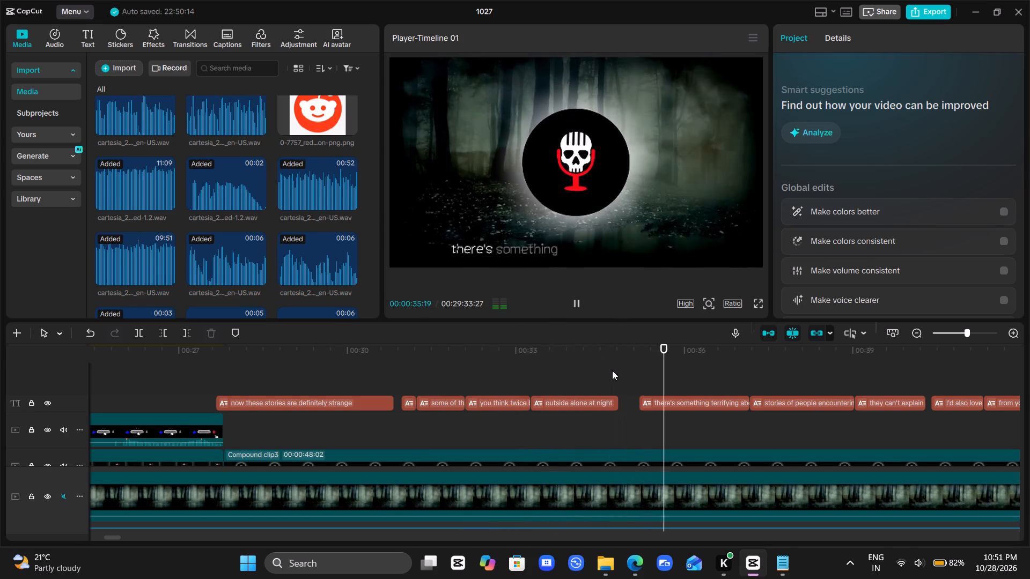
scroll(612, 370, left, 2)
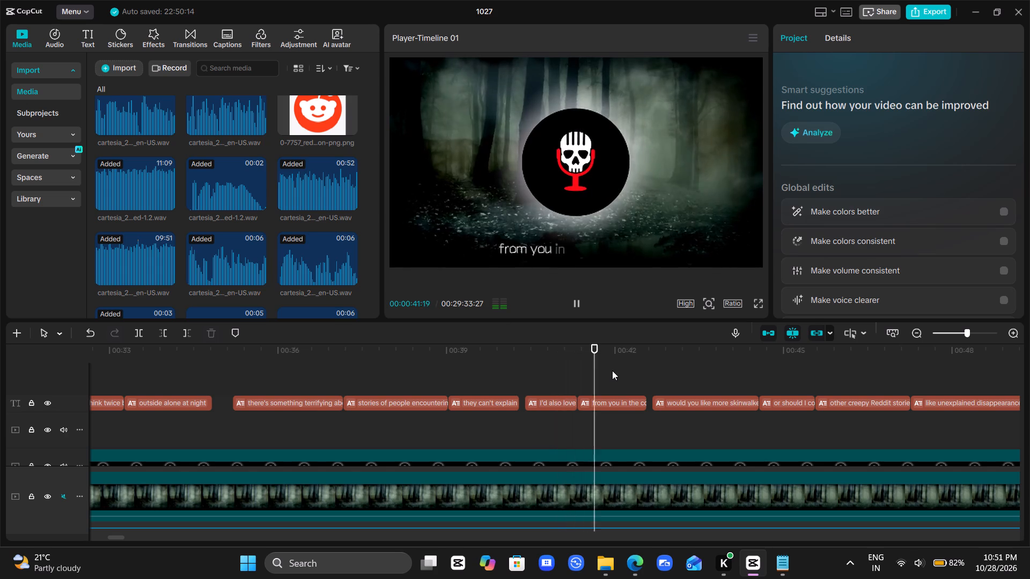
scroll(612, 370, left, 1)
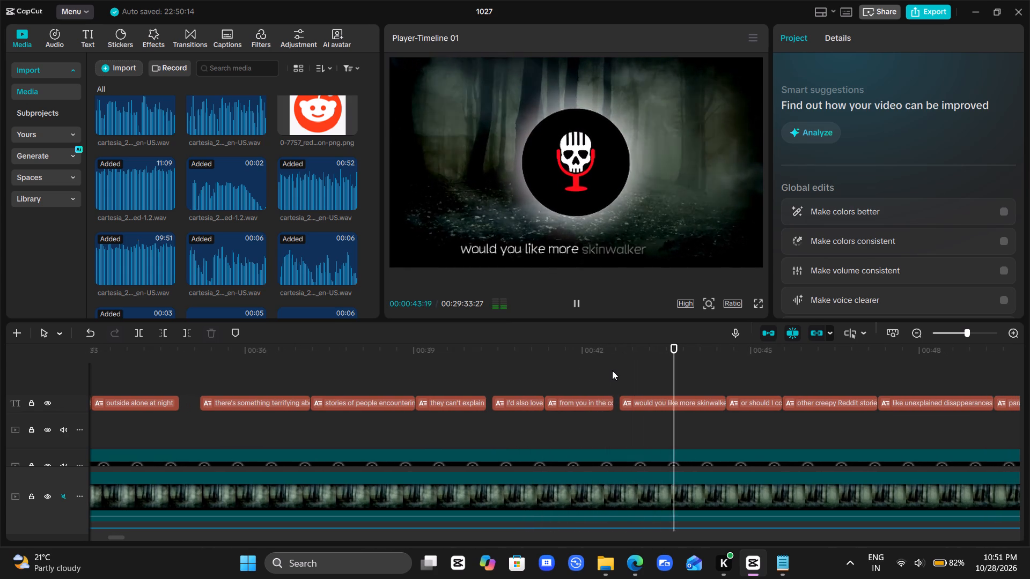
scroll(612, 370, left, 1)
scroll(612, 370, up, 1)
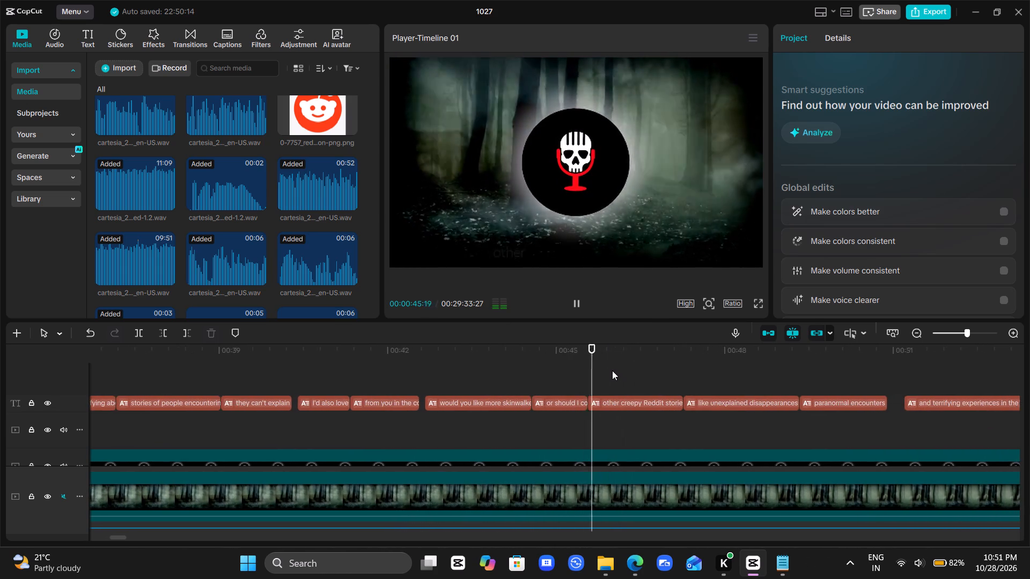
scroll(612, 370, up, 1)
scroll(612, 370, left, 1)
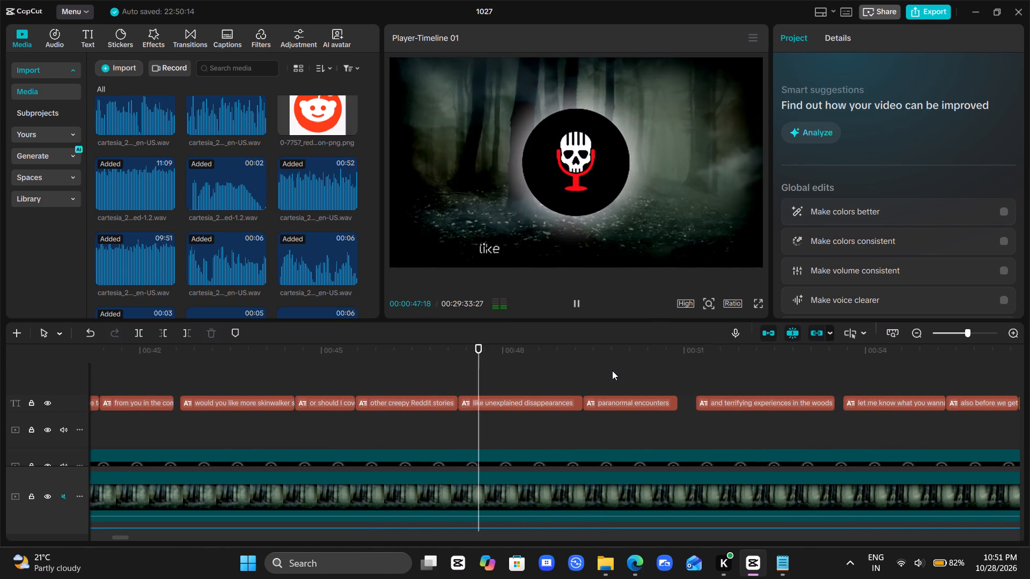
scroll(612, 370, left, 1)
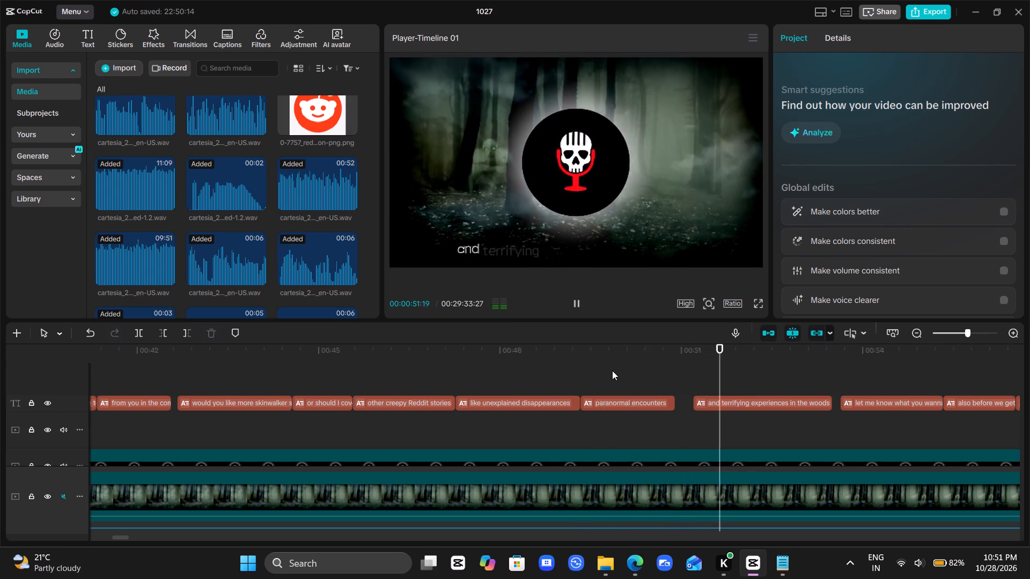
scroll(612, 370, left, 4)
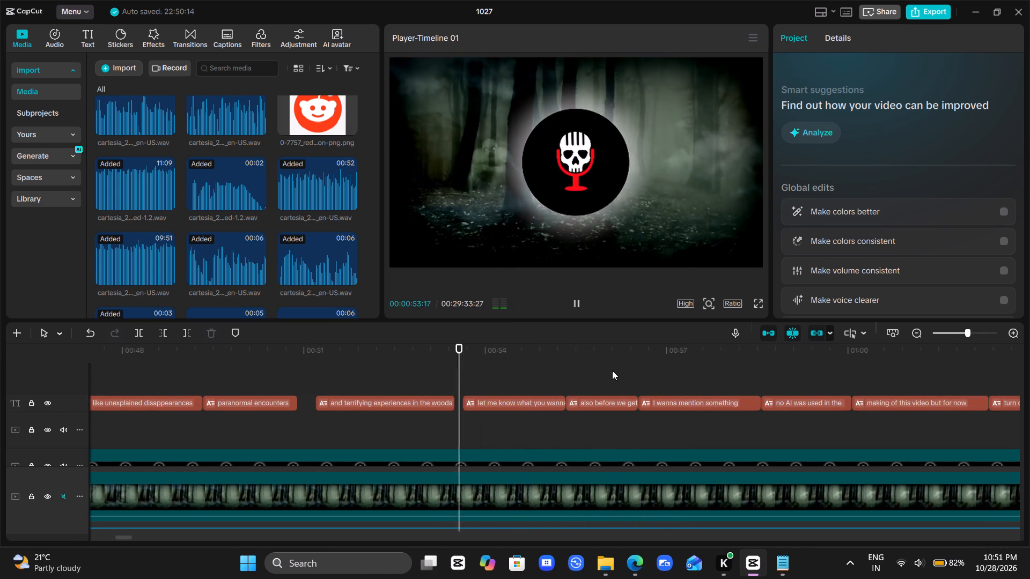
scroll(612, 370, left, 1)
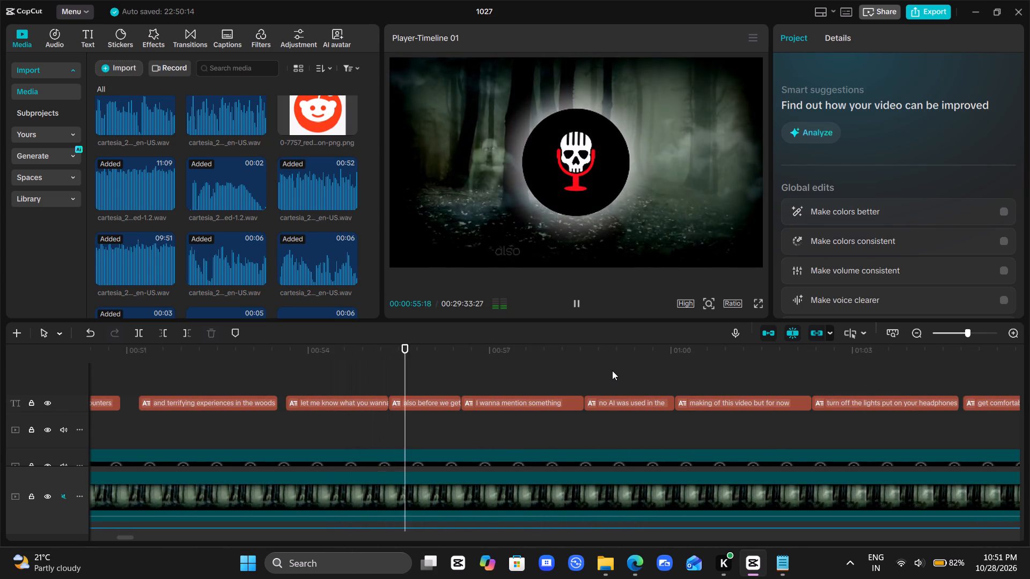
Review the closing intro captions from about 00:00:55 to 00:01:15, up to the lead-in to the first story screenshot.
ctrl+scroll(620, 360, down, 3)
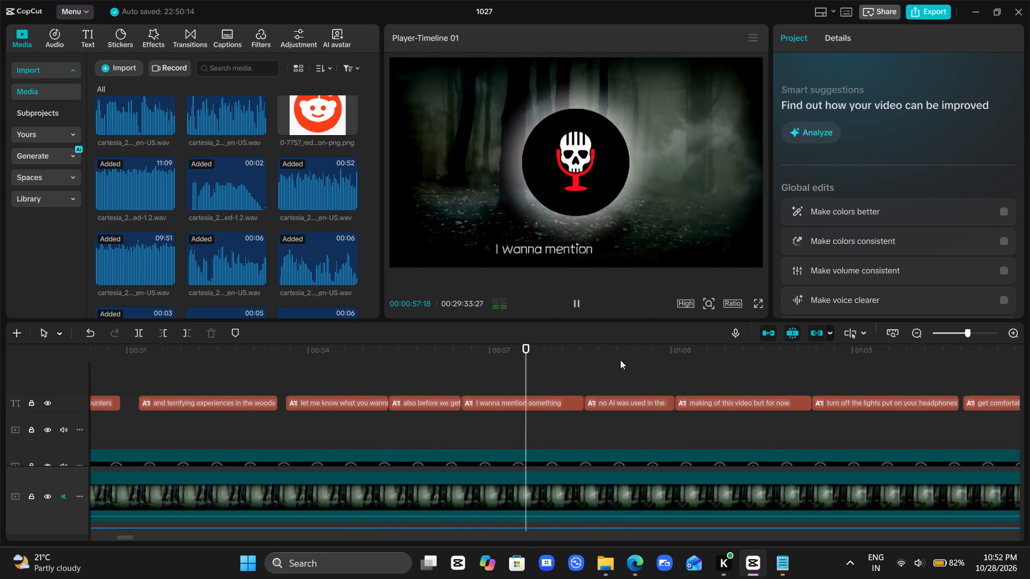
ctrl+scroll(620, 360, down, 1)
scroll(674, 384, left, 1)
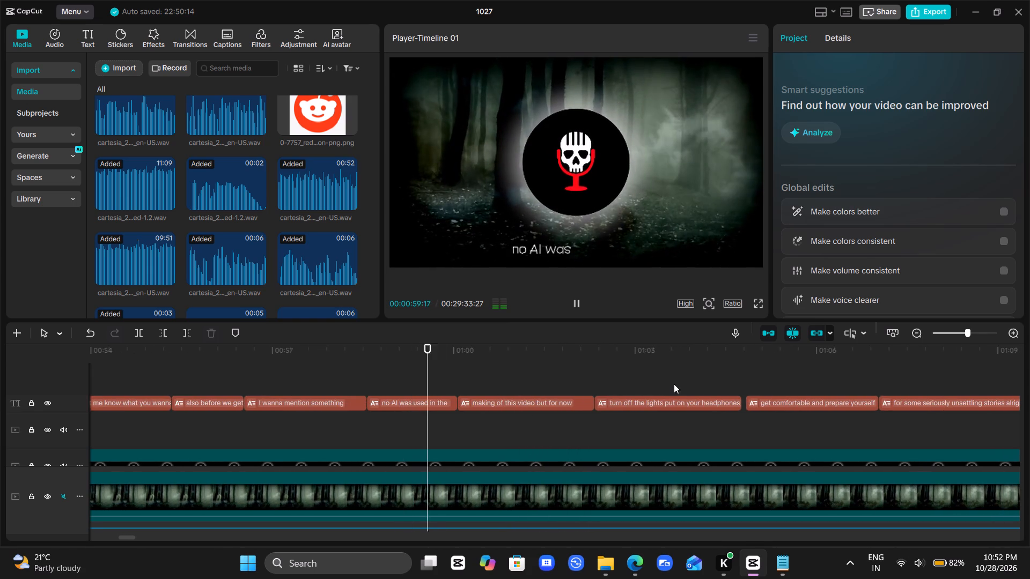
scroll(674, 384, left, 2)
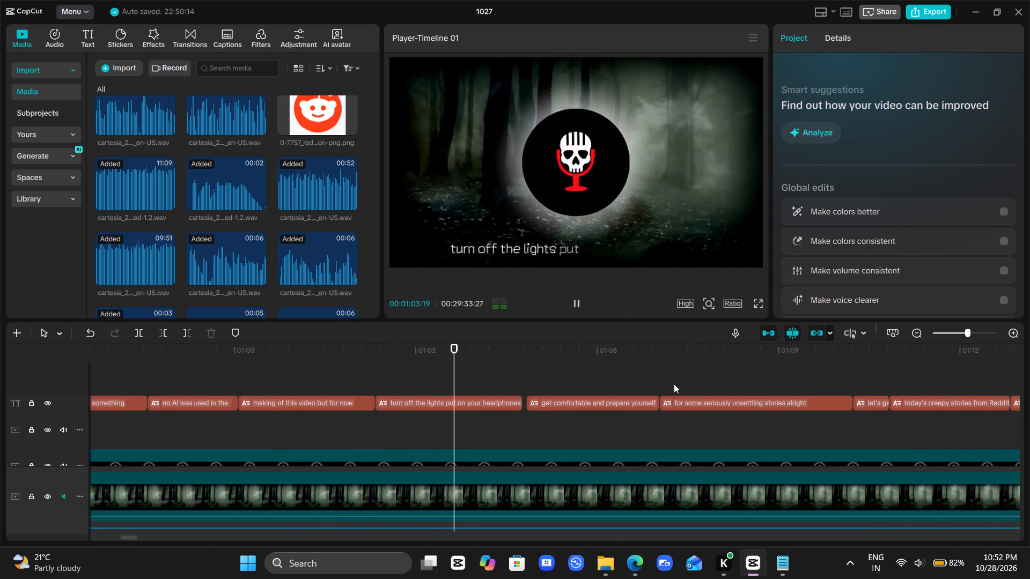
scroll(674, 384, left, 2)
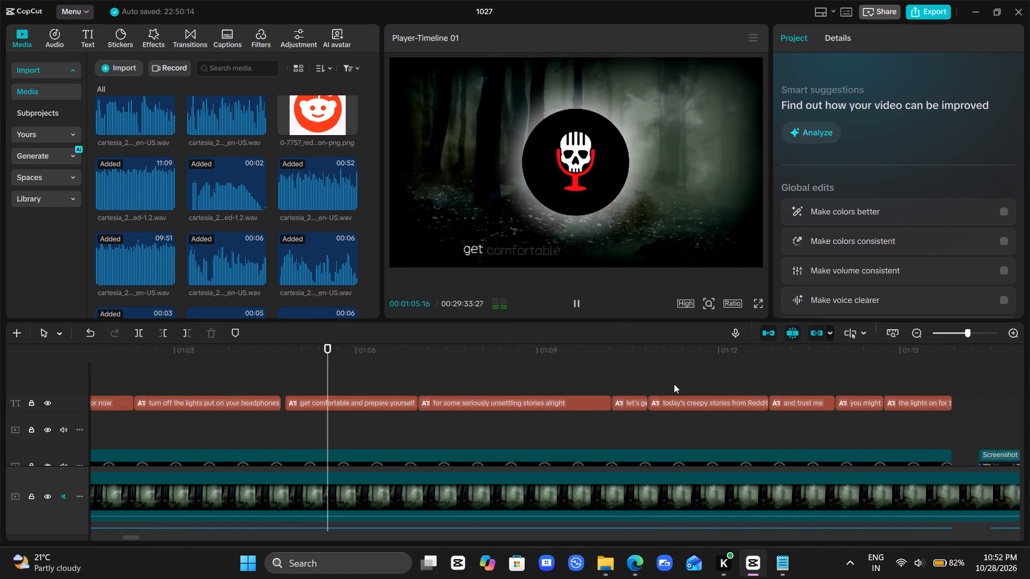
scroll(674, 384, left, 2)
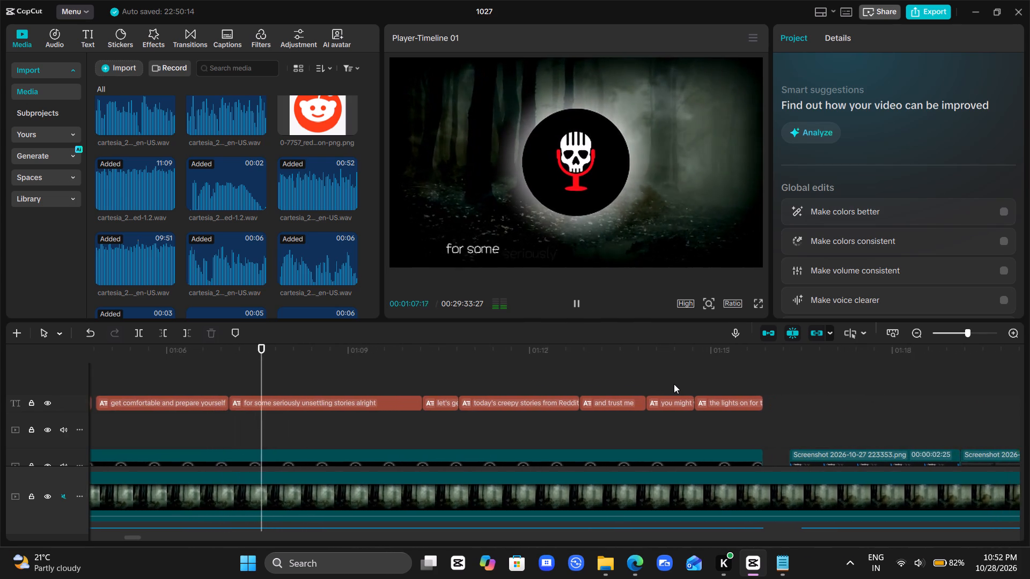
scroll(674, 384, left, 1)
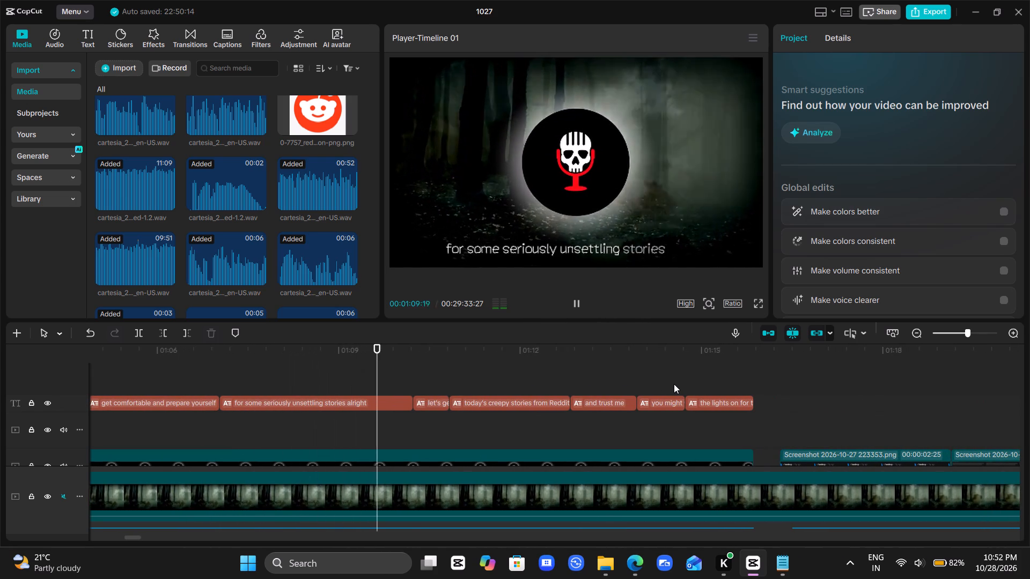
scroll(674, 384, left, 3)
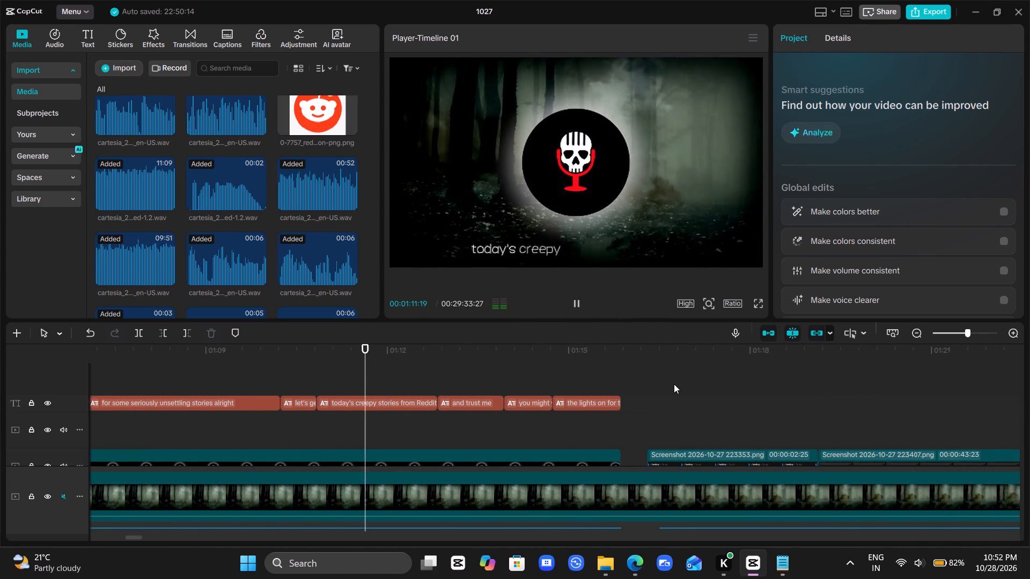
scroll(674, 384, left, 3)
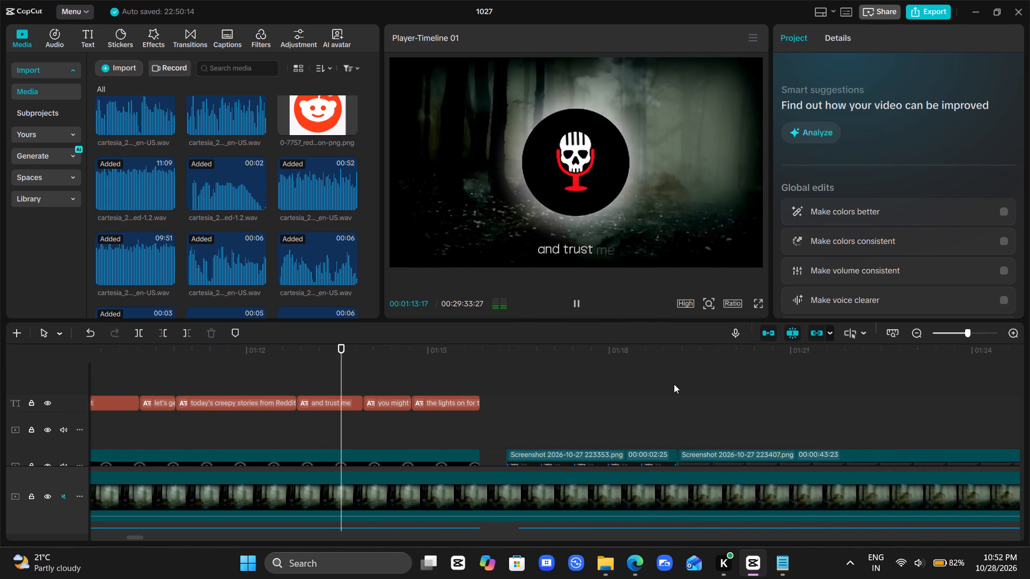
scroll(674, 384, left, 1)
scroll(674, 384, down, 1)
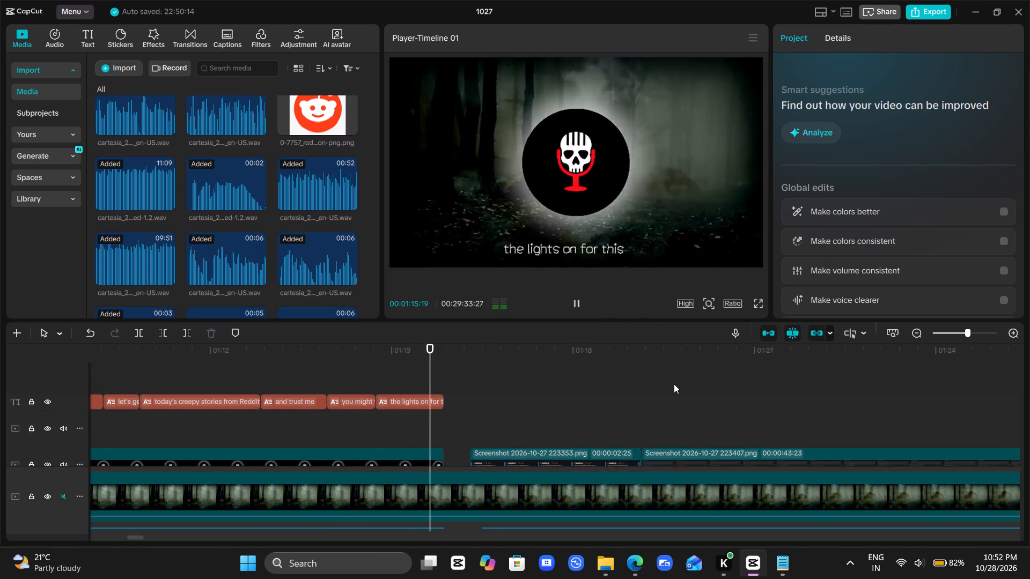
Replay the handover from the intro to the first story, checking the "I killed my Mother" screenshot's timing up to about 00:01:20.
scroll(674, 384, down, 2)
click(479, 390)
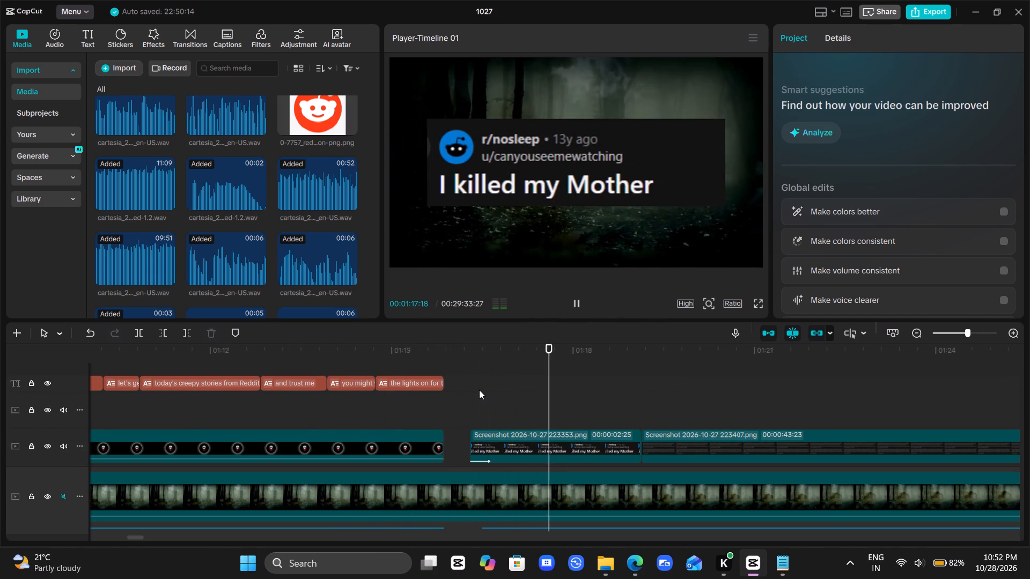
drag(479, 390, 421, 399)
key(space)
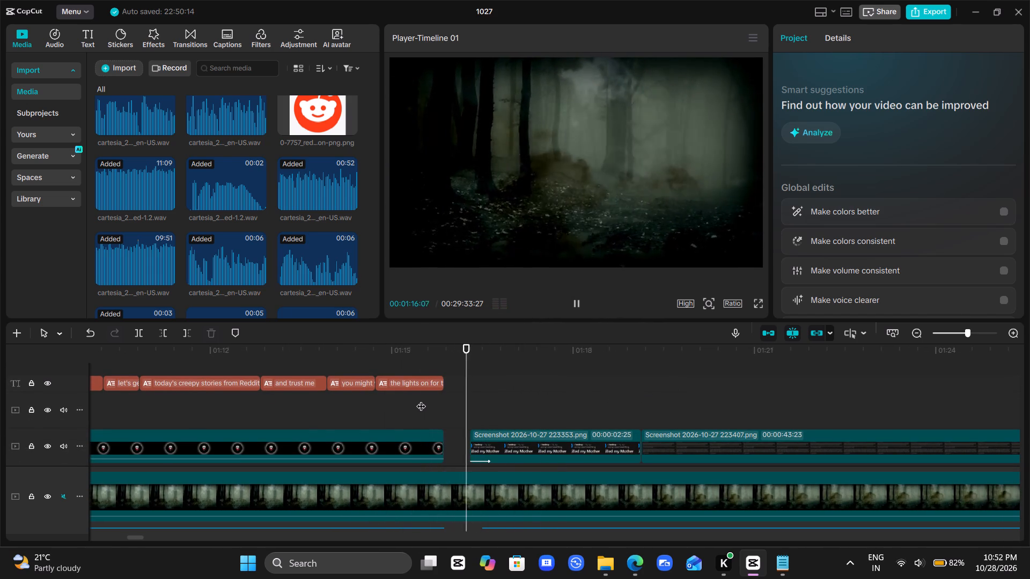
key(space)
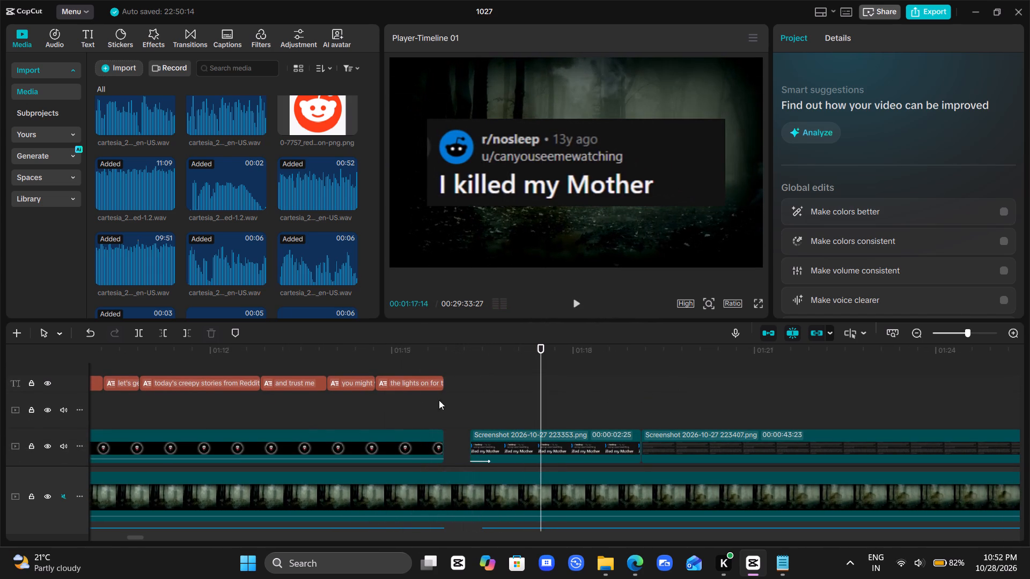
click(516, 400)
drag(516, 400, 487, 411)
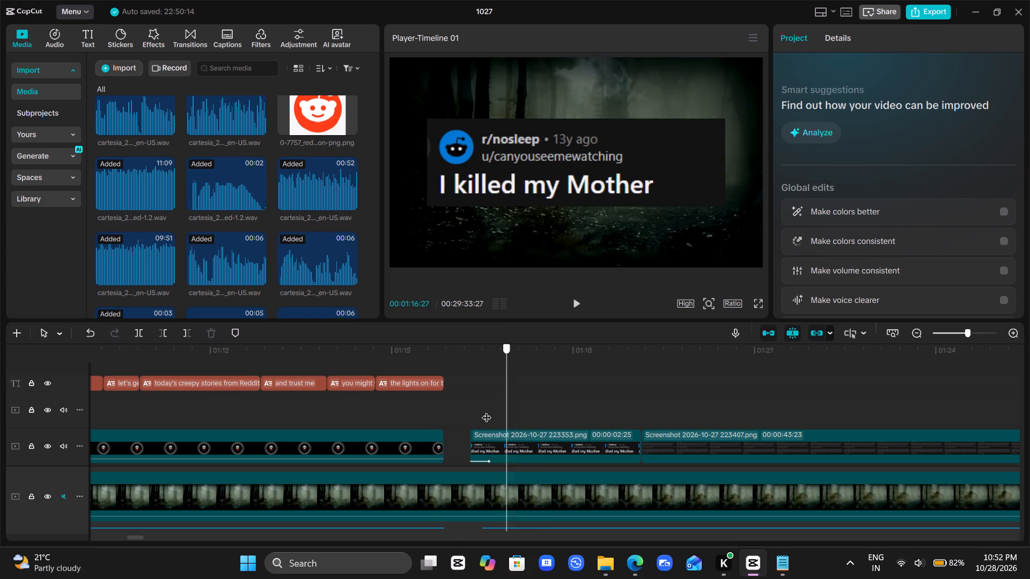
drag(487, 411, 428, 414)
key(space)
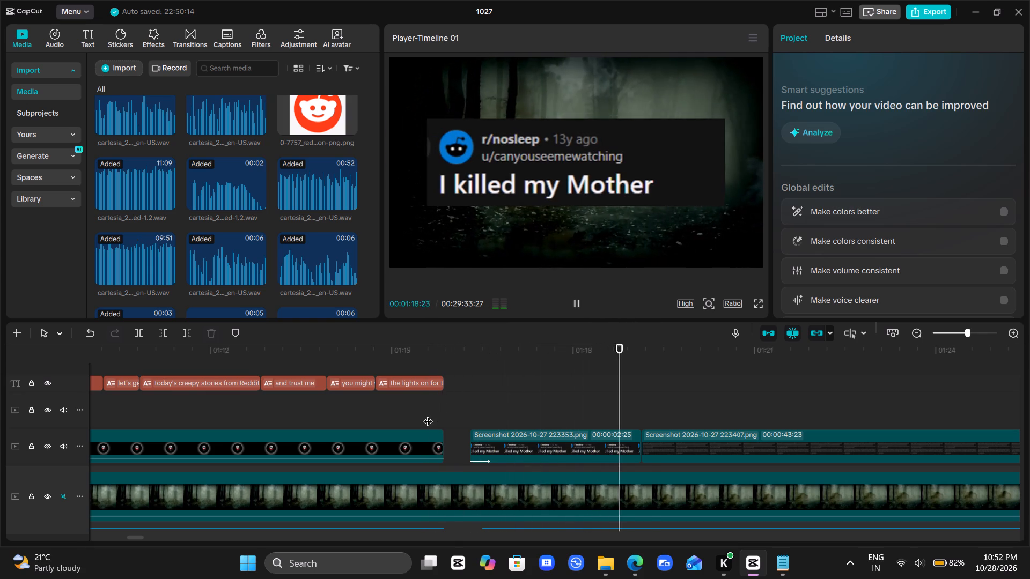
key(space)
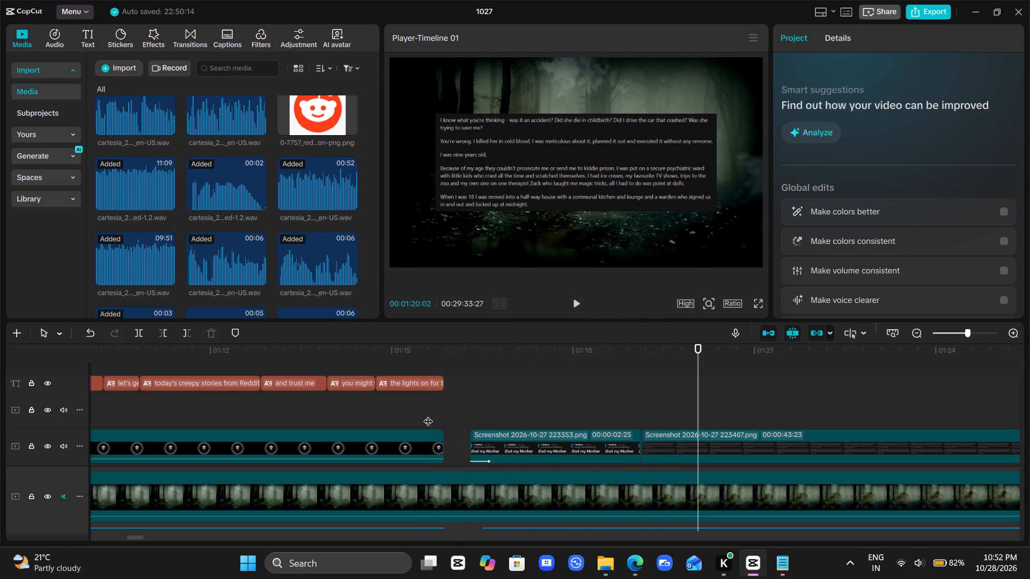
Return to the video's start and skim the intro up to about 00:00:12.
scroll(428, 414, down, 5)
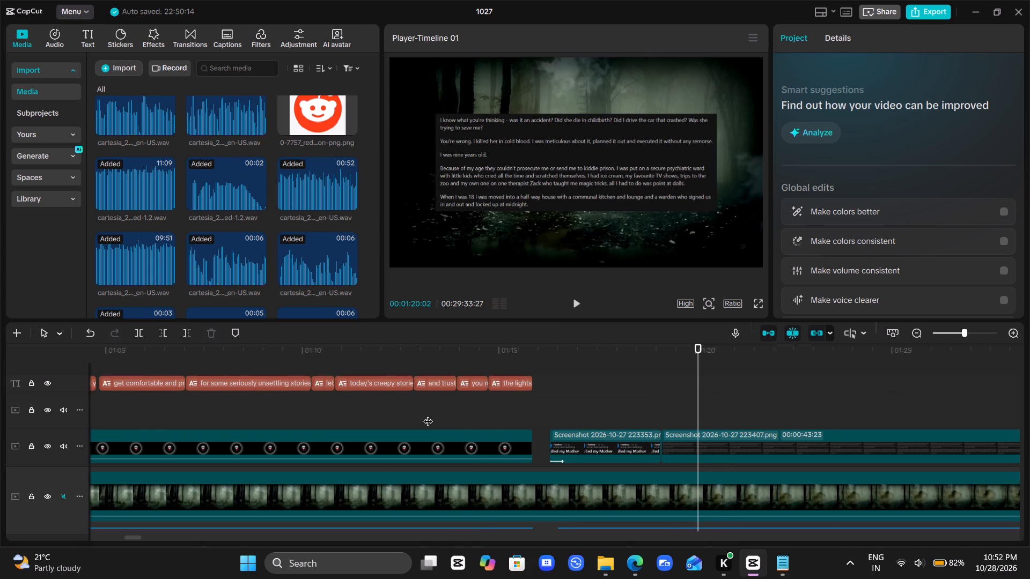
scroll(428, 414, right, 20)
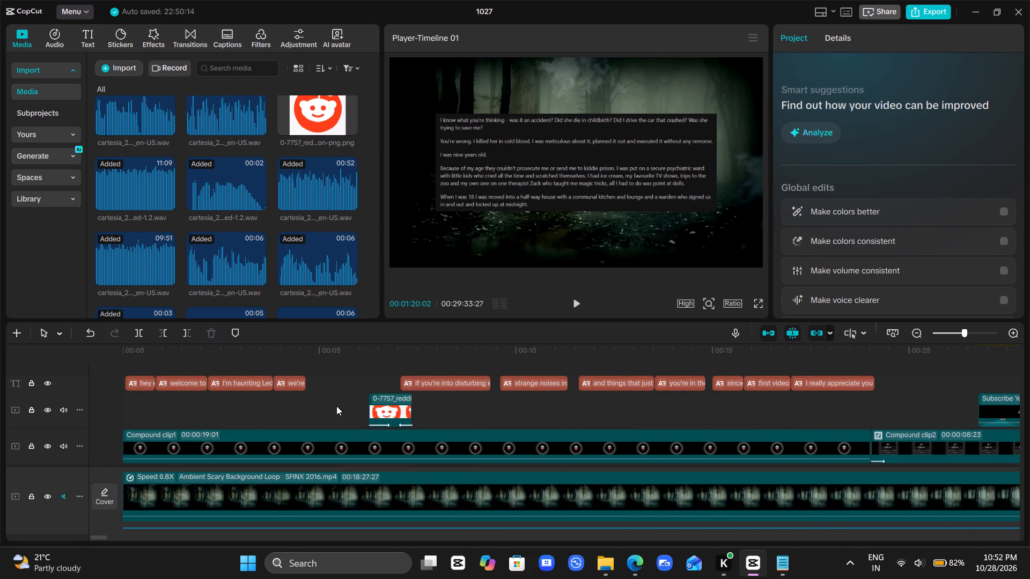
click(336, 406)
drag(336, 406, 92, 441)
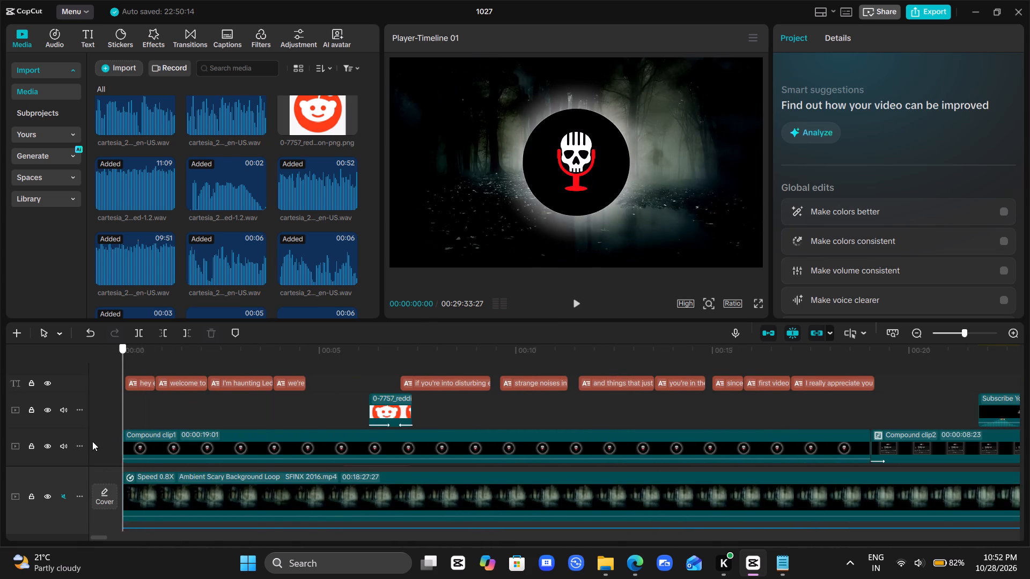
drag(92, 441, 608, 383)
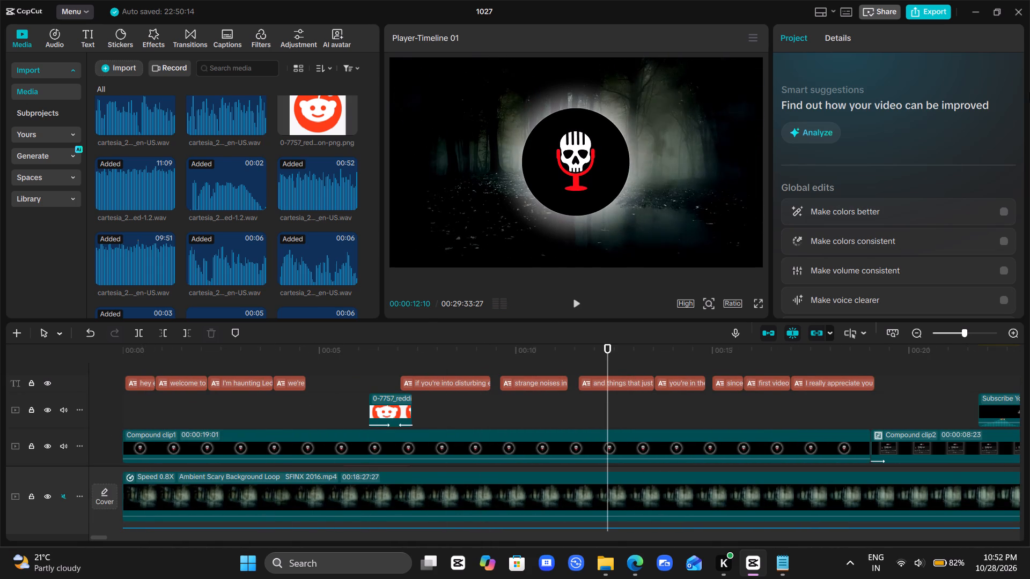
Close the 1027 project window.
click(1018, 13)
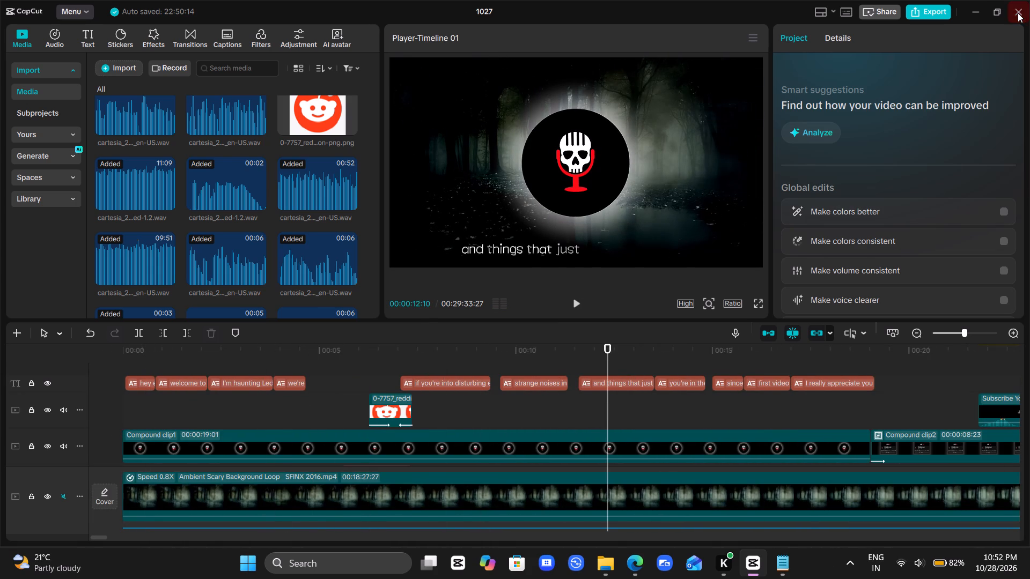
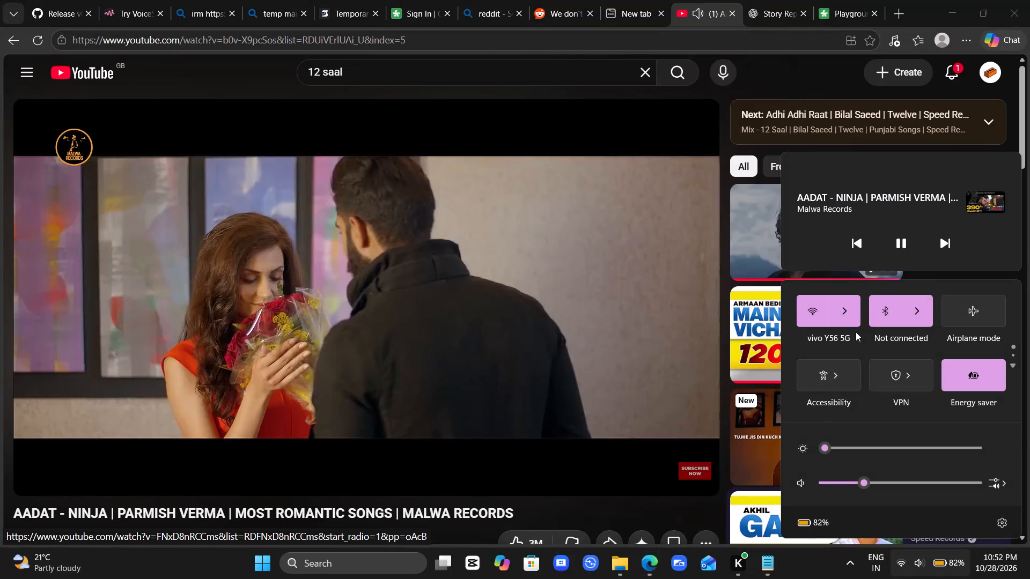
Connect to the VPN profile named japan.
click(891, 380)
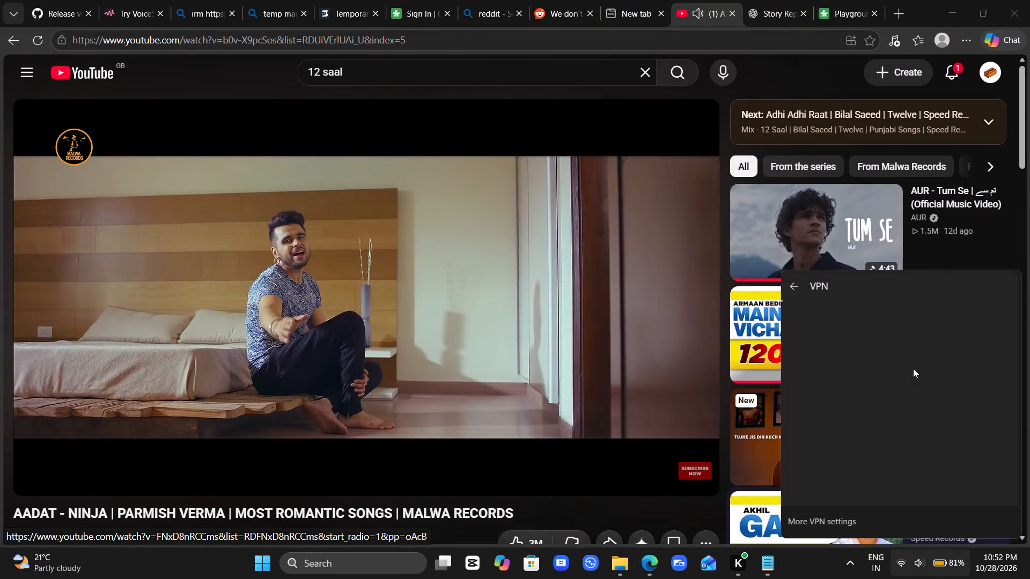
click(929, 360)
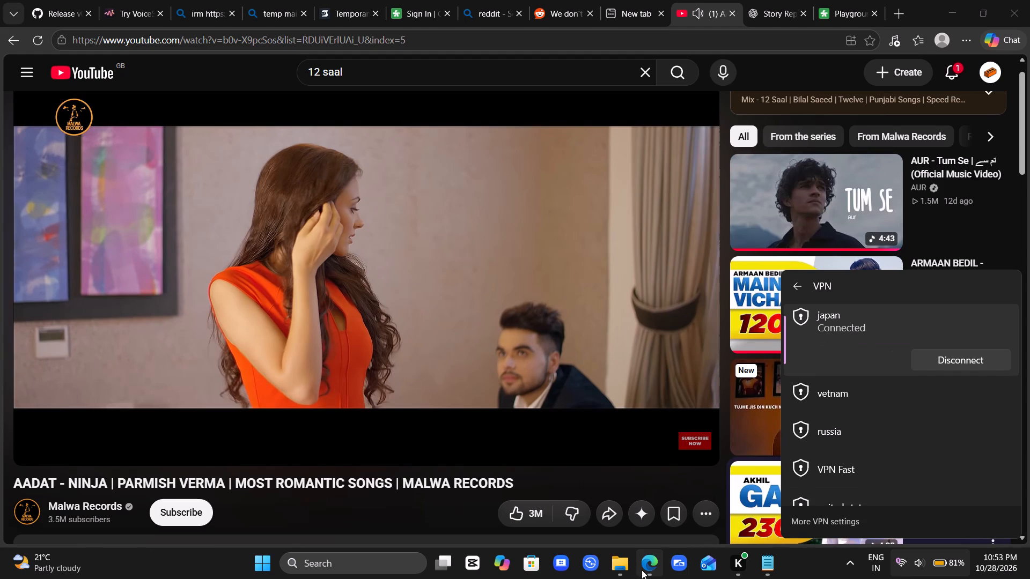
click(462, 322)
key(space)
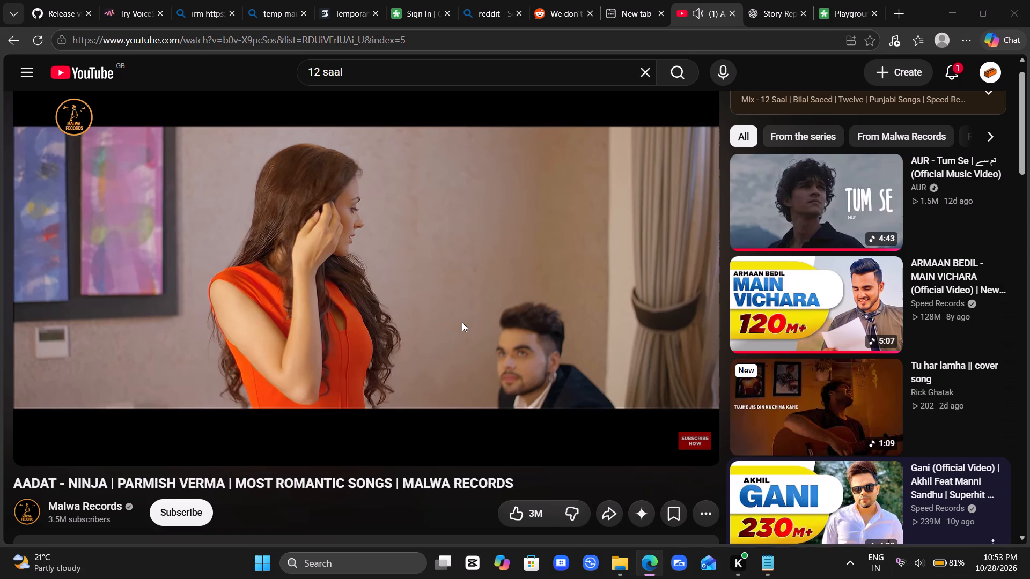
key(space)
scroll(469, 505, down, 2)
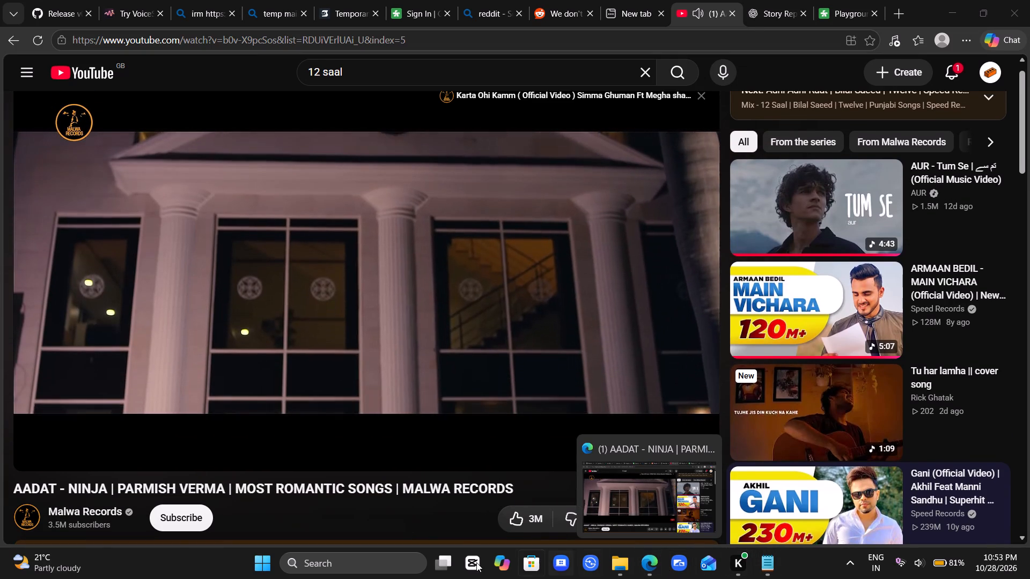
Launch CapCut, accept the environment test, and open the 1027 project with the skull microphone thumbnail.
click(474, 562)
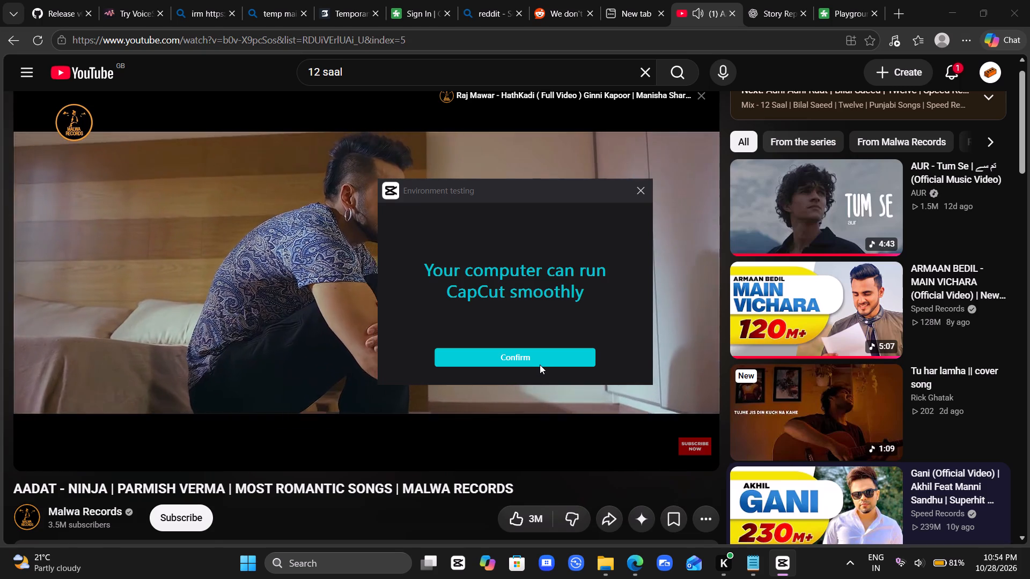
click(532, 359)
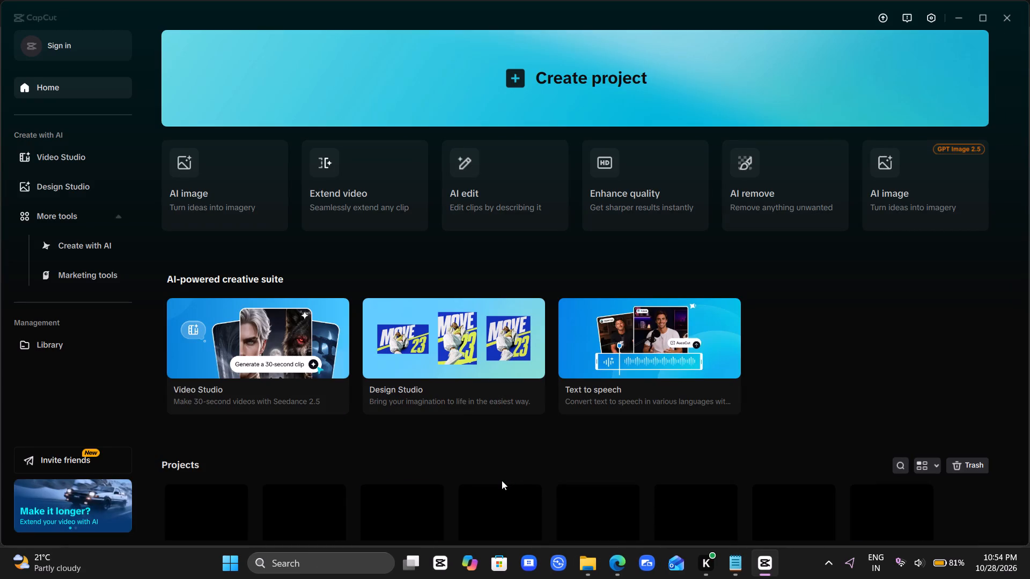
scroll(488, 437, down, 1)
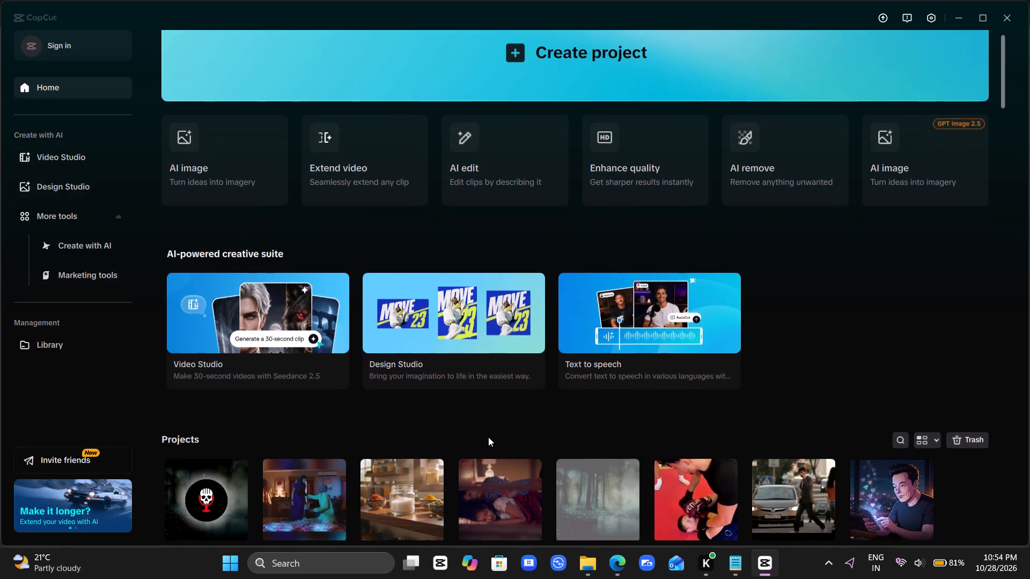
scroll(488, 437, down, 2)
click(193, 444)
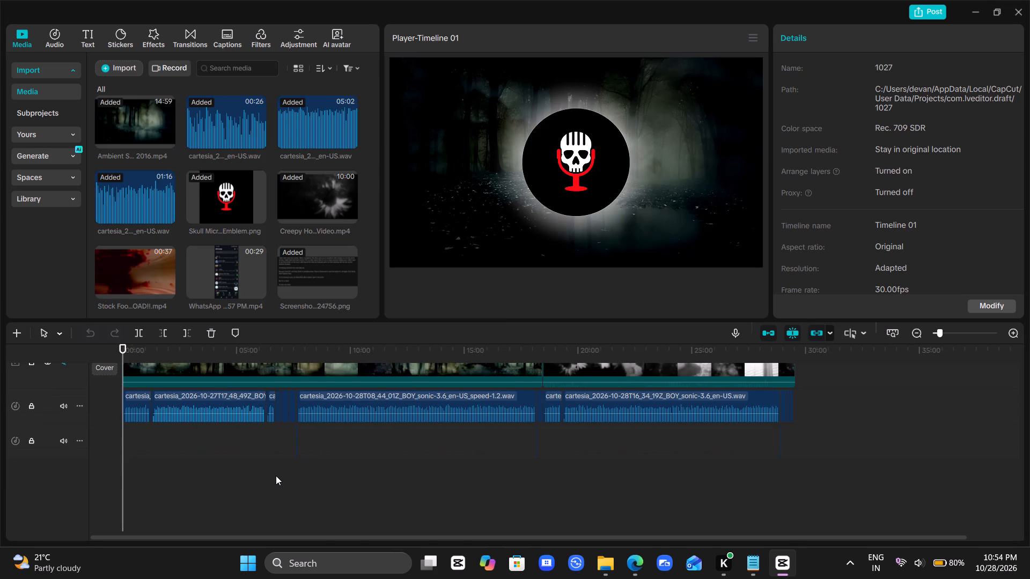
Play the intro from the video's start, reviewing the CREEPIEST STORIES title and opening captions up to about 00:00:11.
scroll(276, 476, up, 2)
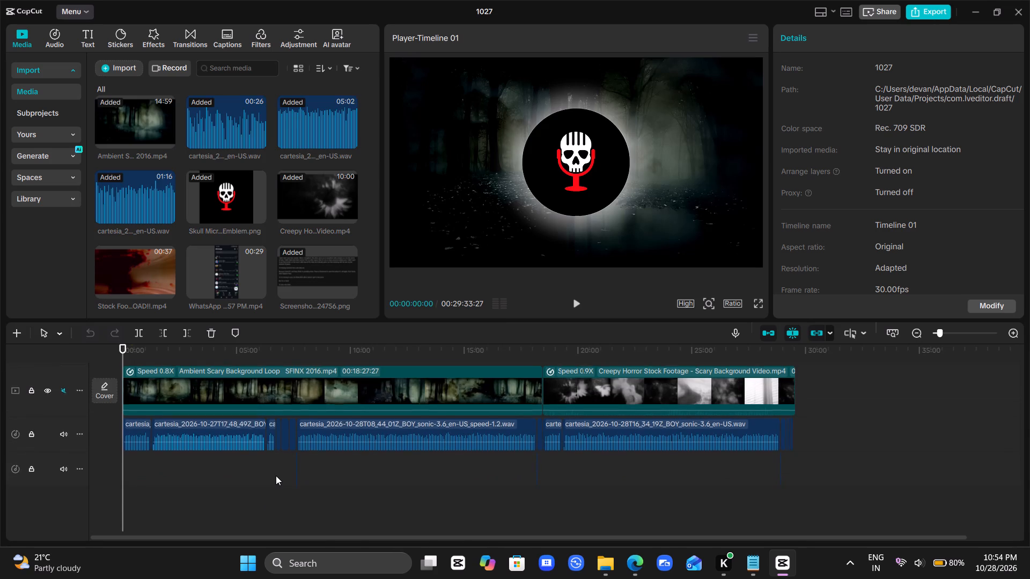
scroll(276, 476, up, 3)
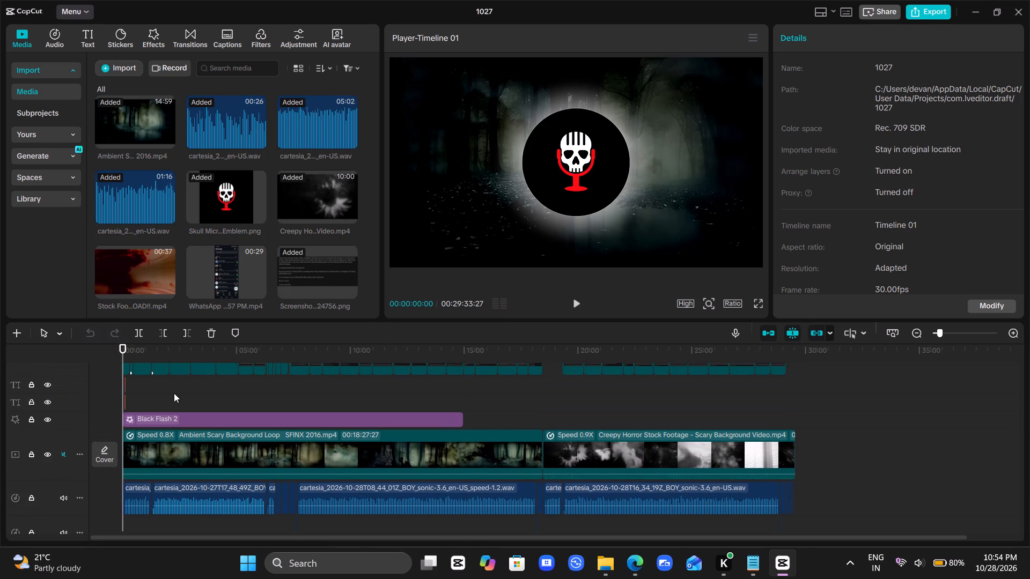
scroll(174, 393, up, 3)
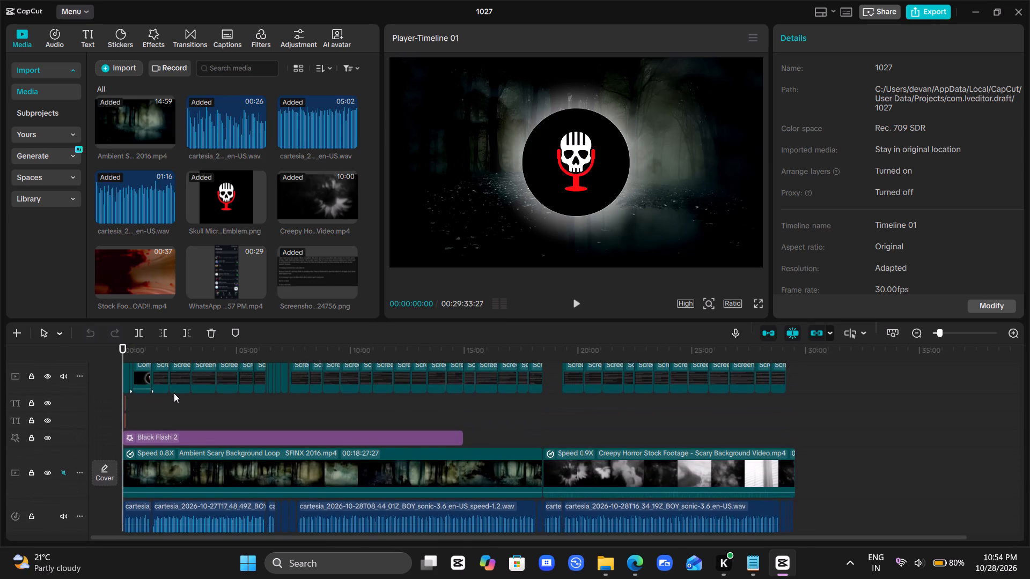
scroll(174, 393, up, 1)
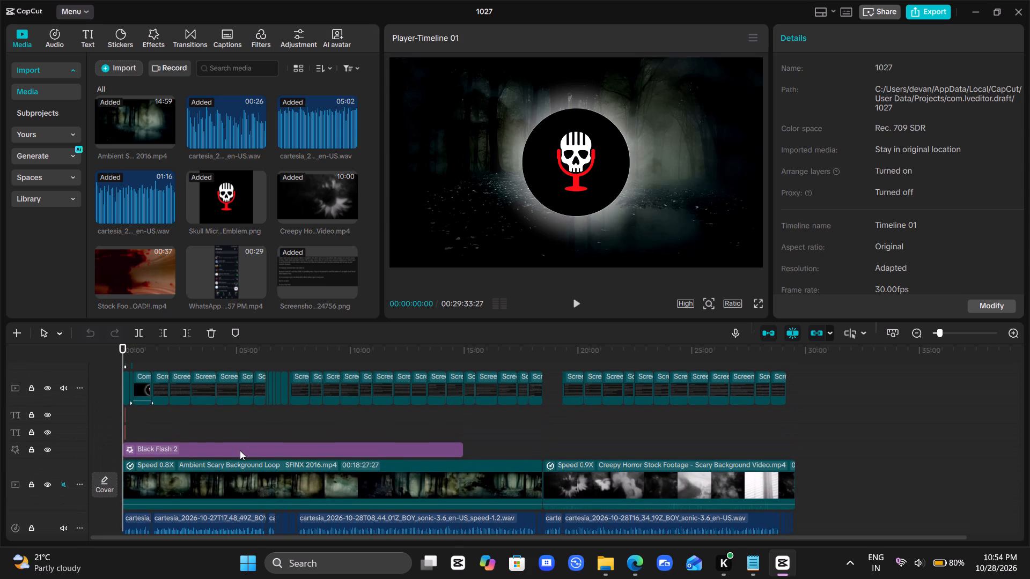
click(176, 434)
drag(176, 434, 188, 433)
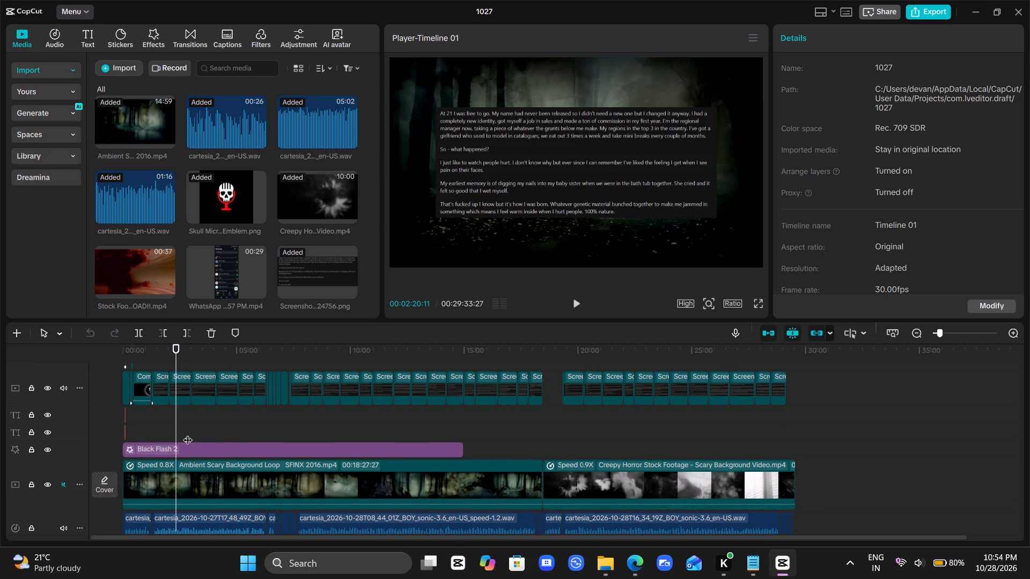
drag(188, 433, 0, 404)
key(space)
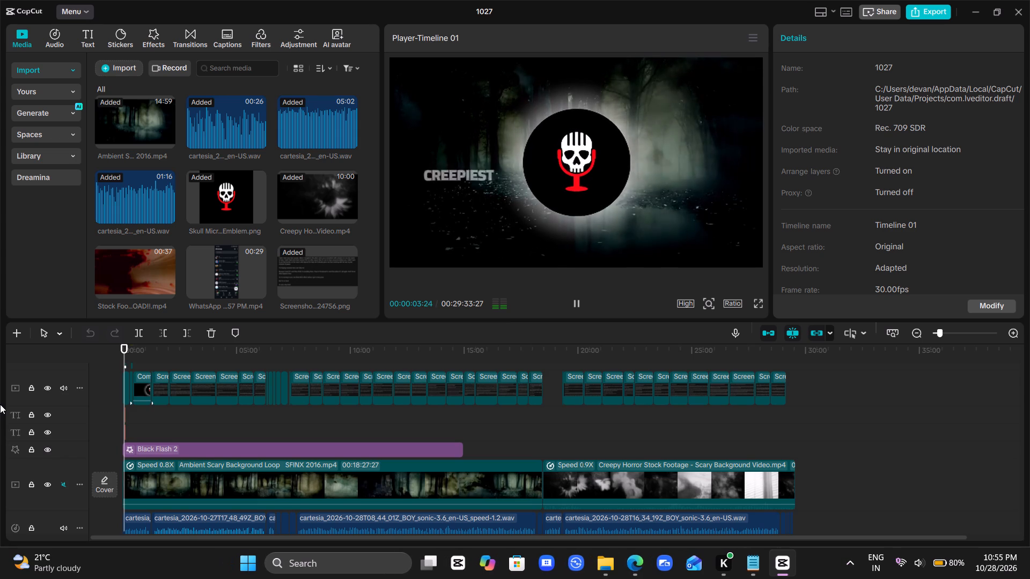
key(space)
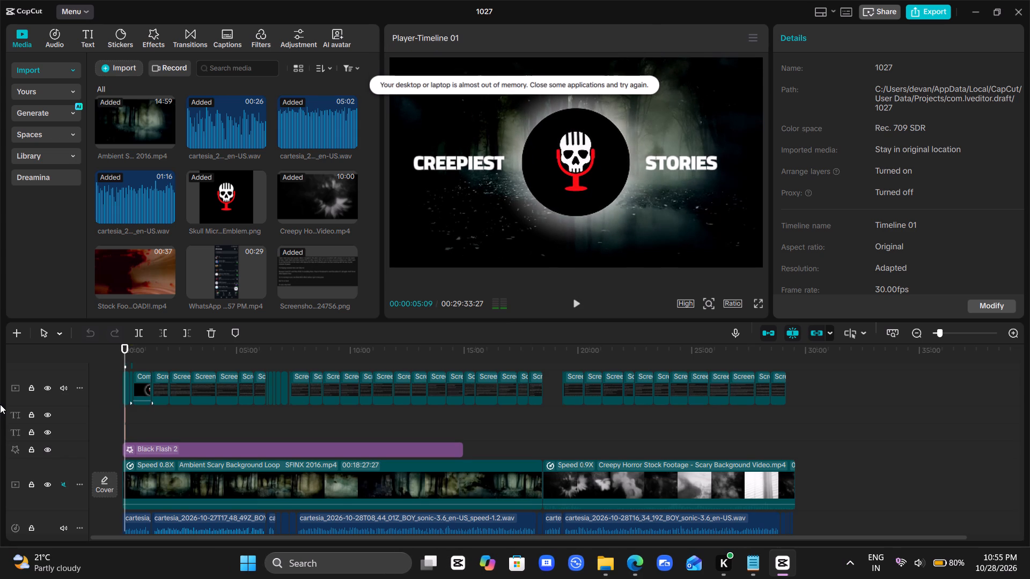
key(space)
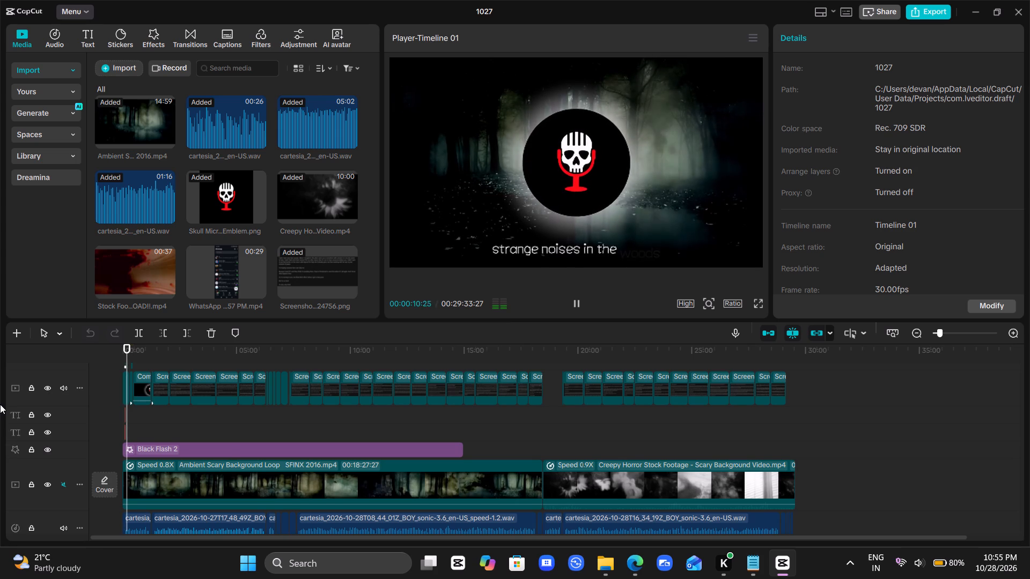
key(space)
Place the playhead at the start of the CREEPIEST title, at 00:00:04:28, on the enlarged timeline.
ctrl+scroll(188, 412, up, 3)
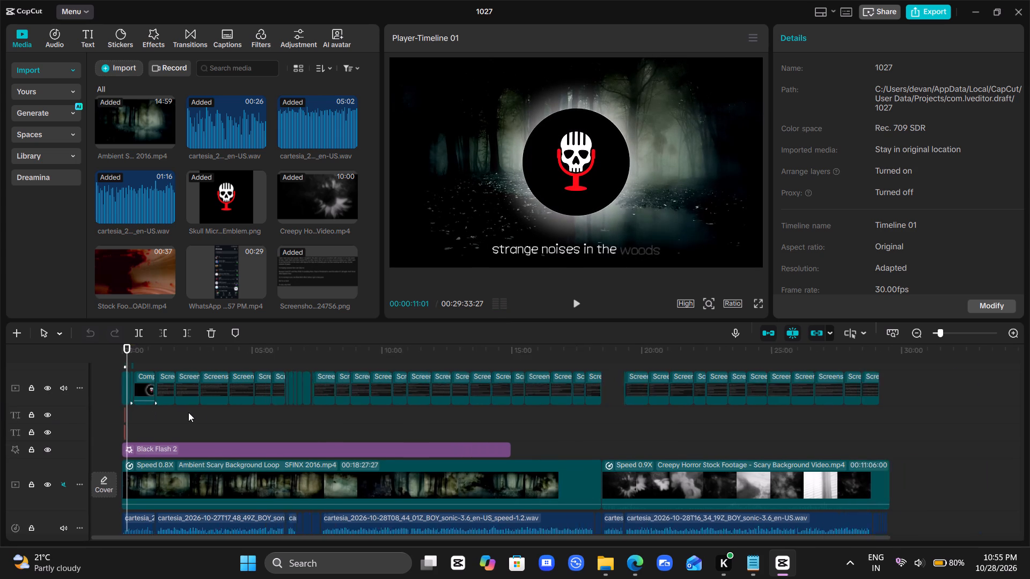
ctrl+scroll(188, 412, up, 14)
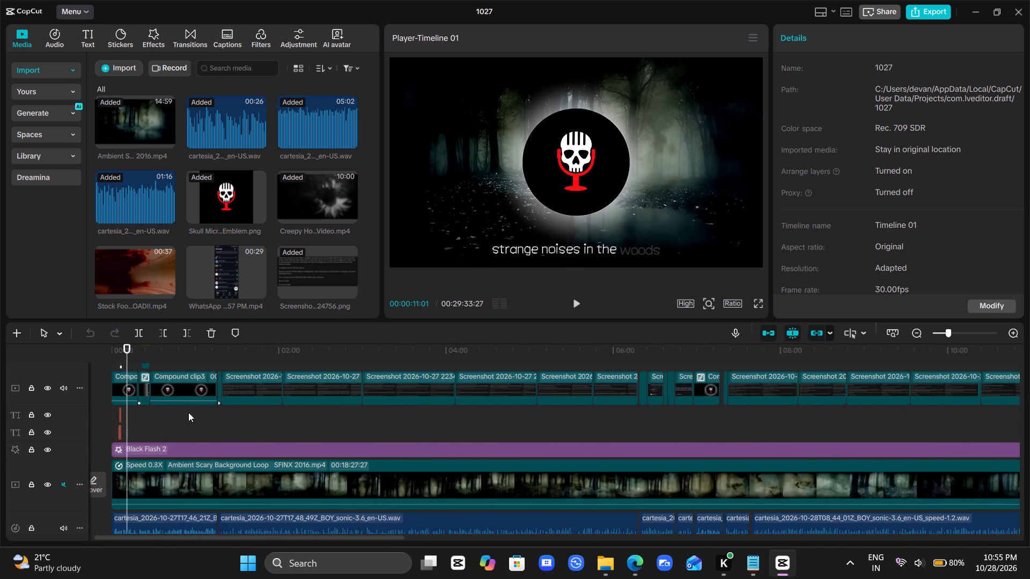
ctrl+scroll(188, 412, up, 17)
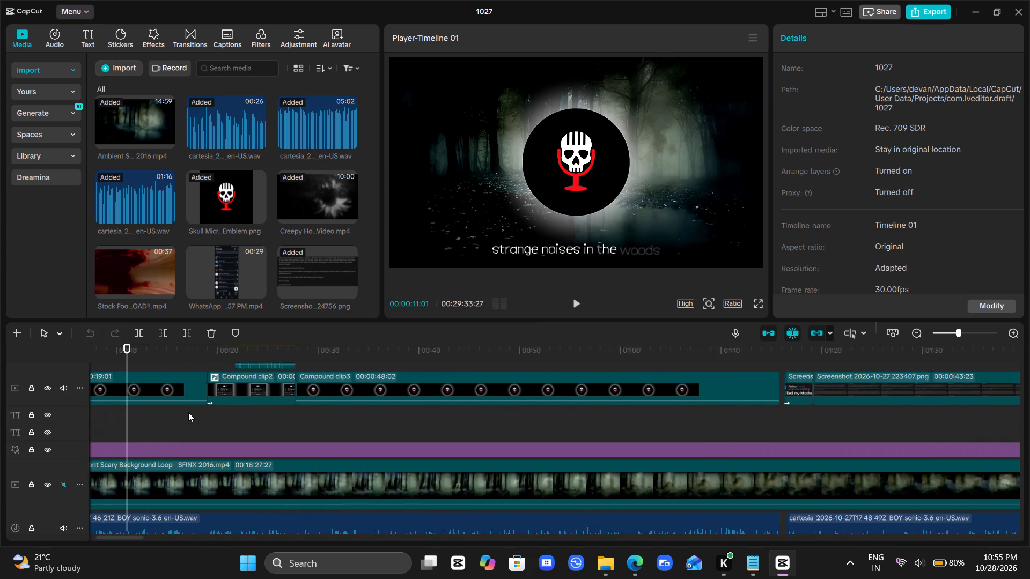
scroll(188, 412, up, 3)
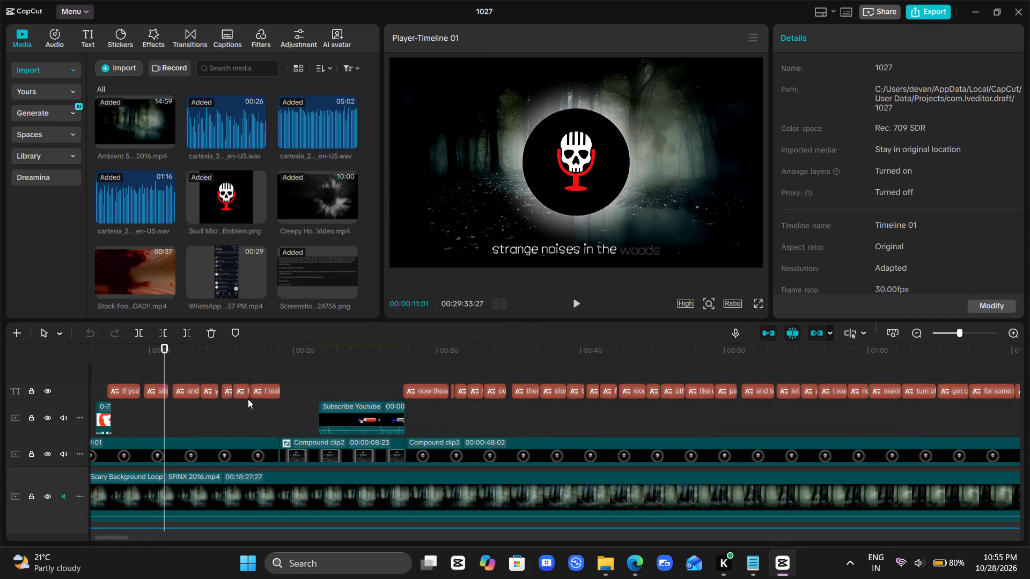
scroll(203, 426, right, 1)
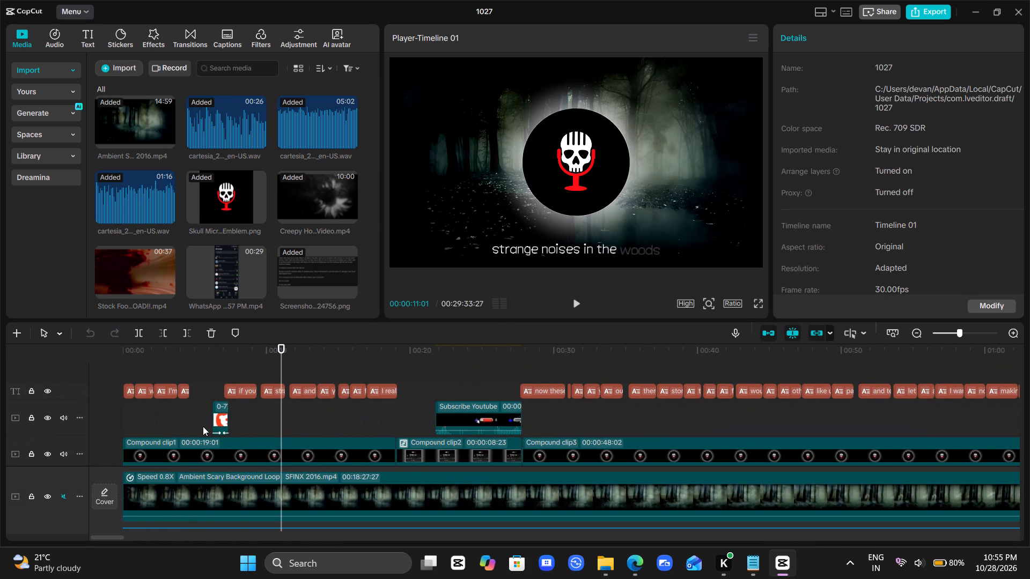
click(197, 418)
scroll(197, 418, down, 1)
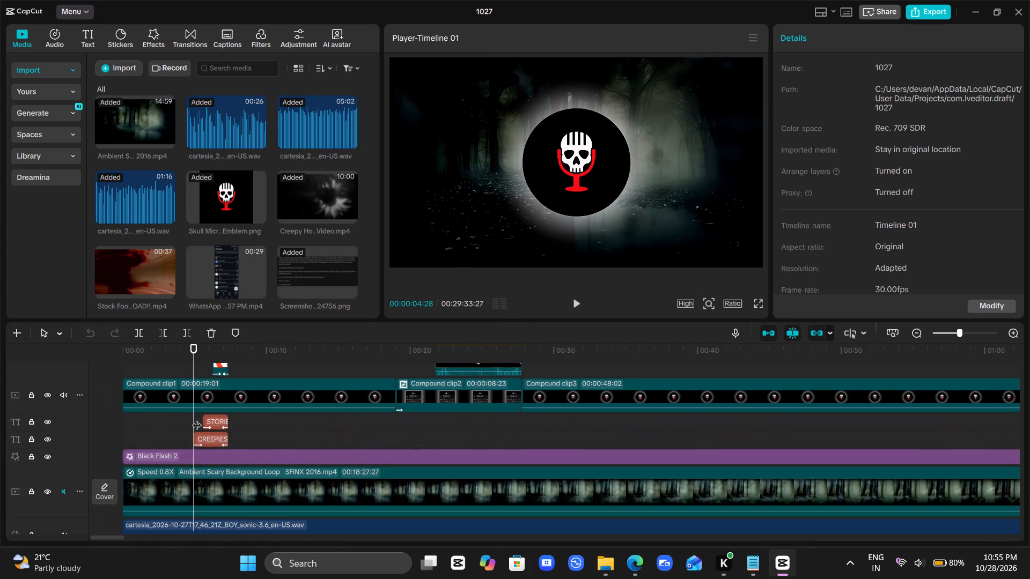
click(195, 411)
Search the sound effects library for "pop up".
click(56, 30)
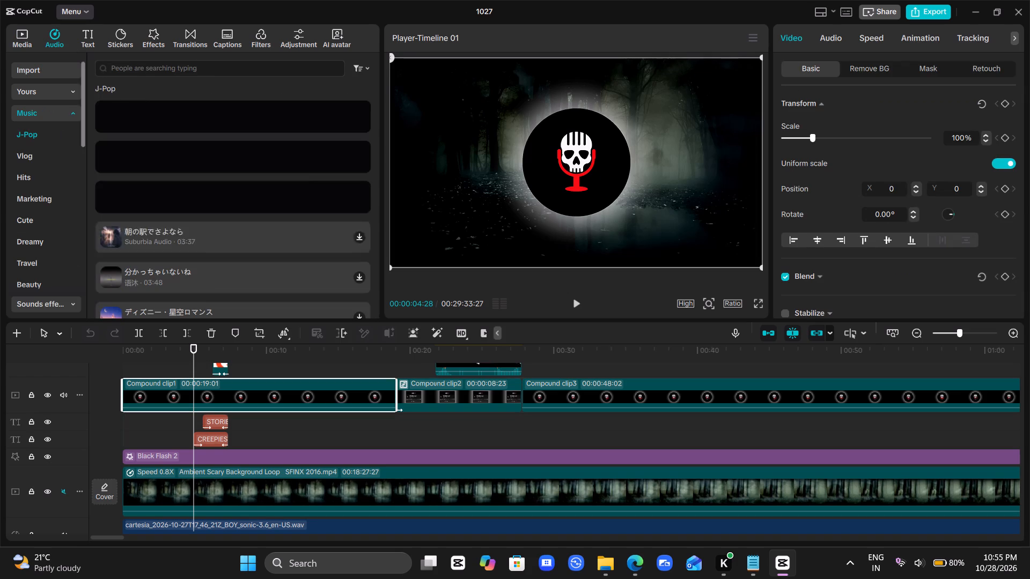
click(42, 302)
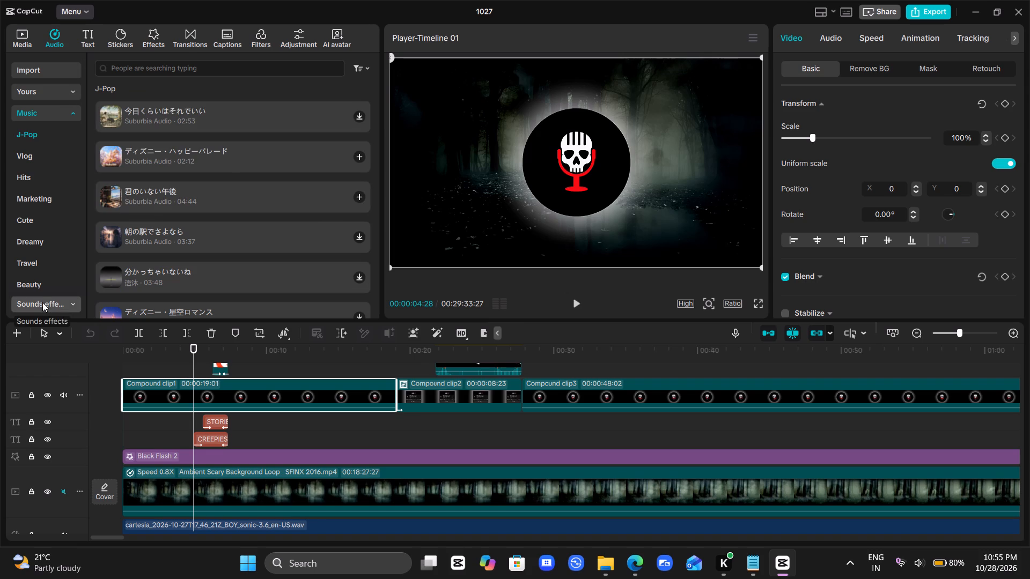
click(209, 70)
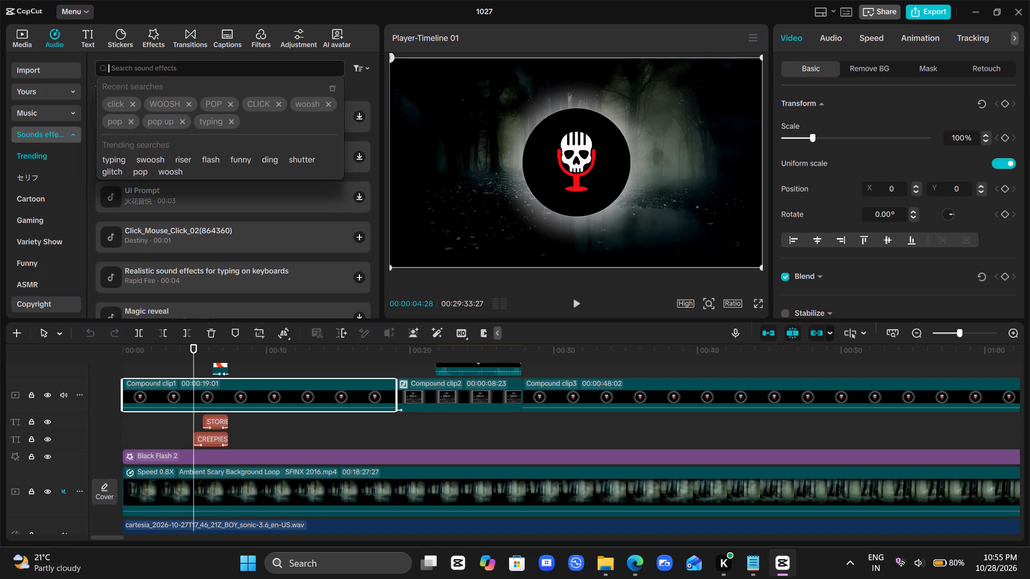
text(pop)
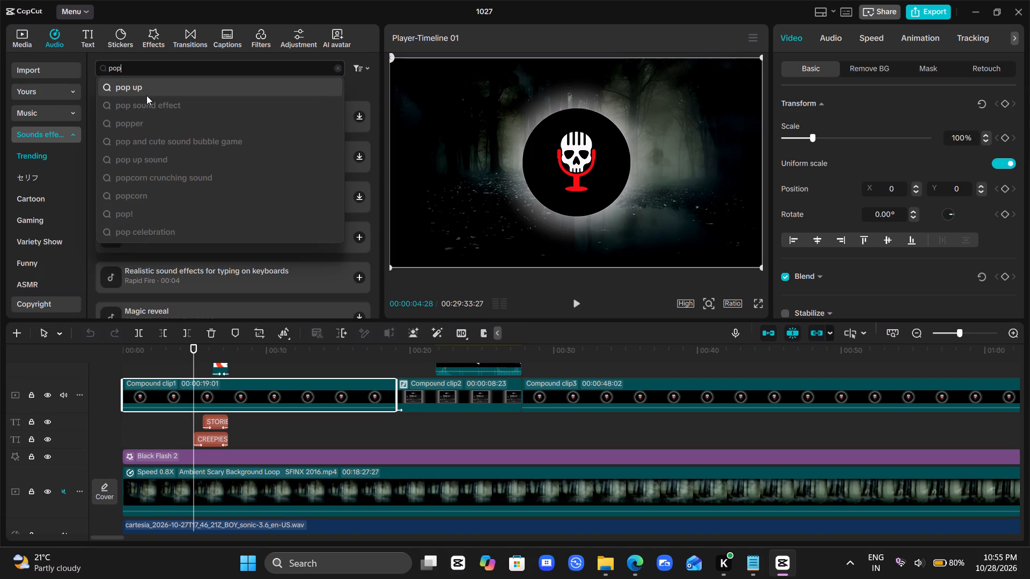
click(146, 95)
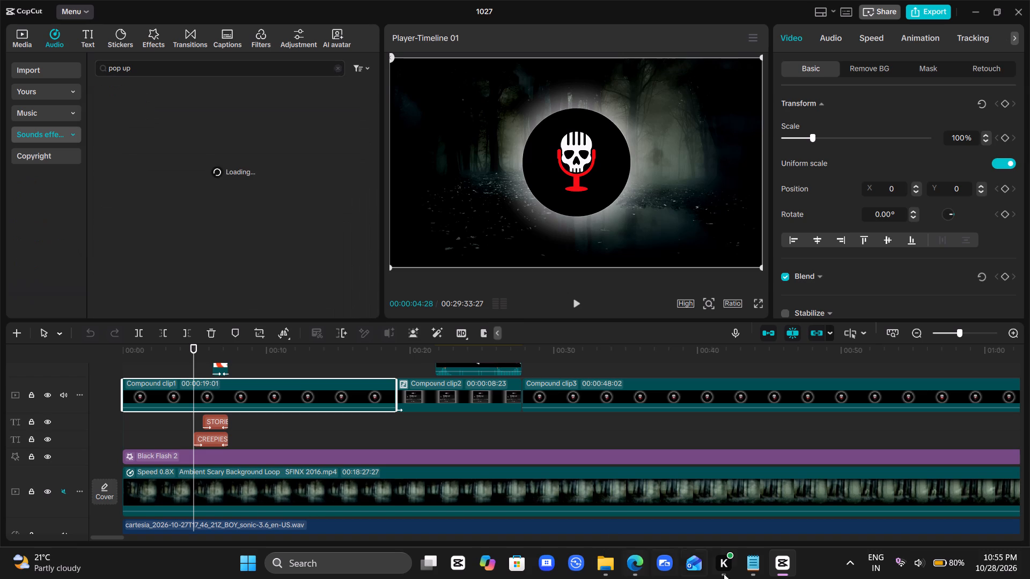
Switch to Microsoft Edge and pause the music video on YouTube.
click(634, 578)
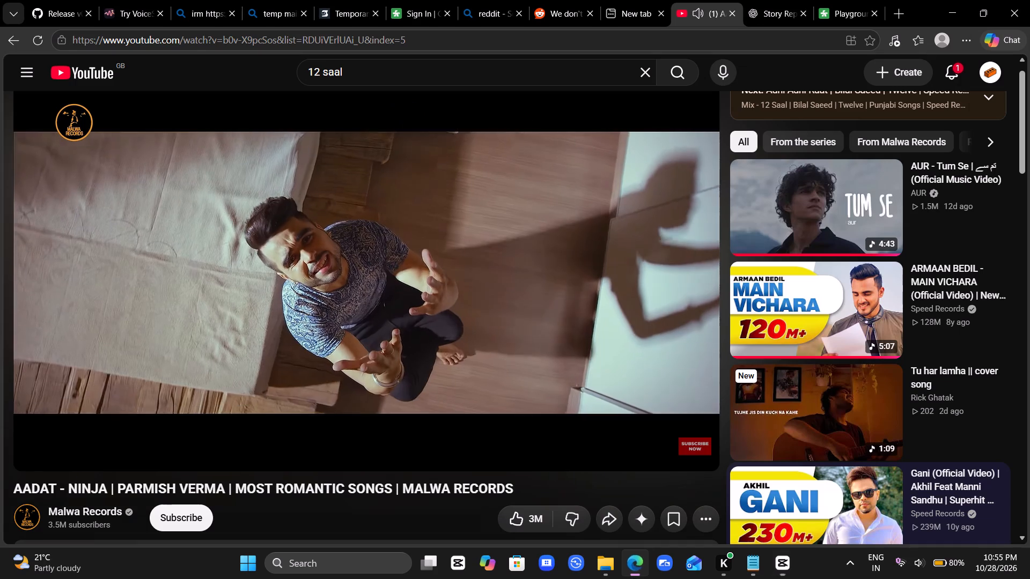
click(536, 287)
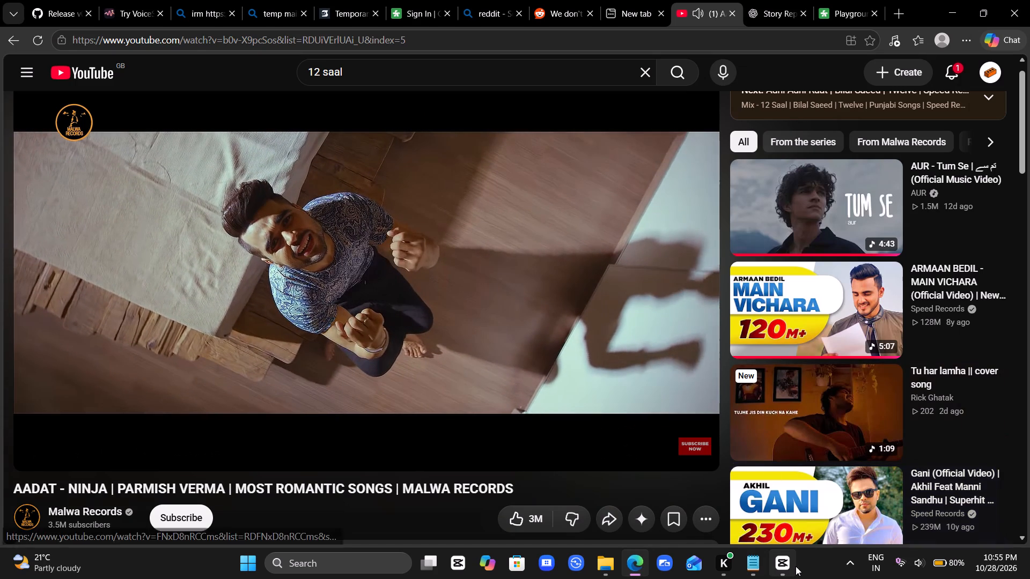
Switch back to CapCut, browse the "pop up" sound effects, and search the library for "pop" instead.
click(796, 566)
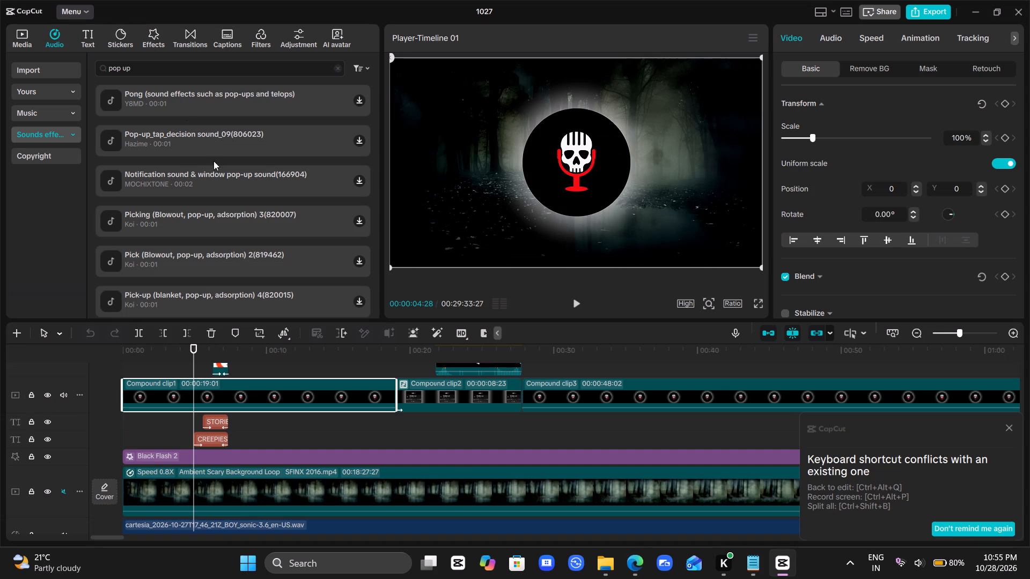
scroll(217, 189, up, 1)
scroll(217, 189, down, 1)
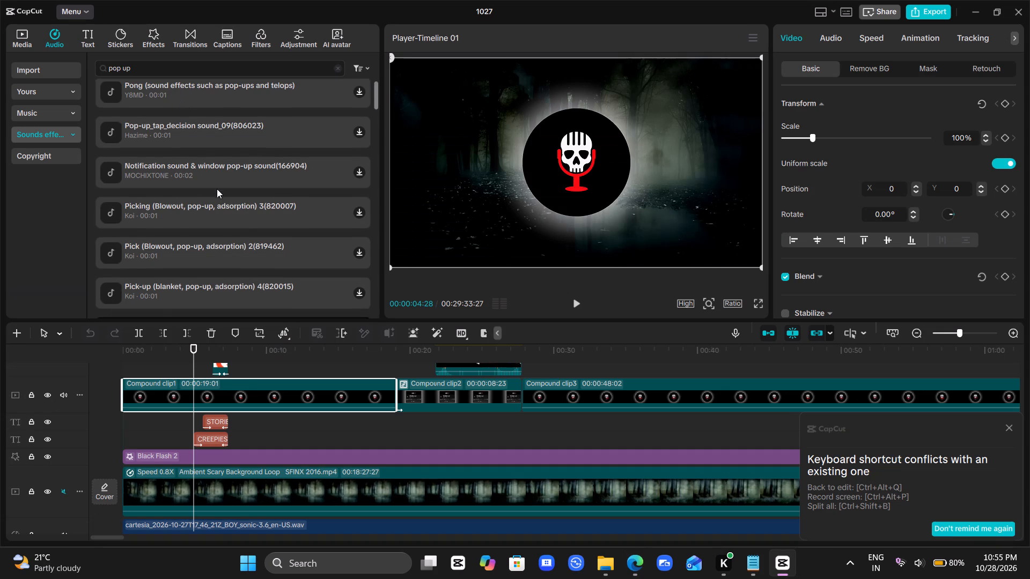
scroll(217, 189, down, 1)
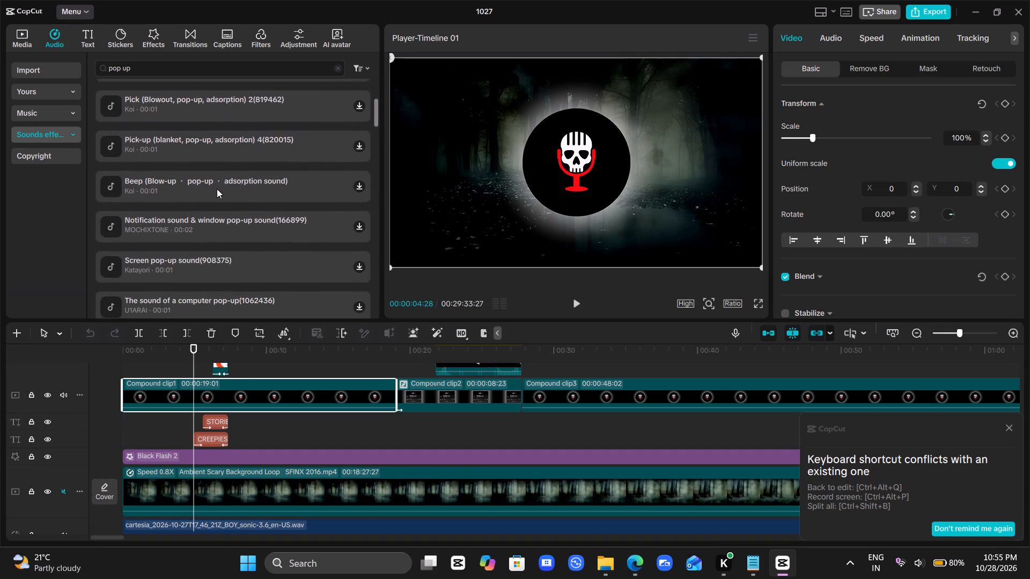
click(176, 64)
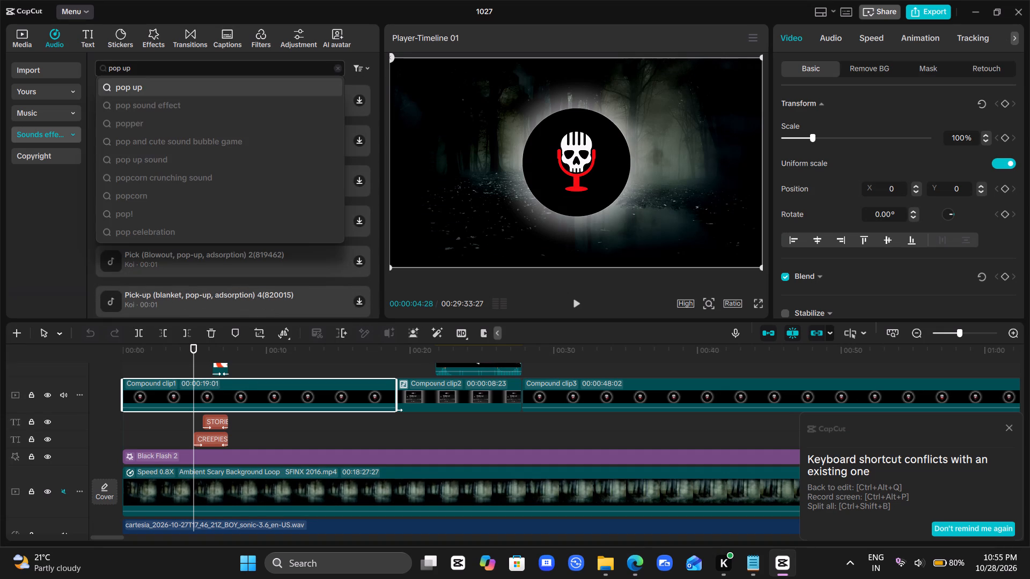
key(BackSpace)
key(BackSpace)
key(BackSpace)
key(Return)
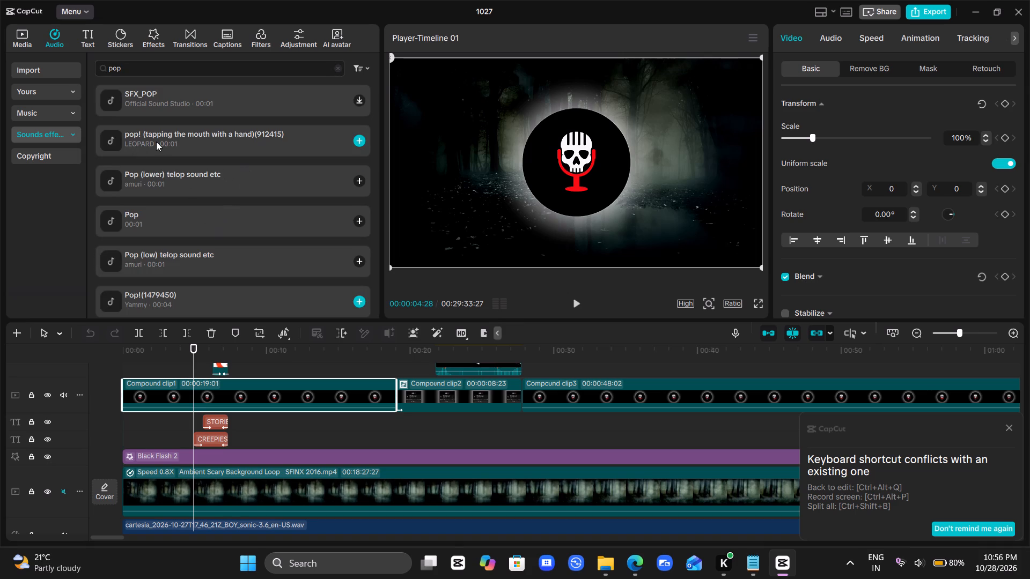
Audition the pop sound effects and add "pop! (tapping the mouth with a hand)" at the CREEPIEST title's start, 00:00:04:28.
click(156, 142)
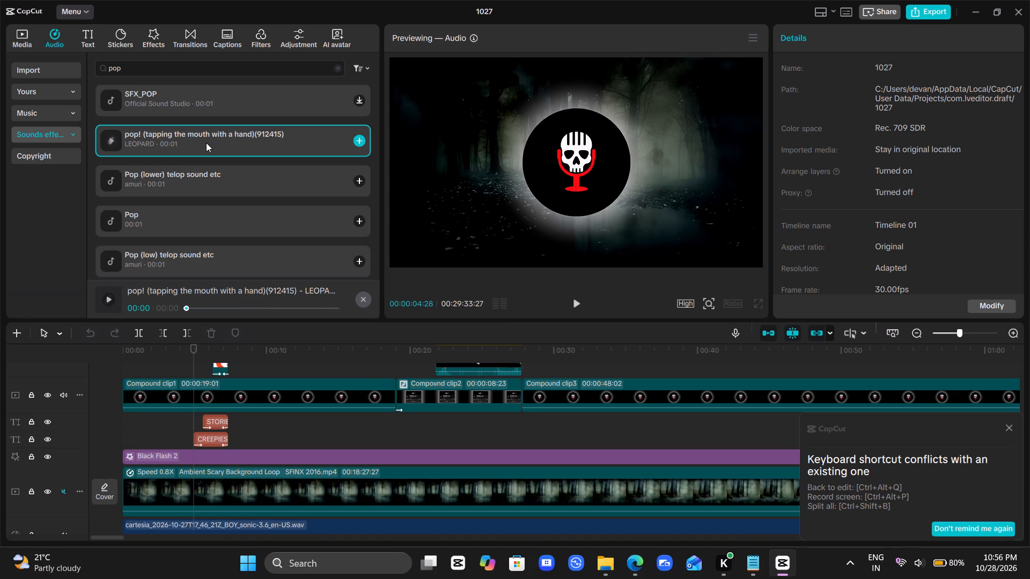
click(172, 227)
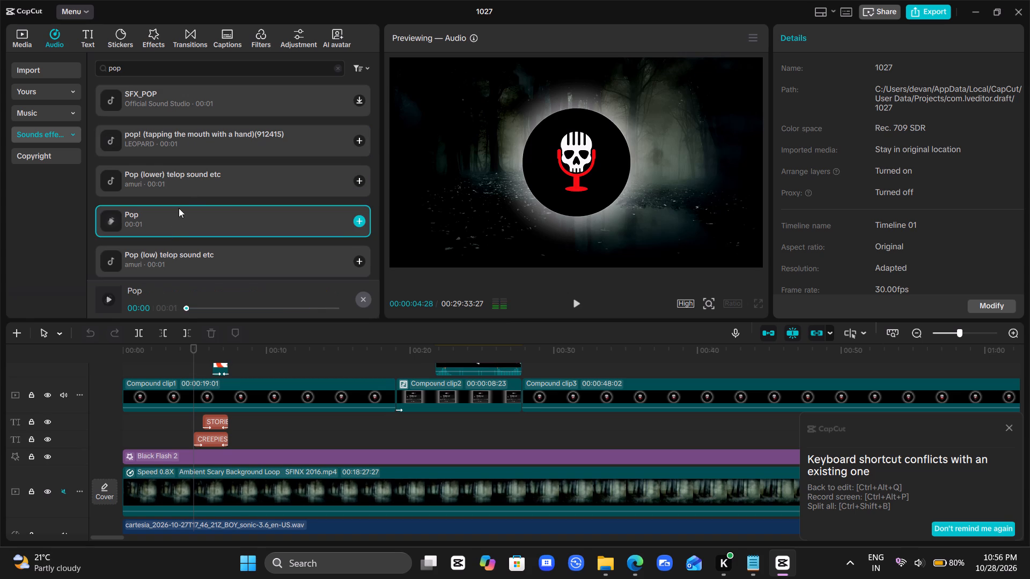
click(194, 183)
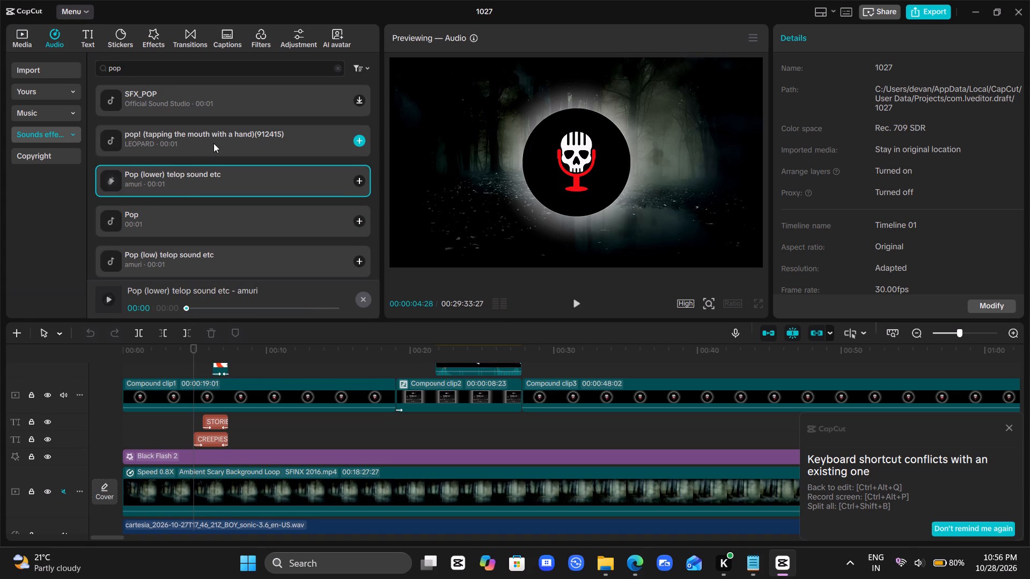
click(214, 143)
click(219, 99)
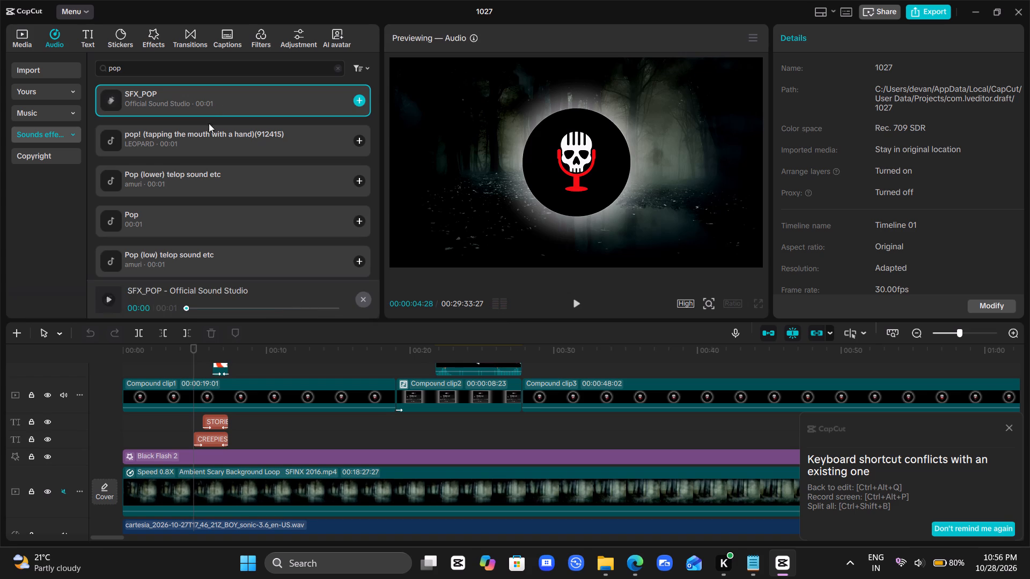
drag(192, 144, 195, 532)
Enlarge the timeline around the CREEPIEST title and play it twice to check the pop sound's timing.
ctrl+scroll(223, 465, up, 11)
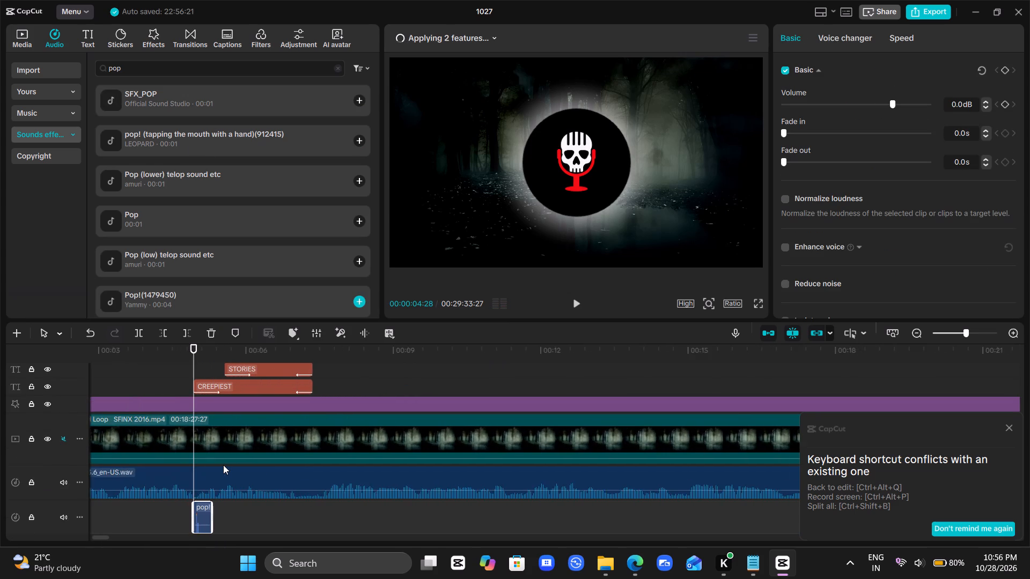
ctrl+scroll(223, 465, up, 9)
key(space)
key(space)
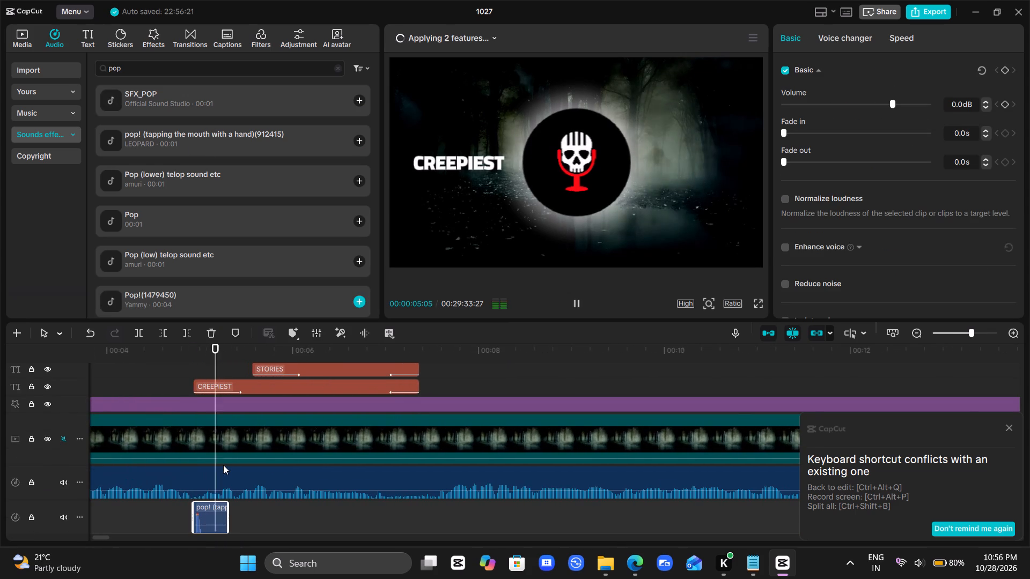
click(163, 376)
key(space)
key(space)
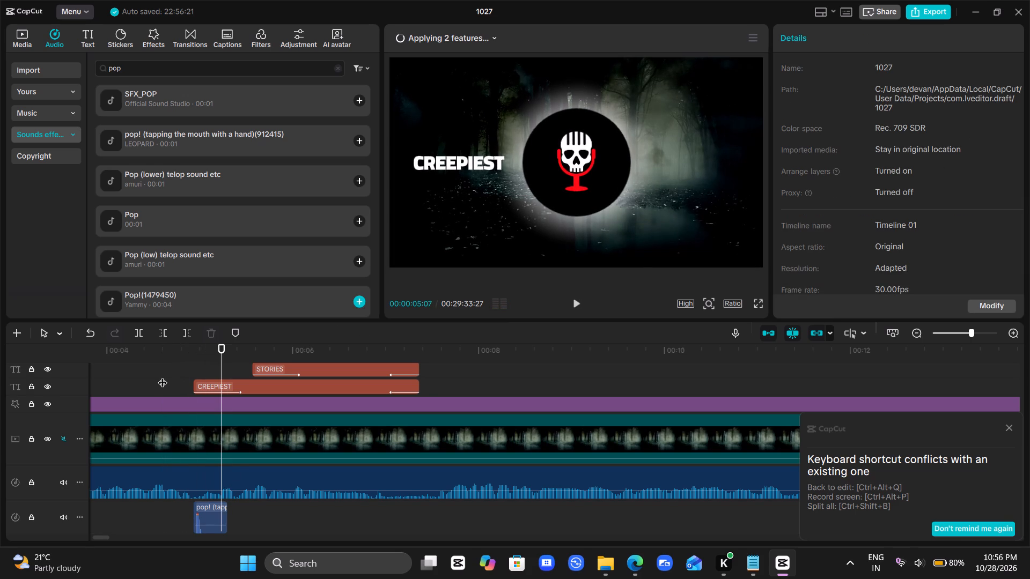
Copy the pop sound clip and paste it at the STORIES title's start, 00:00:05:17.
click(210, 518)
key(ctrl+c)
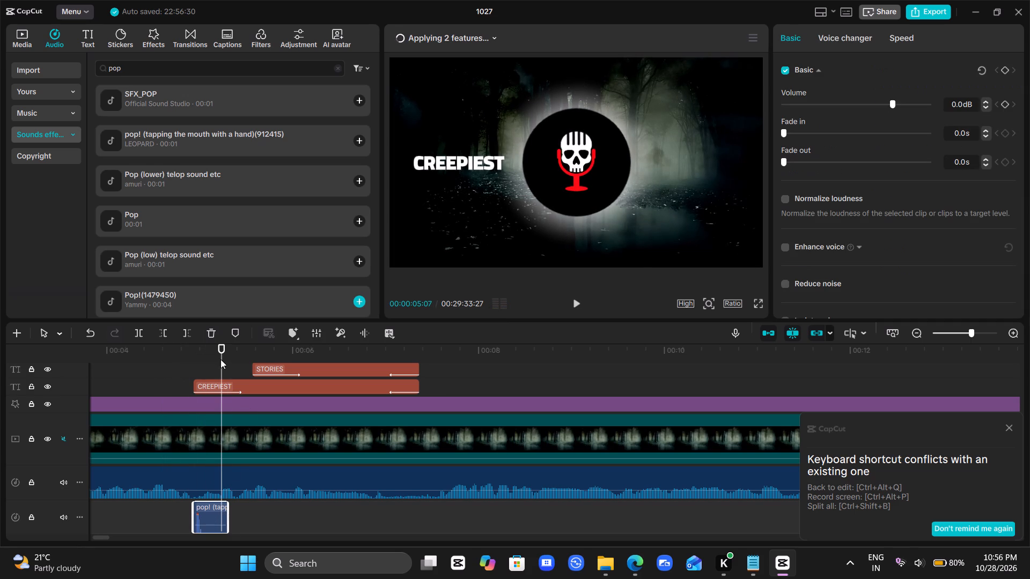
drag(222, 373, 248, 365)
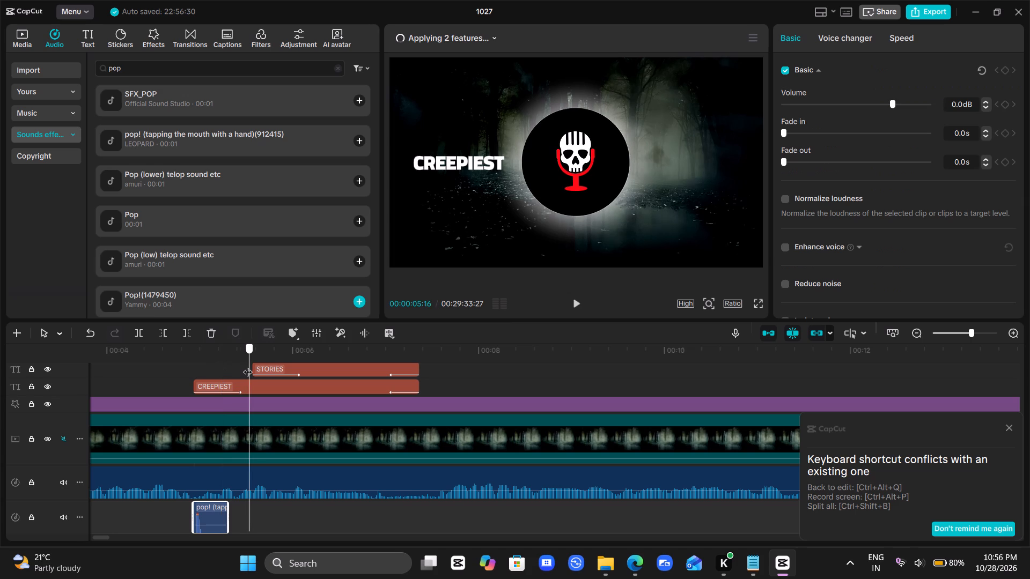
drag(248, 365, 252, 365)
key(ctrl+v)
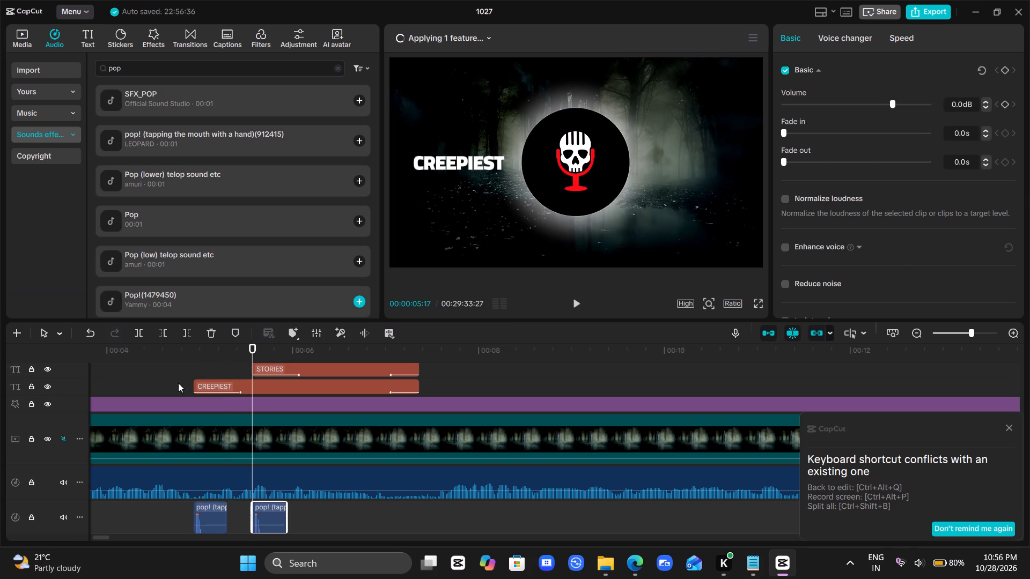
Play the CREEPIEST STORIES title from just before its start to check both pop sounds.
click(172, 374)
key(space)
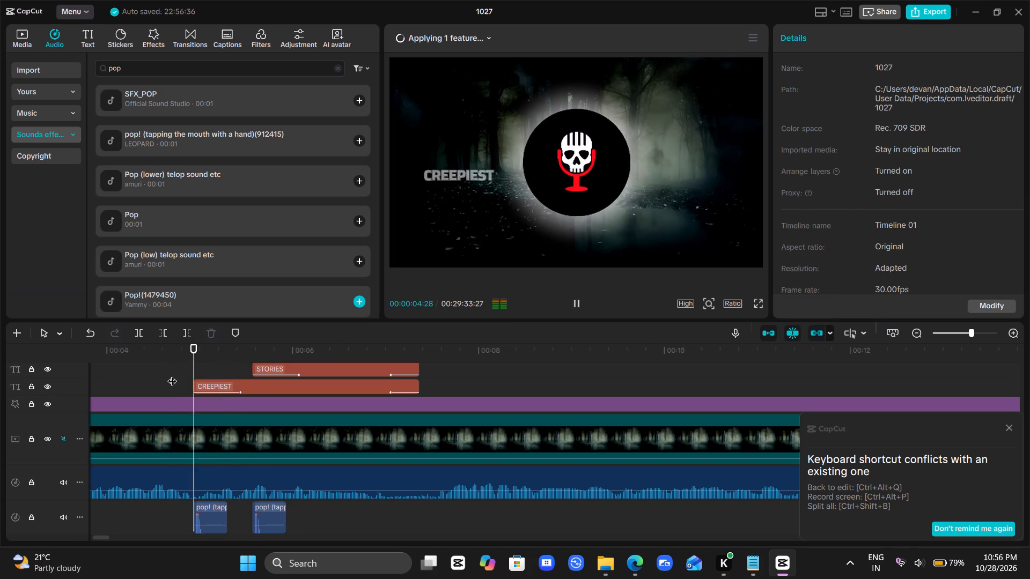
key(space)
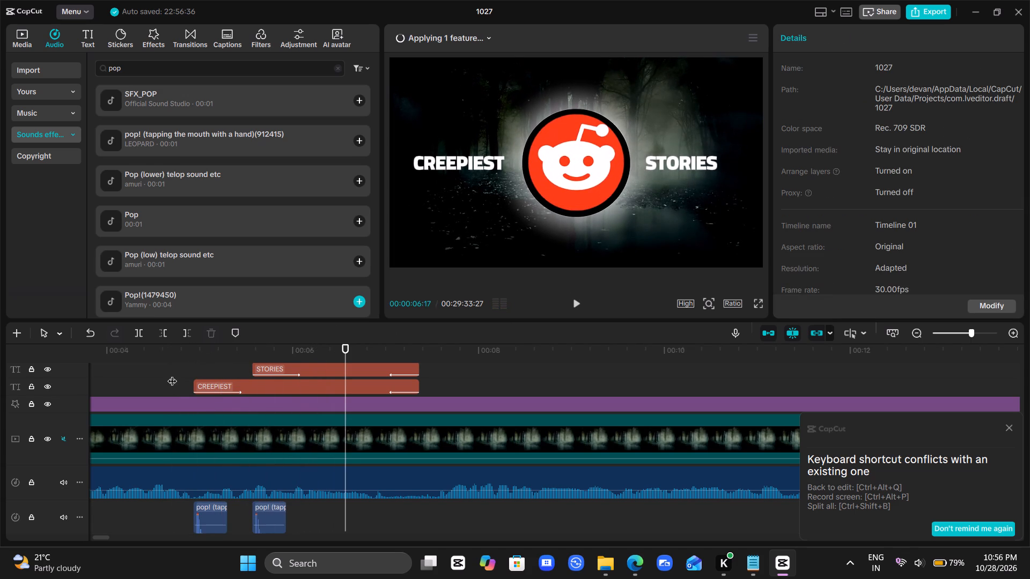
Place the playhead at the Reddit logo clip's start, 00:00:06:08, and search the sound effects for "woosh".
scroll(317, 383, up, 1)
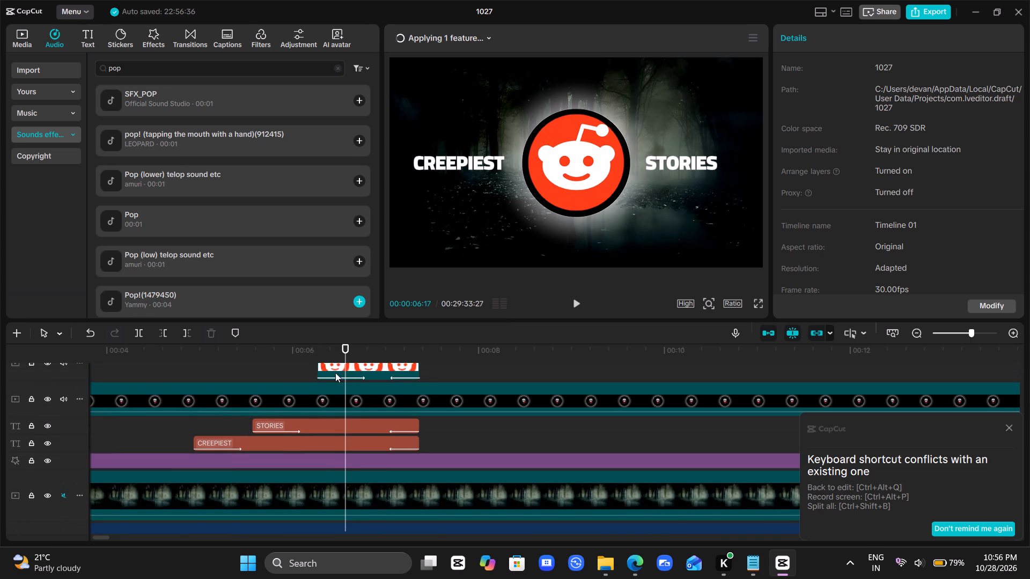
click(301, 370)
drag(301, 370, 314, 369)
drag(166, 65, 107, 68)
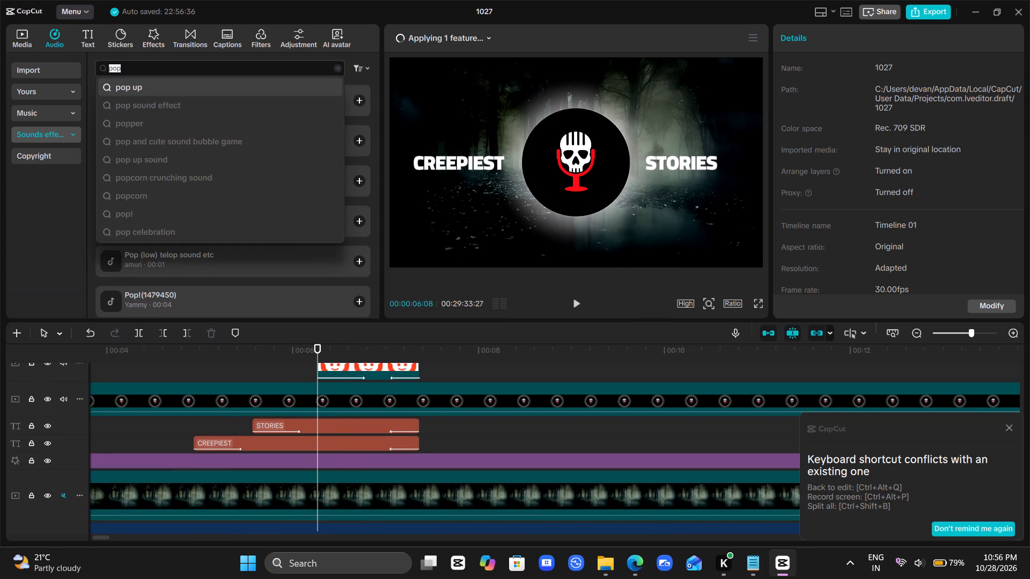
text(ww)
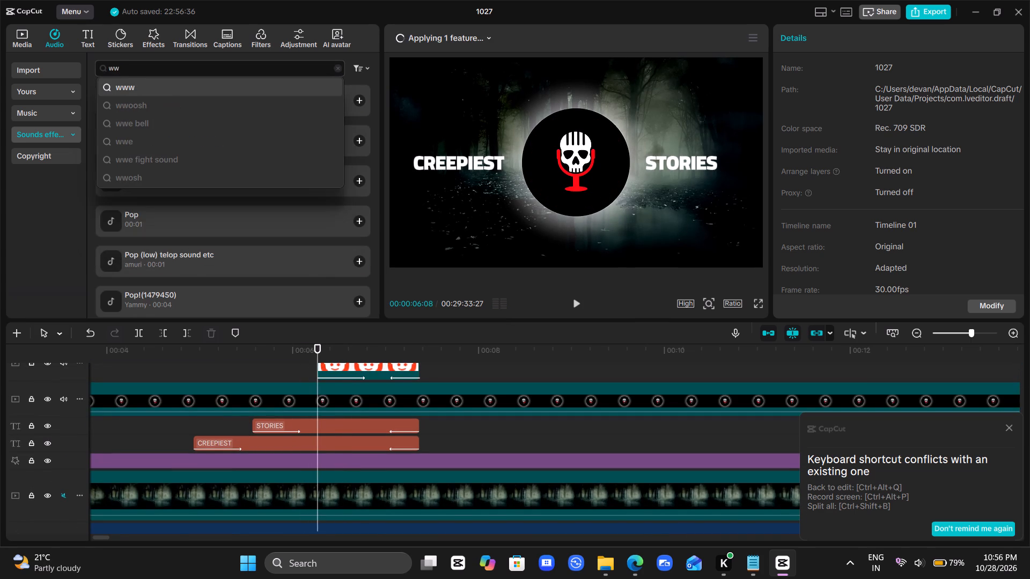
key(BackSpace)
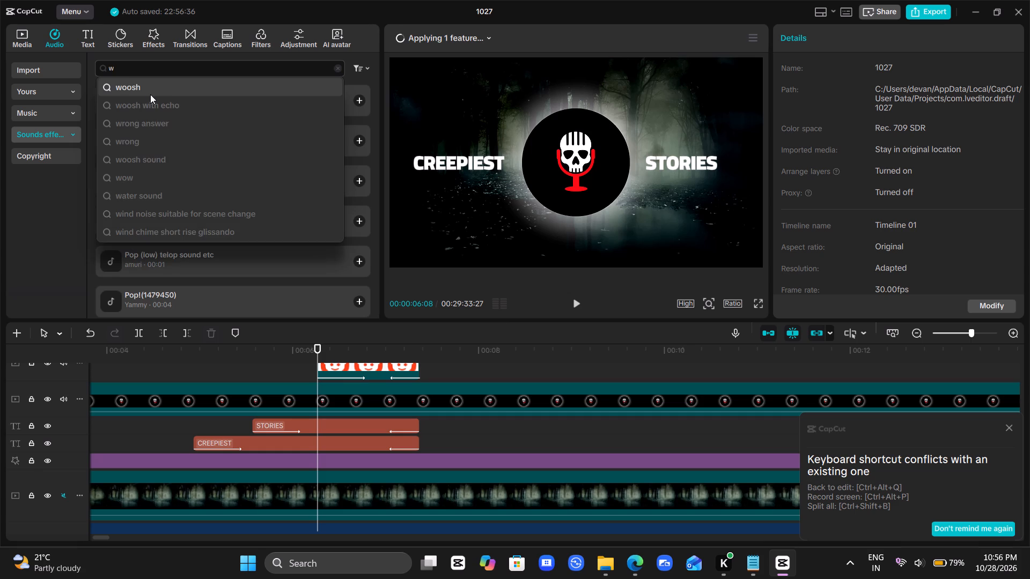
click(150, 94)
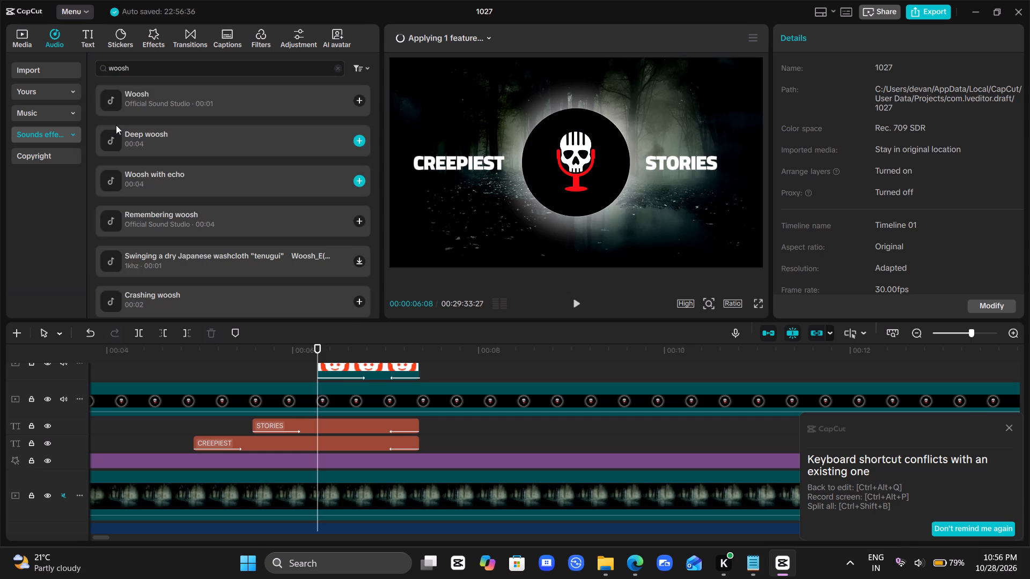
Audition Woosh and Deep woosh, and add Deep woosh on its own audio track, starting where the second pop clip ends.
click(149, 105)
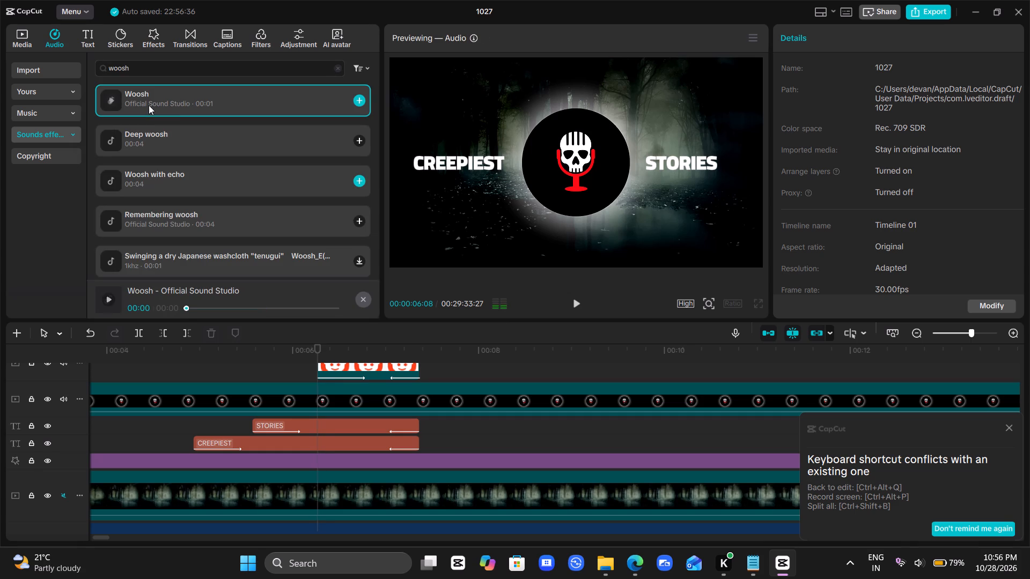
click(163, 147)
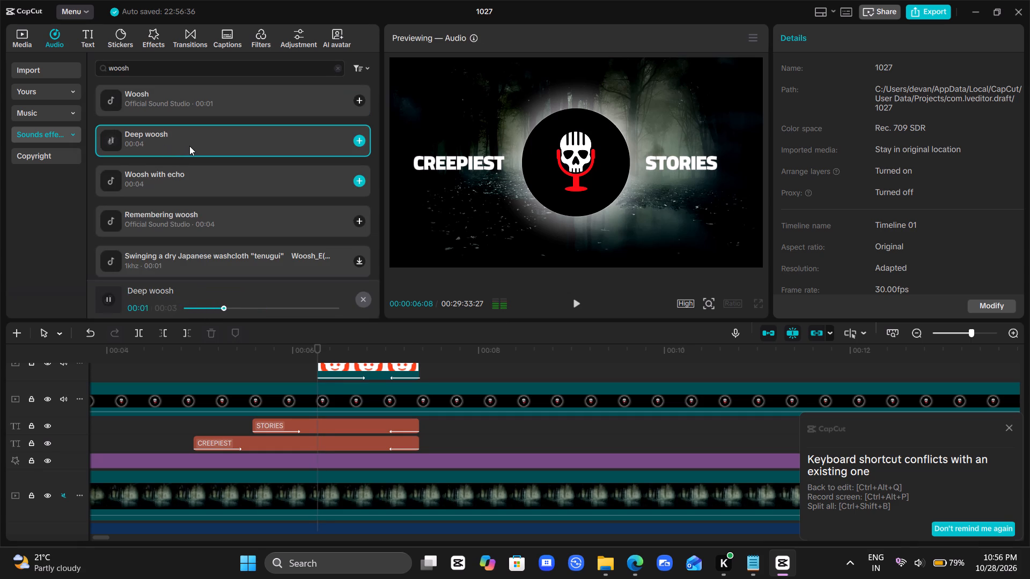
drag(196, 145, 383, 537)
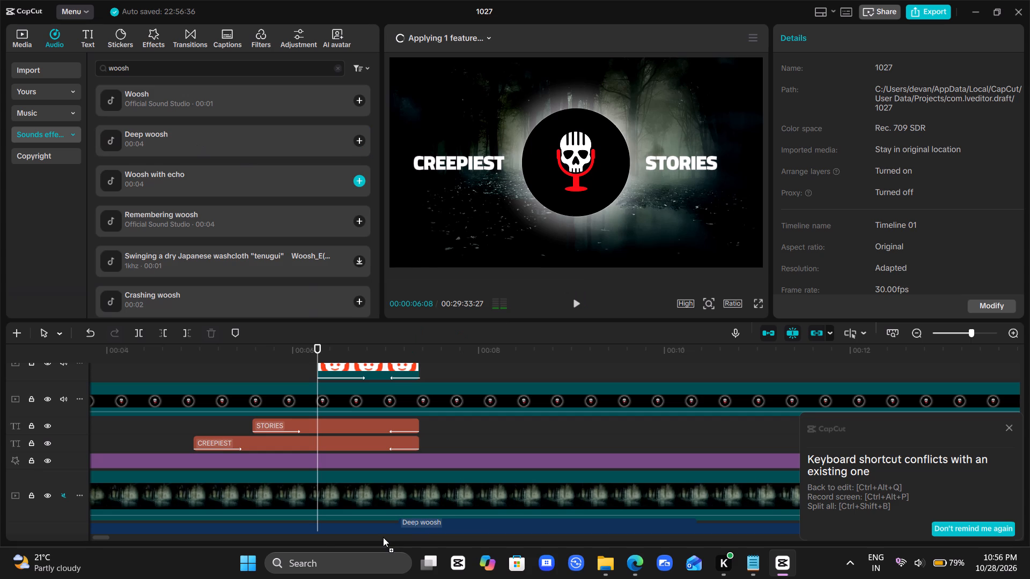
drag(383, 537, 315, 534)
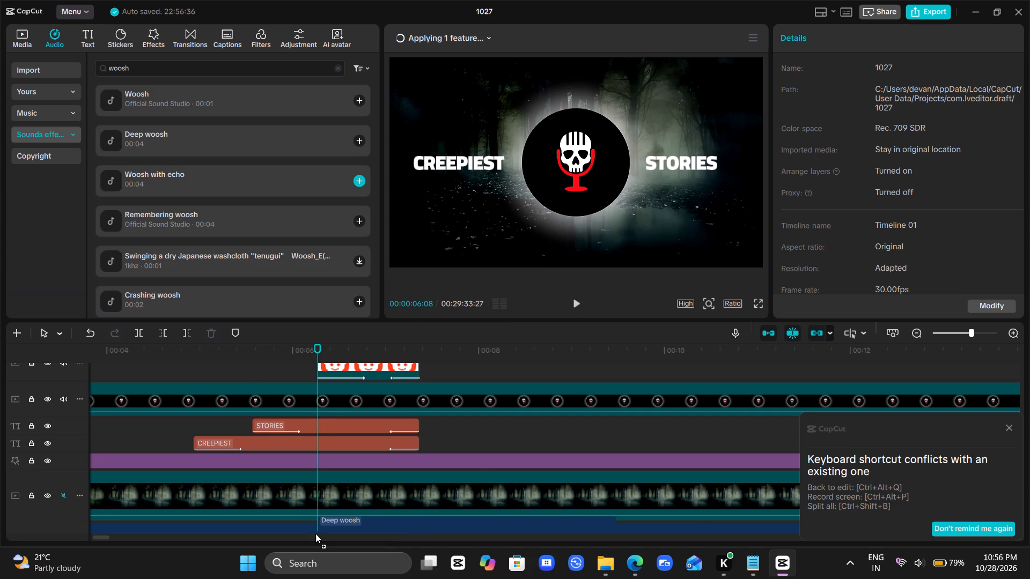
drag(366, 510, 337, 527)
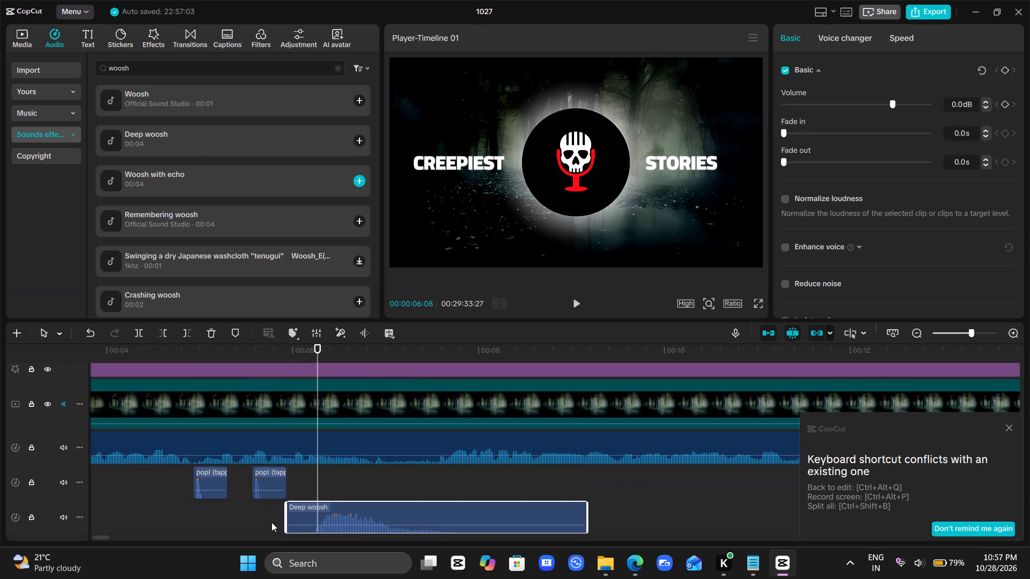
Play the Reddit logo's entrance twice to check the Deep woosh sound's timing.
click(271, 522)
key(space)
key(space)
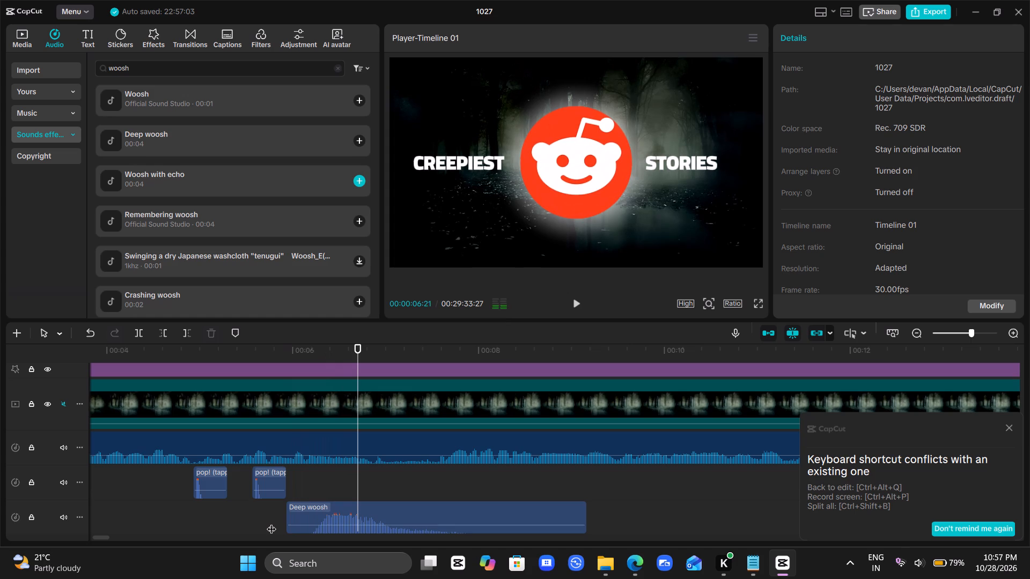
click(384, 514)
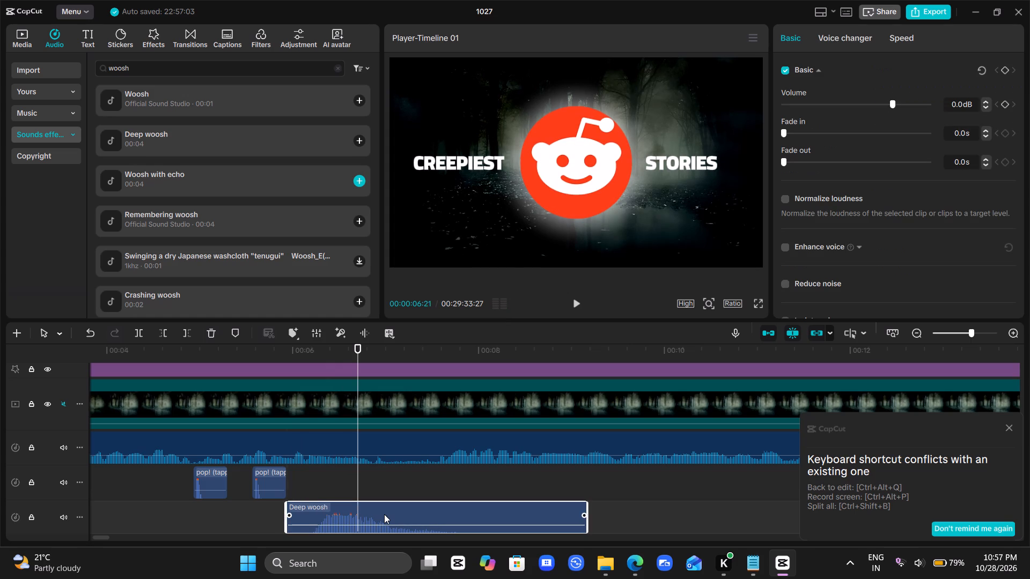
click(313, 484)
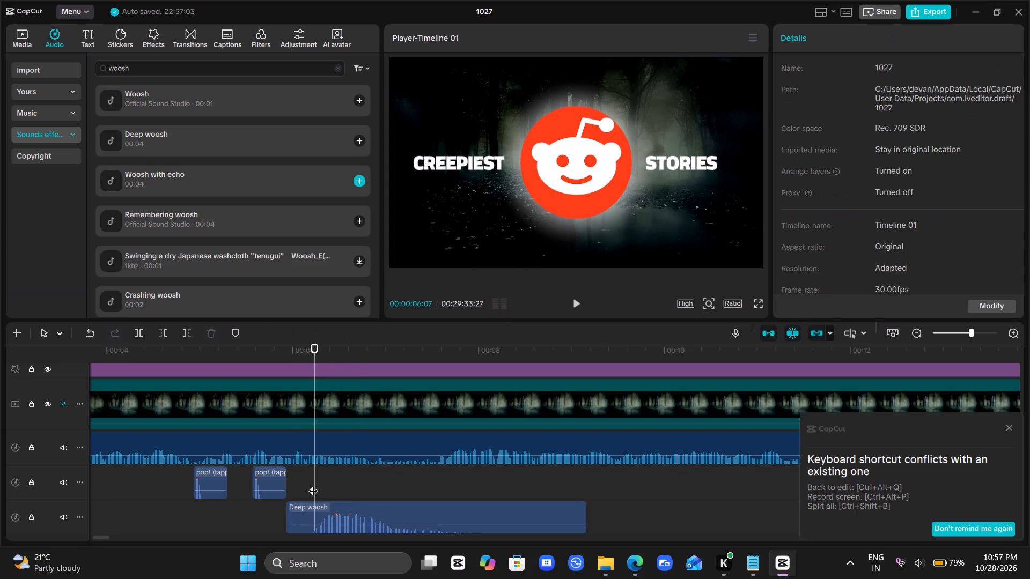
key(space)
key(space)
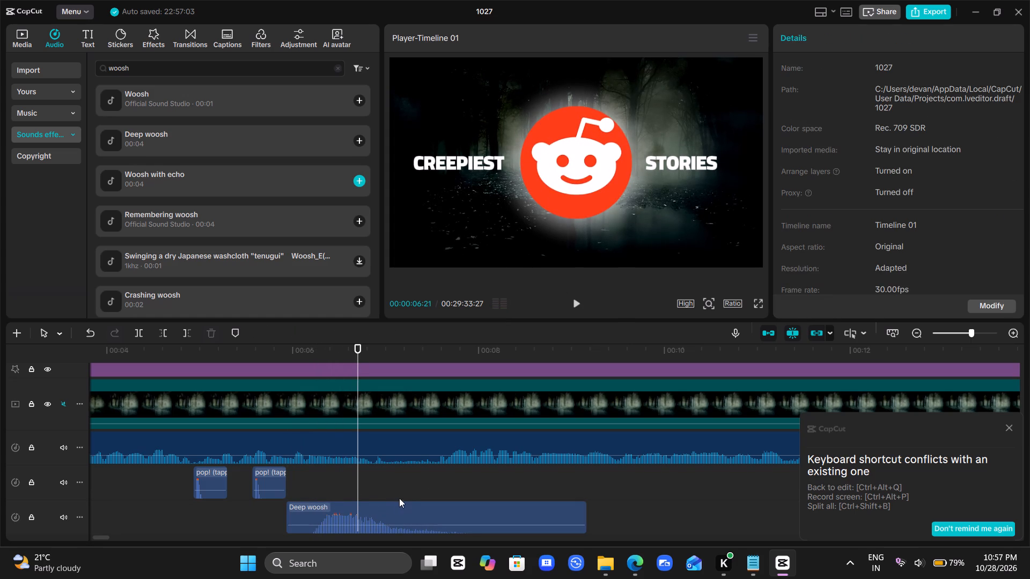
Trim the Deep woosh clip's end to 00:00:06:27.
drag(360, 486, 366, 486)
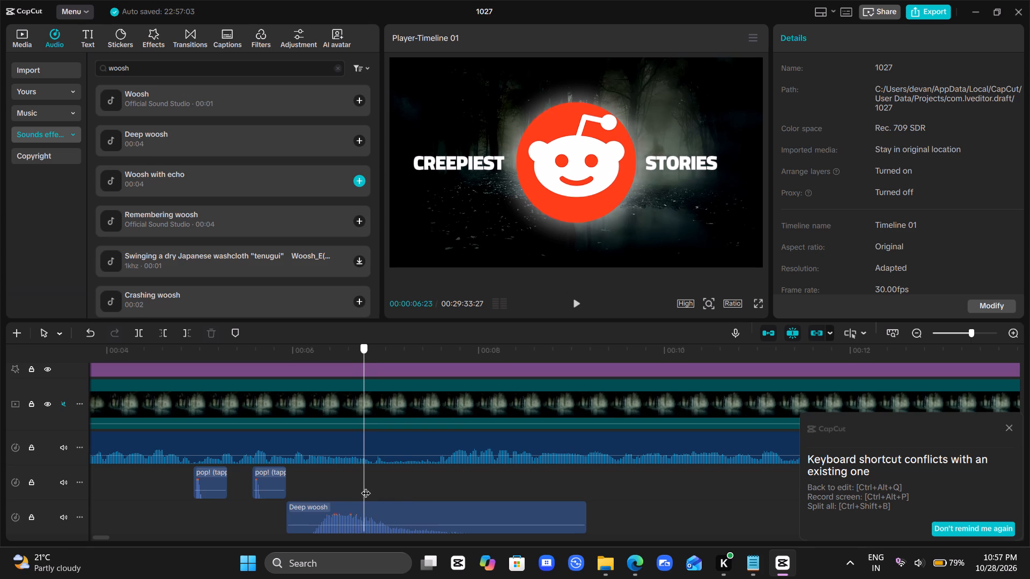
drag(366, 486, 376, 486)
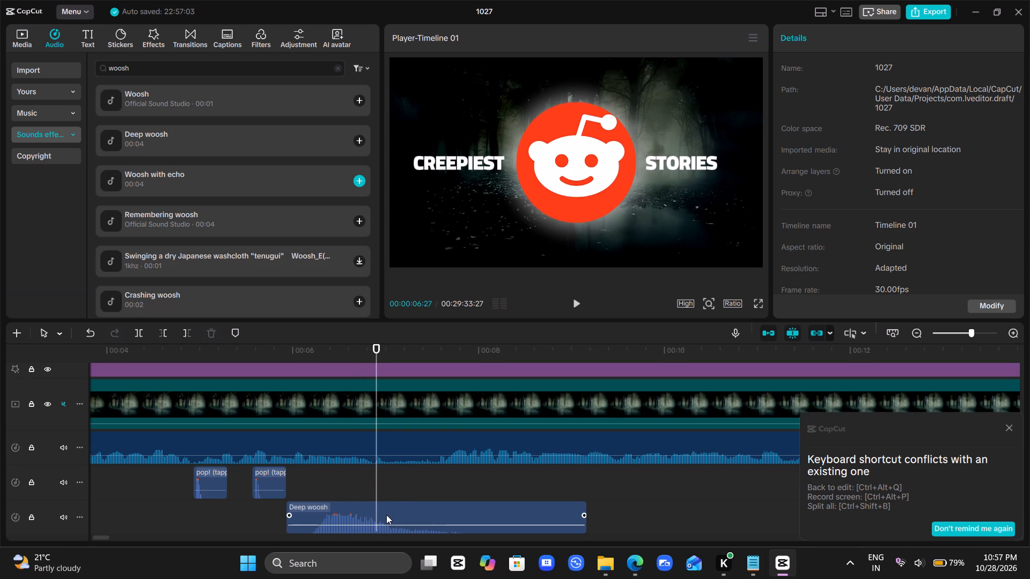
click(386, 515)
key(w)
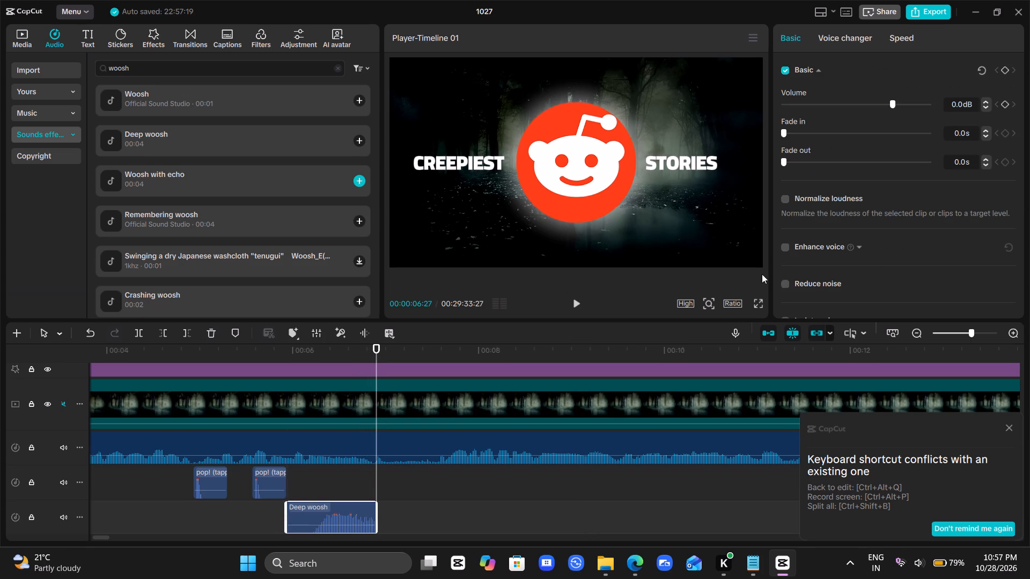
Set the Deep woosh clip's volume to -7.6 dB and raise its speed by two 0.10x increments.
click(879, 105)
drag(879, 105, 876, 111)
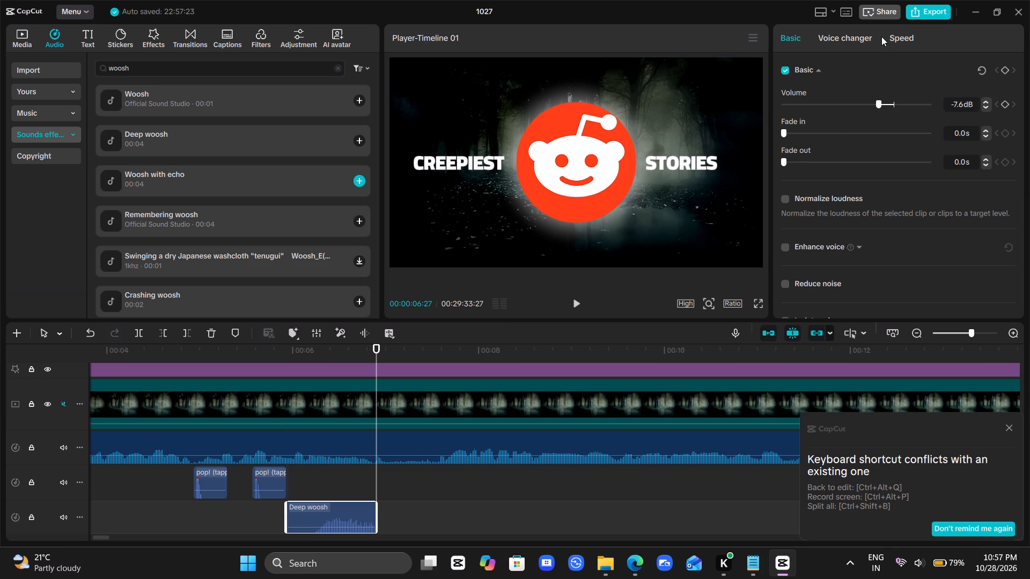
click(888, 37)
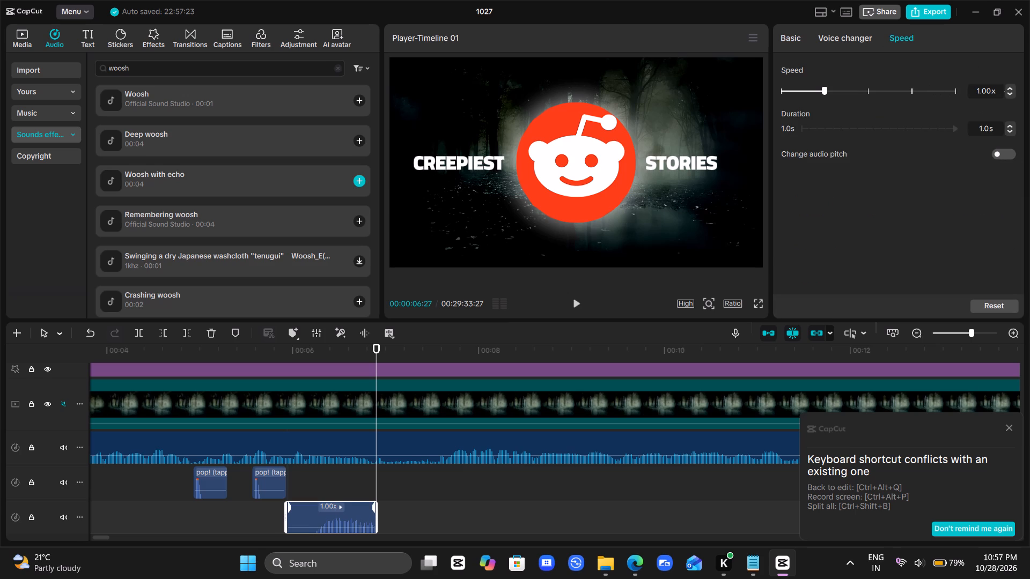
click(1011, 88)
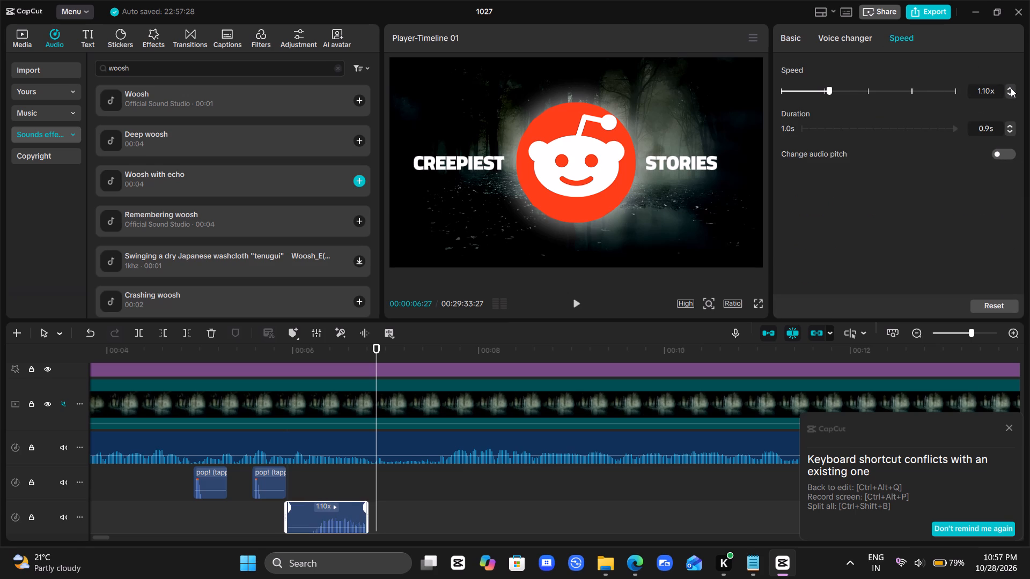
click(1011, 88)
Play the Reddit logo's entrance from just before the Deep woosh clip to check its shortened, sped-up sound.
click(339, 476)
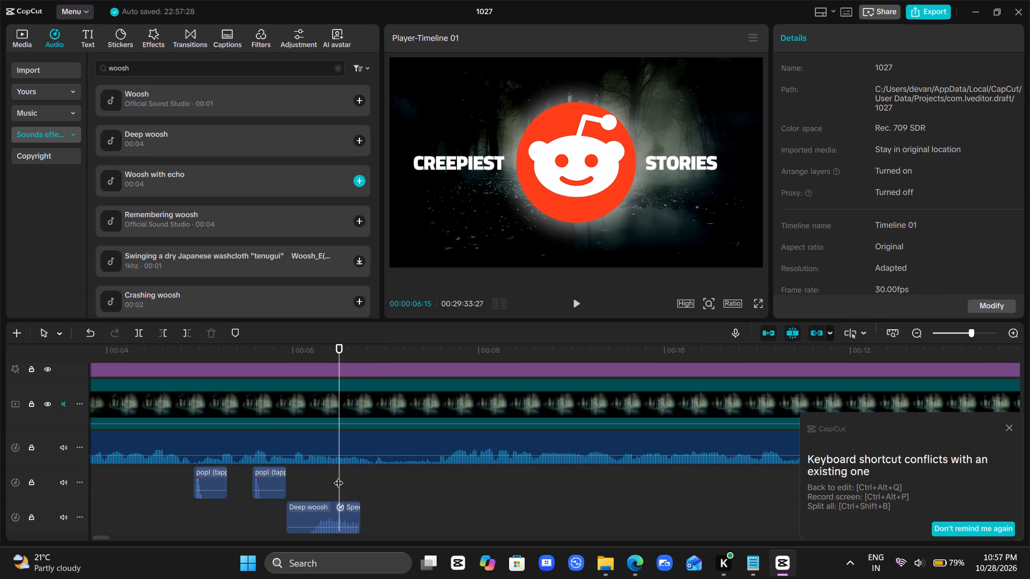
drag(339, 476, 283, 485)
key(space)
key(space)
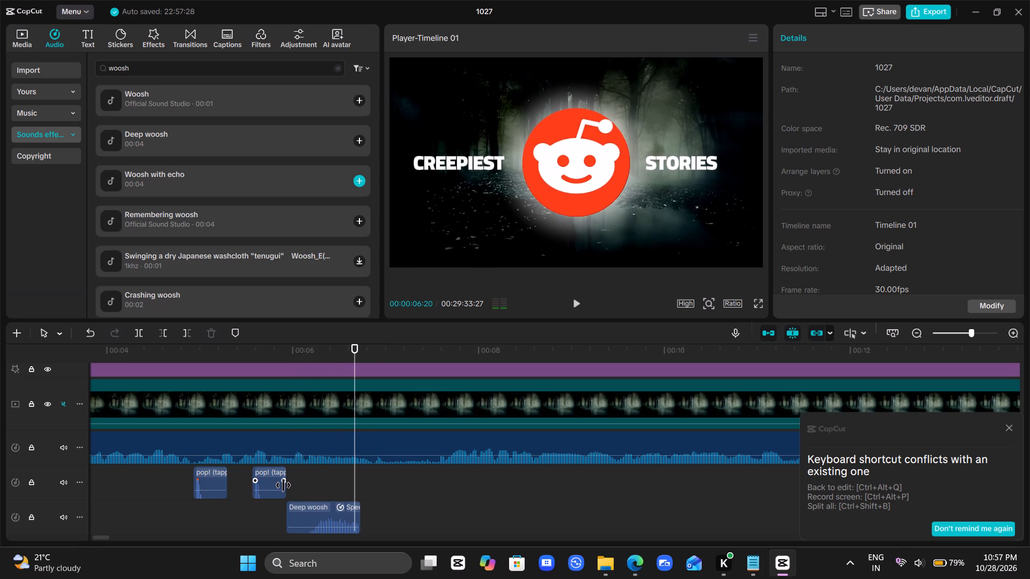
key(space)
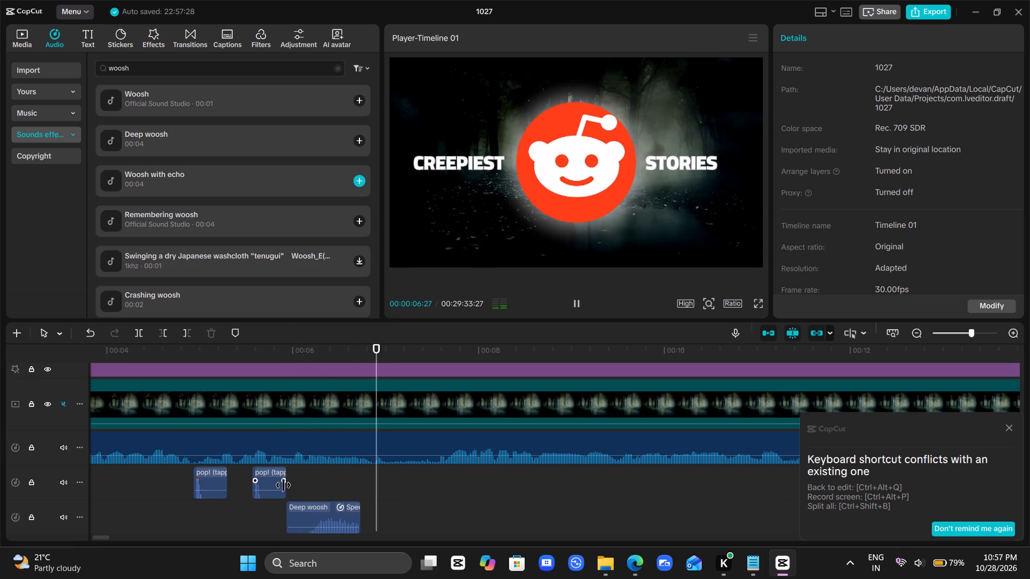
key(space)
Play the intro from 00:00:00:00 until the Haunting Ledger channel card is on screen to review the added sounds.
ctrl+scroll(283, 485, down, 13)
click(227, 488)
drag(227, 488, 0, 505)
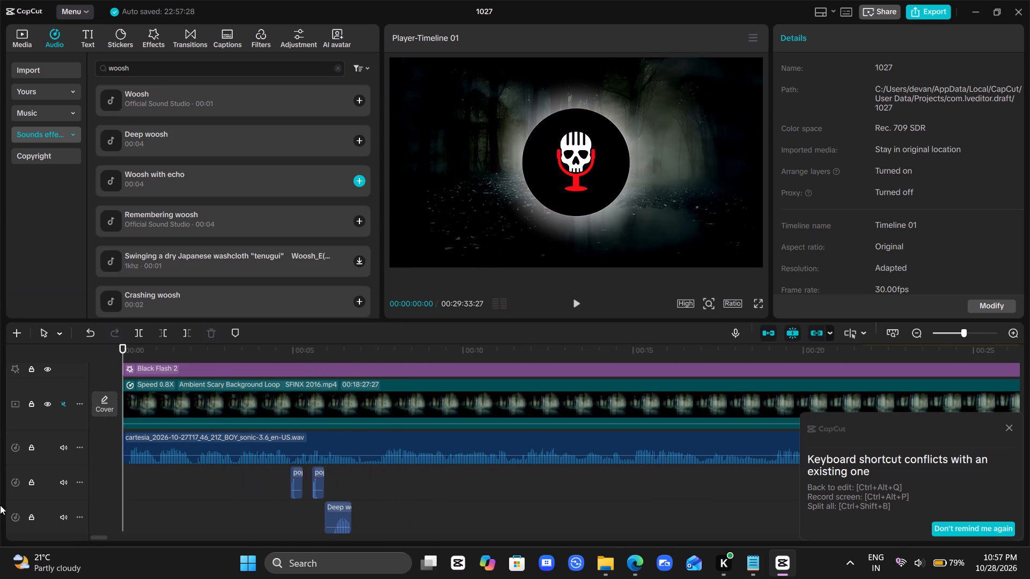
key(space)
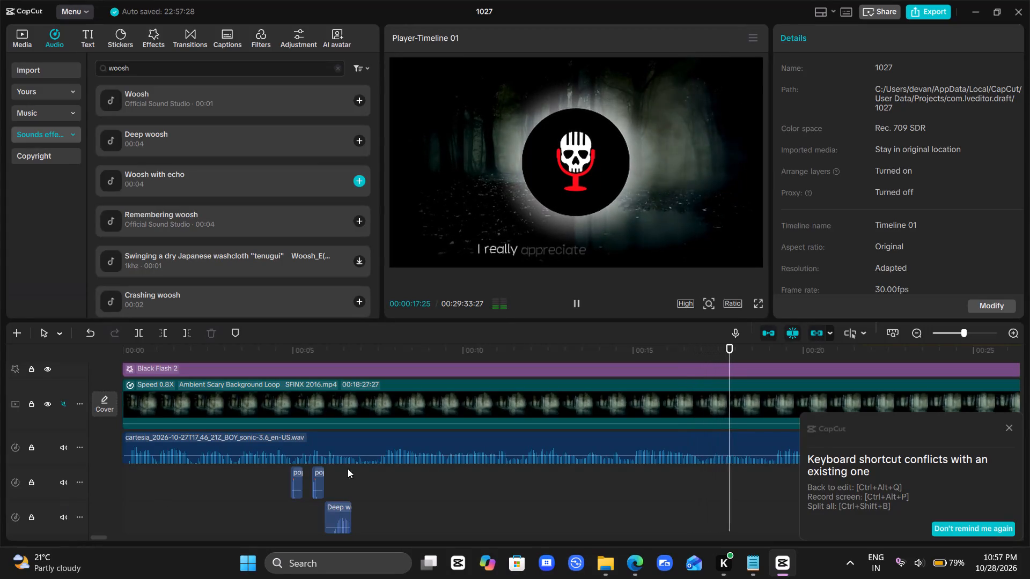
scroll(470, 485, left, 2)
scroll(470, 485, up, 1)
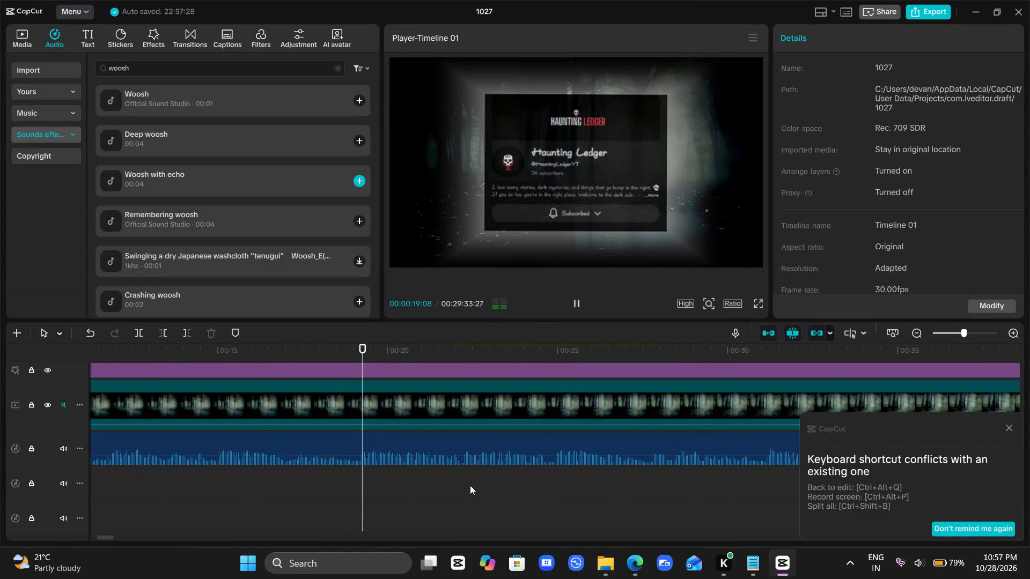
scroll(470, 485, left, 1)
key(space)
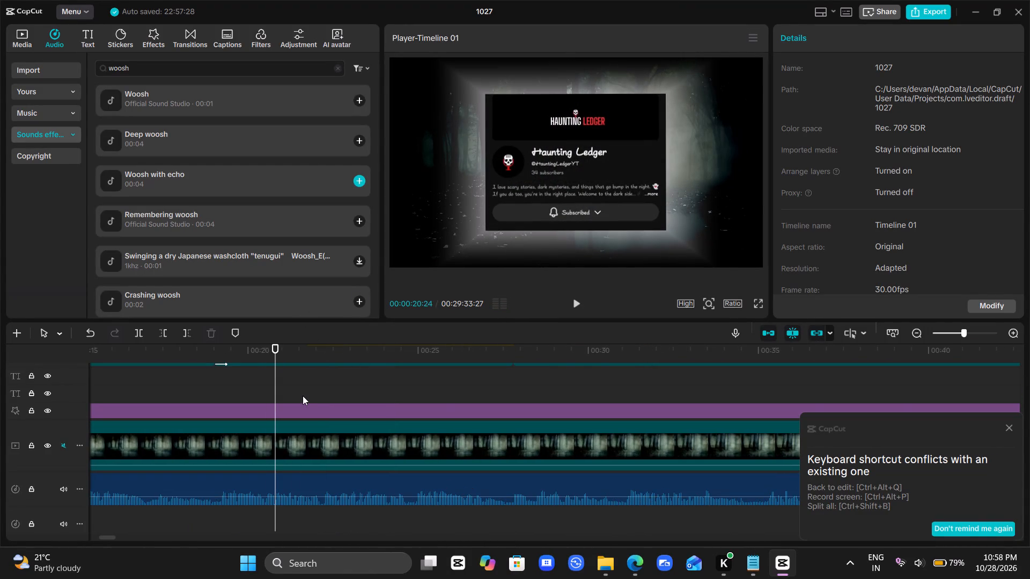
Place the playhead at the start of Compound clip2, 00:00:19:01, and search the sound effects for "click".
scroll(303, 397, up, 1)
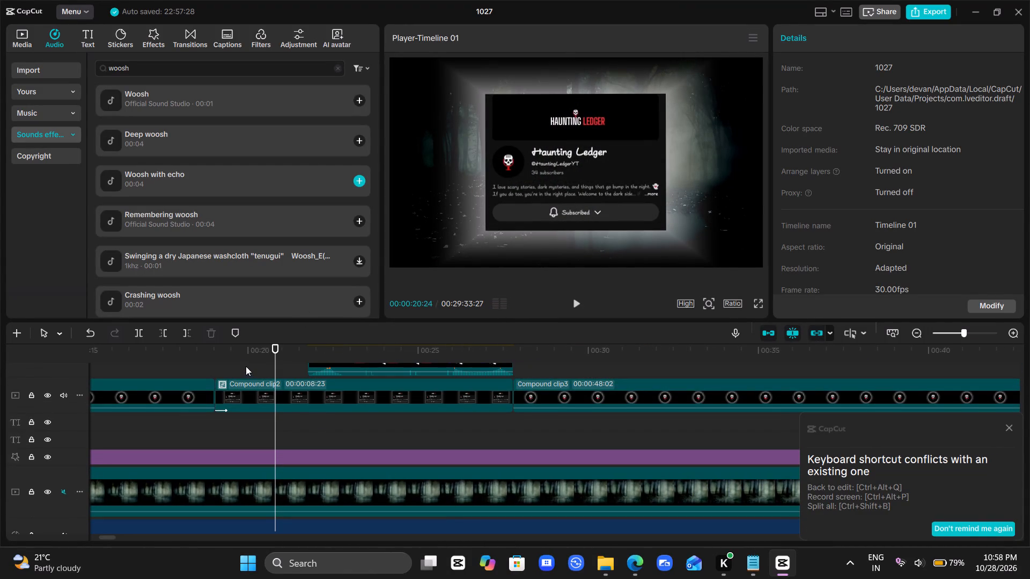
click(246, 366)
drag(246, 366, 196, 380)
key(space)
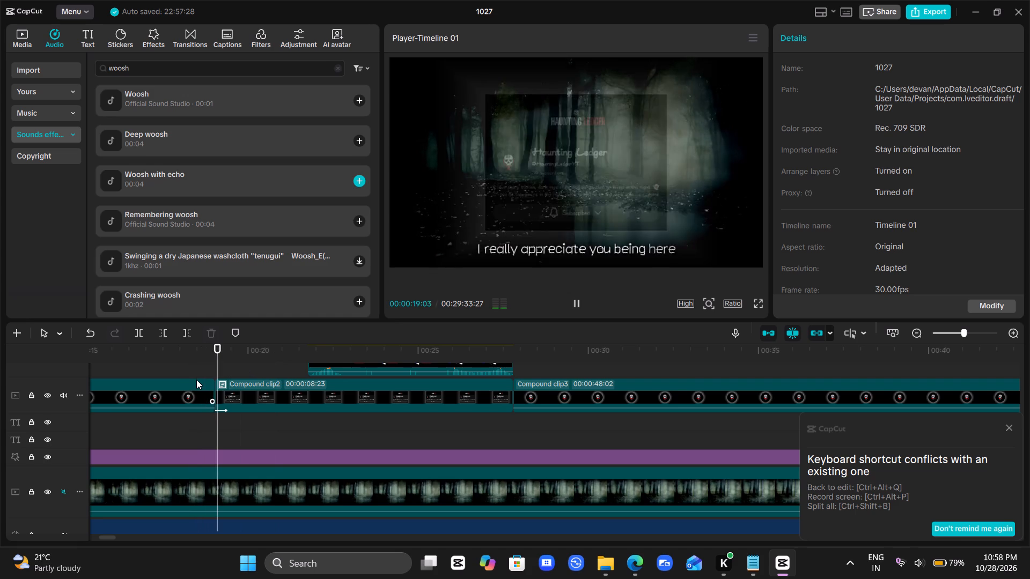
key(space)
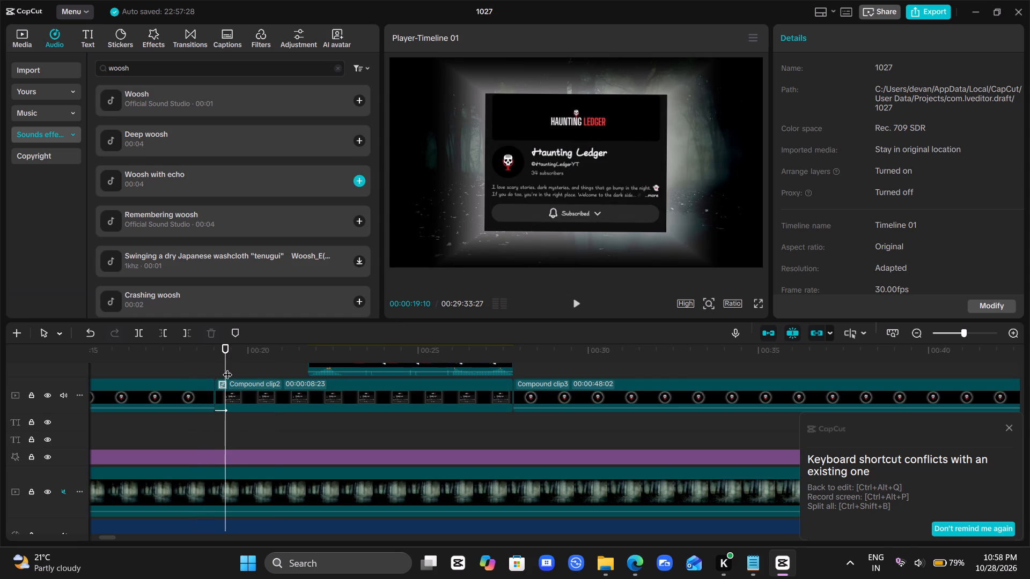
drag(227, 368, 218, 370)
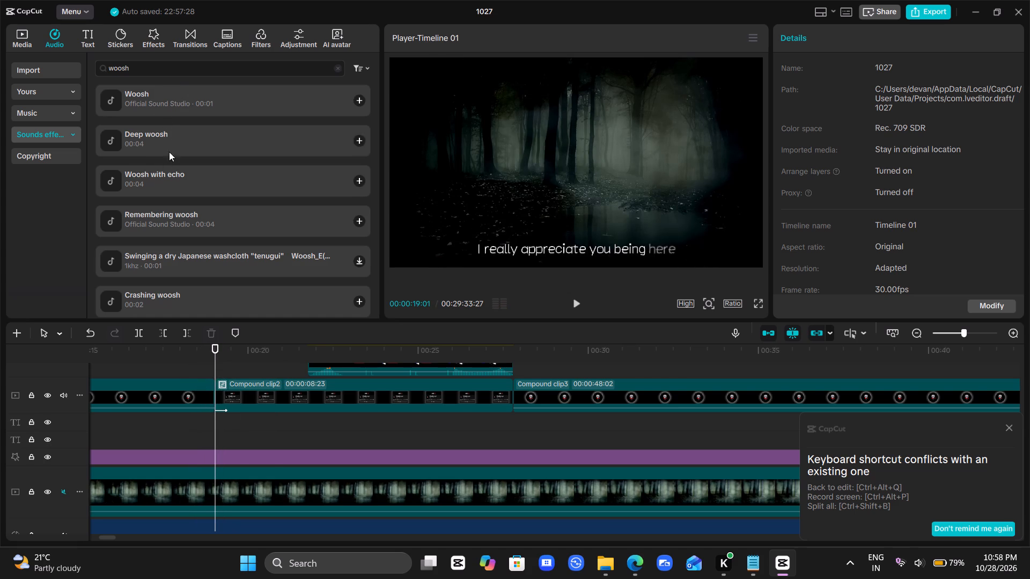
drag(157, 71, 92, 73)
text(click)
key(Return)
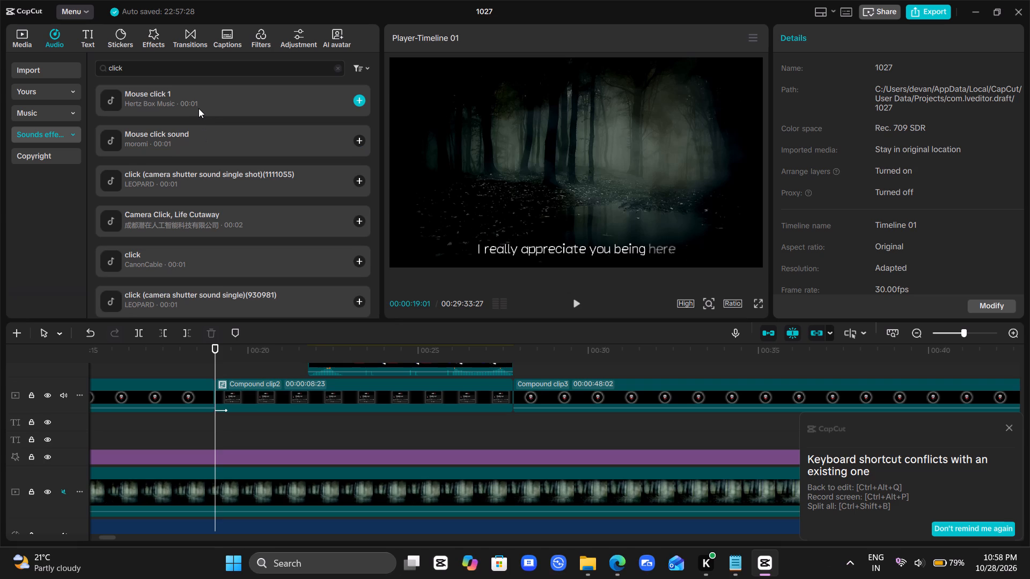
Audition Mouse click 1 and add it on its own audio track above the narration, starting at 00:00:19:01.
click(198, 108)
drag(199, 110, 295, 380)
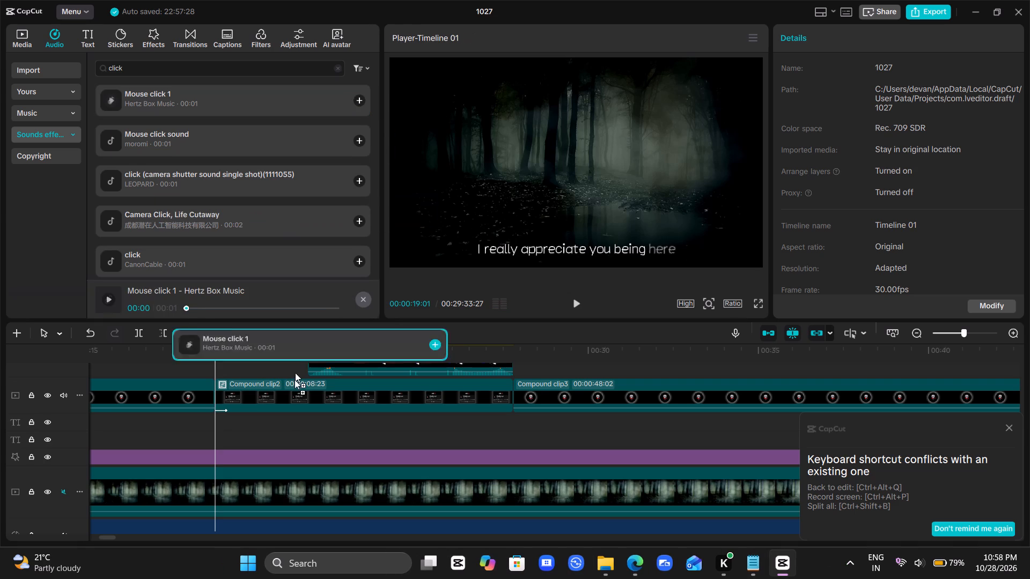
drag(295, 380, 214, 436)
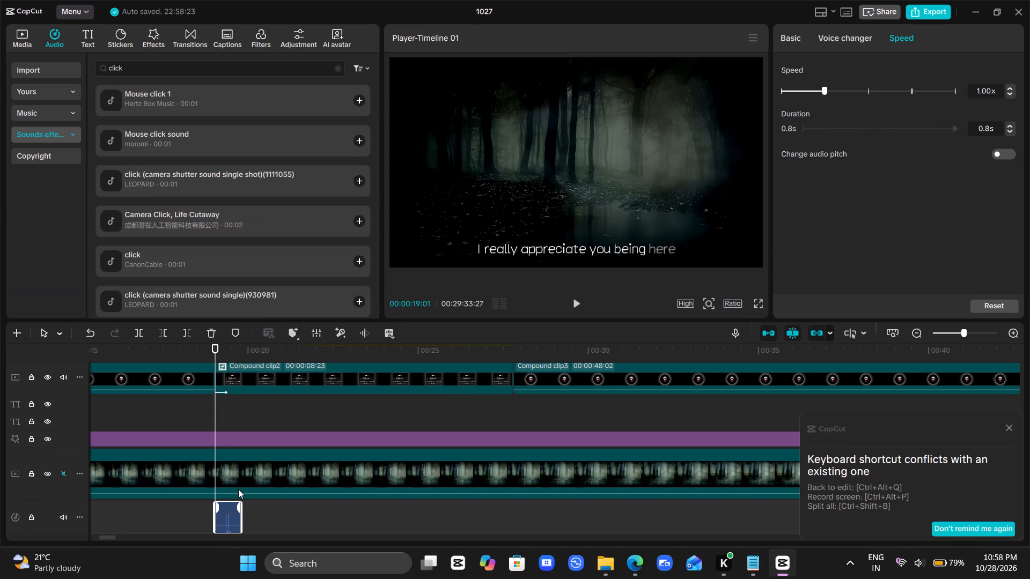
Move the Mouse click 1 clip about 10 frames earlier so its click peaks line up with Compound clip2's start.
ctrl+scroll(238, 489, up, 14)
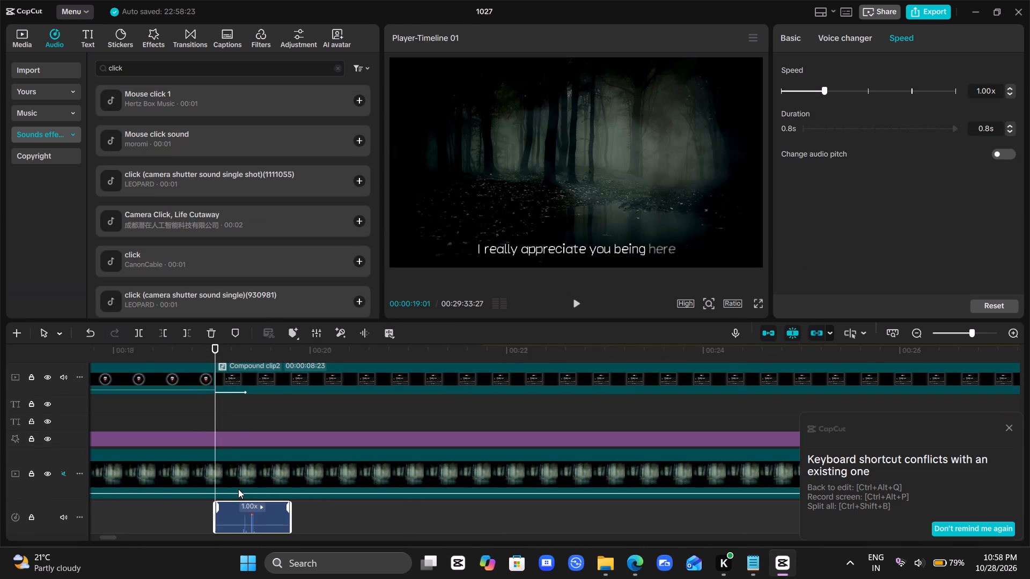
ctrl+scroll(238, 489, up, 10)
scroll(238, 489, down, 1)
drag(351, 496, 314, 497)
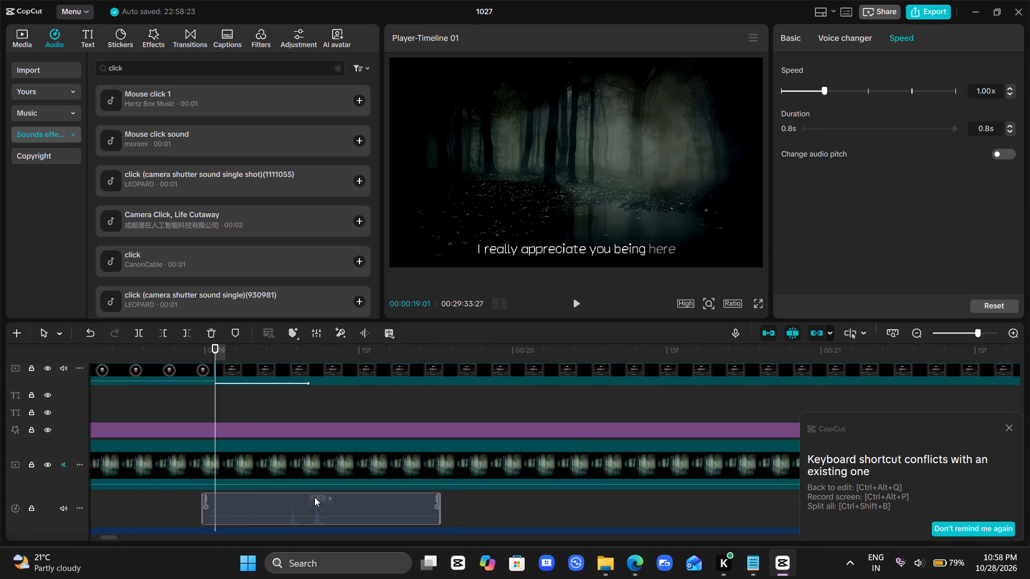
drag(314, 497, 254, 494)
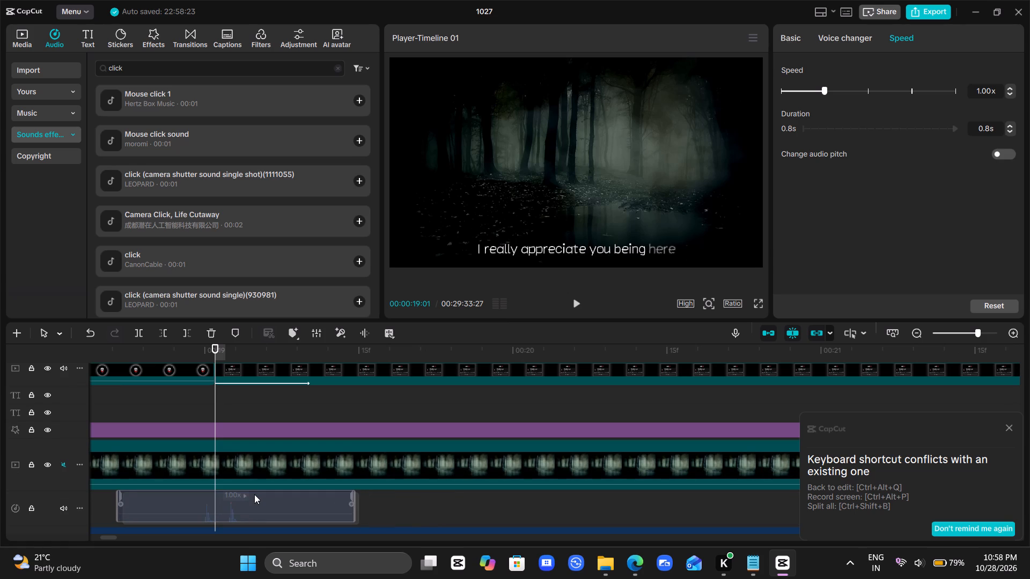
drag(254, 494, 252, 495)
Play the channel card's entrance from 00:00:18:25, and replay from 00:00:17:04 through the subscribe animation, to check the sounds.
click(152, 411)
key(space)
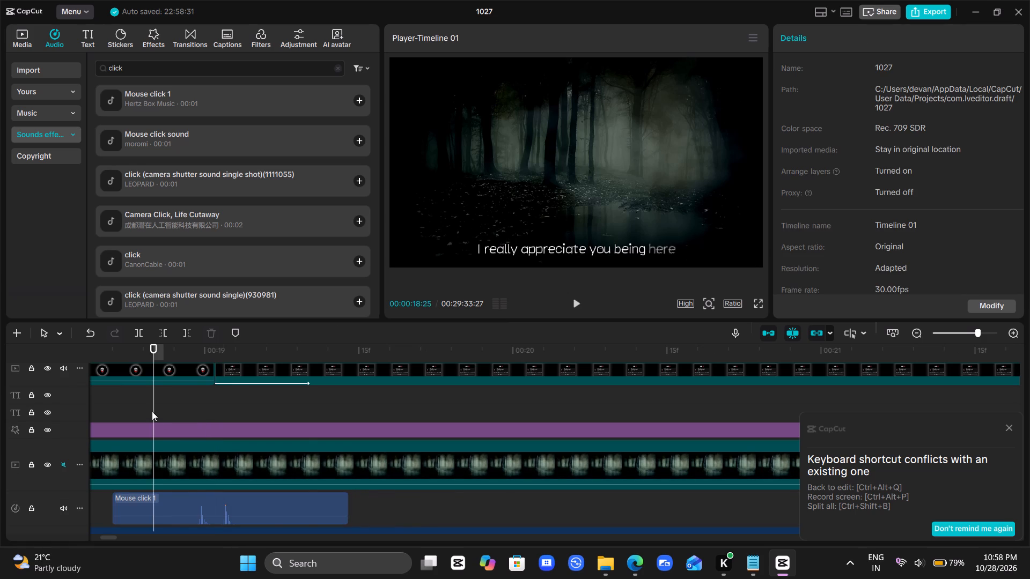
key(space)
ctrl+scroll(152, 411, down, 10)
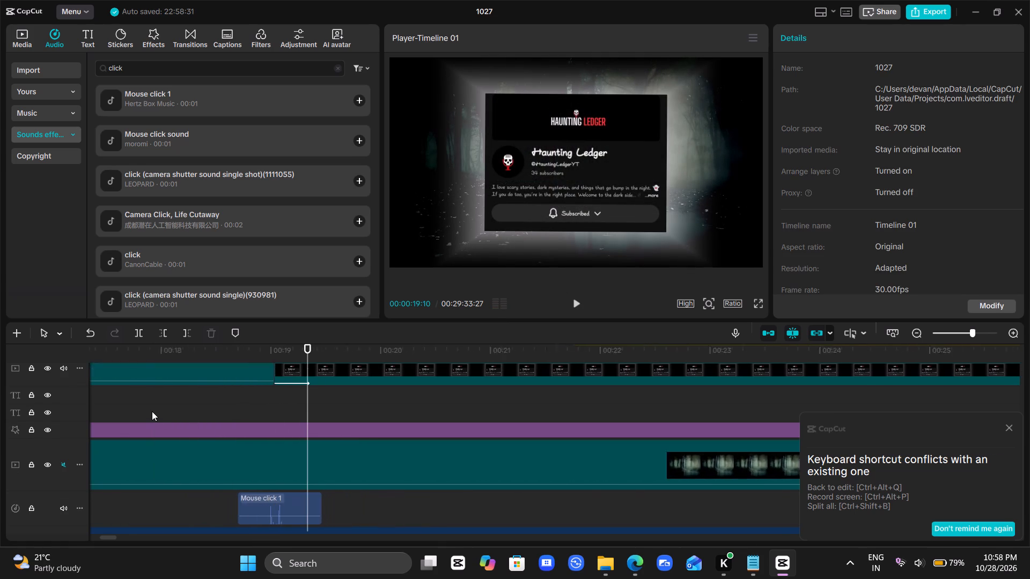
ctrl+scroll(152, 411, down, 10)
click(199, 413)
key(space)
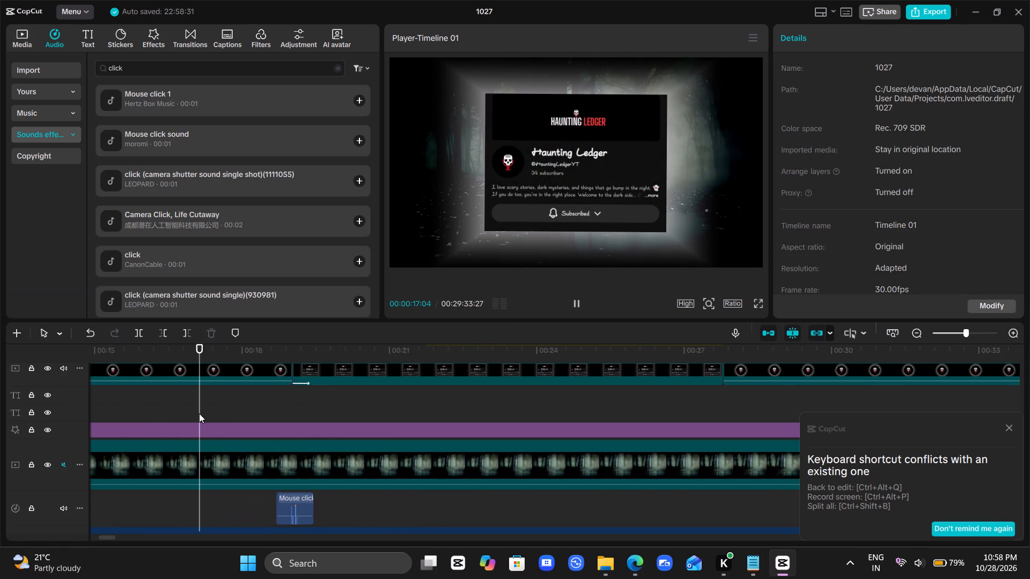
key(space)
key(space)
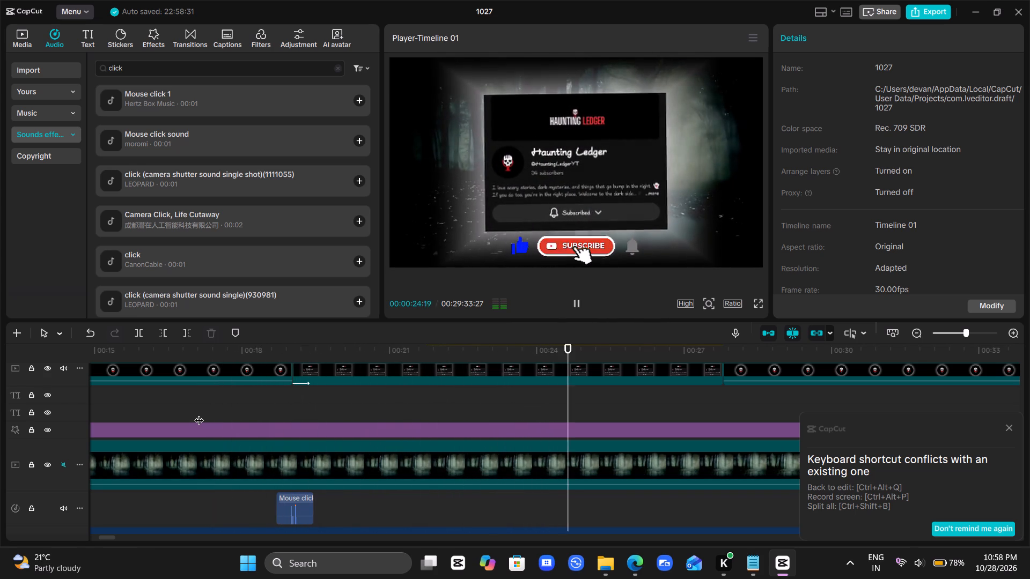
key(space)
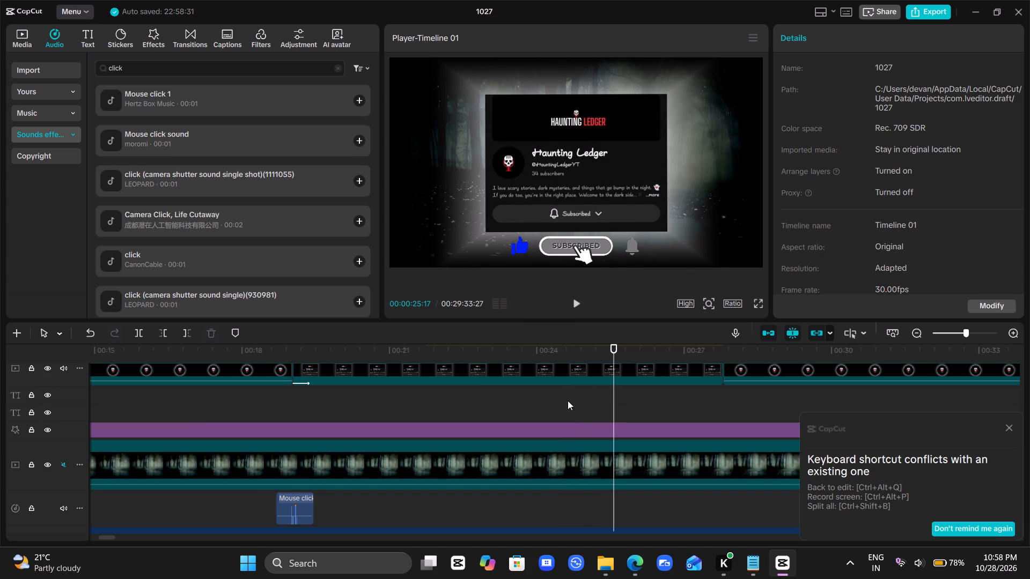
Lower the volume of the Subscribe Youtube clip to -3.2 dB.
scroll(568, 400, up, 1)
click(568, 400)
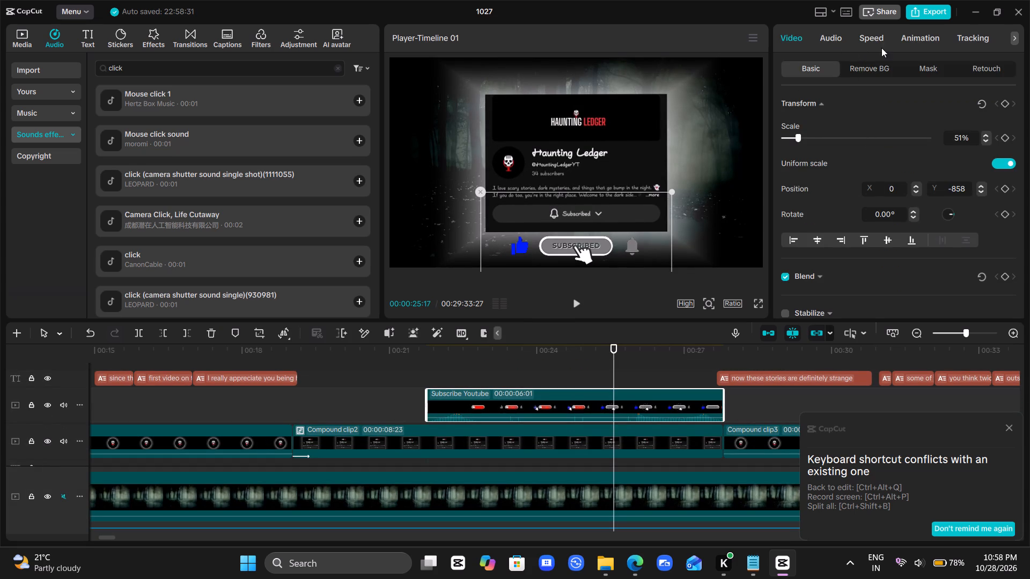
click(835, 40)
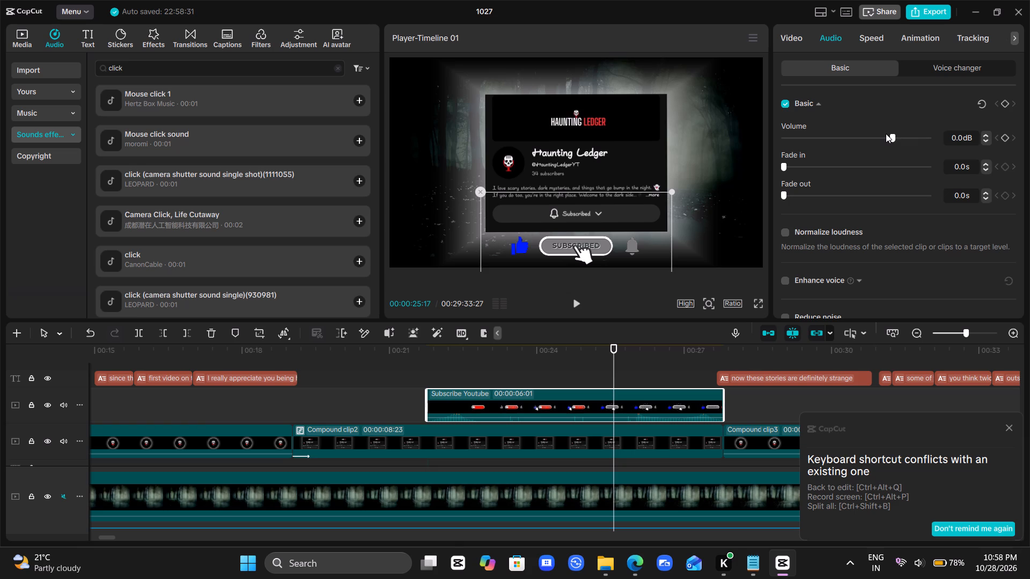
click(886, 133)
drag(886, 133, 881, 139)
double_click(881, 139)
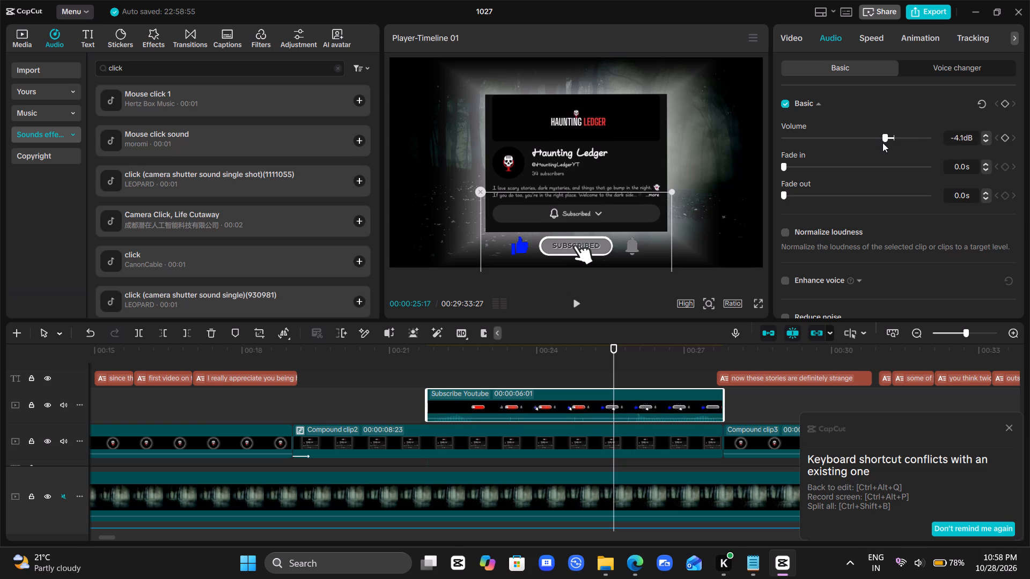
click(409, 374)
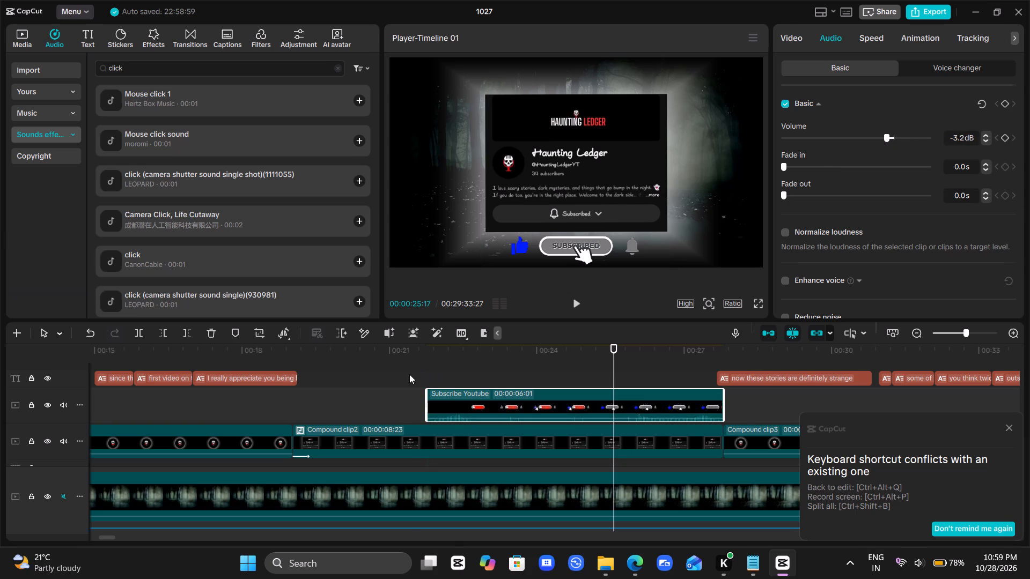
Play from 00:00:25:17 past the end of the subscribe animation to check its sound level.
key(space)
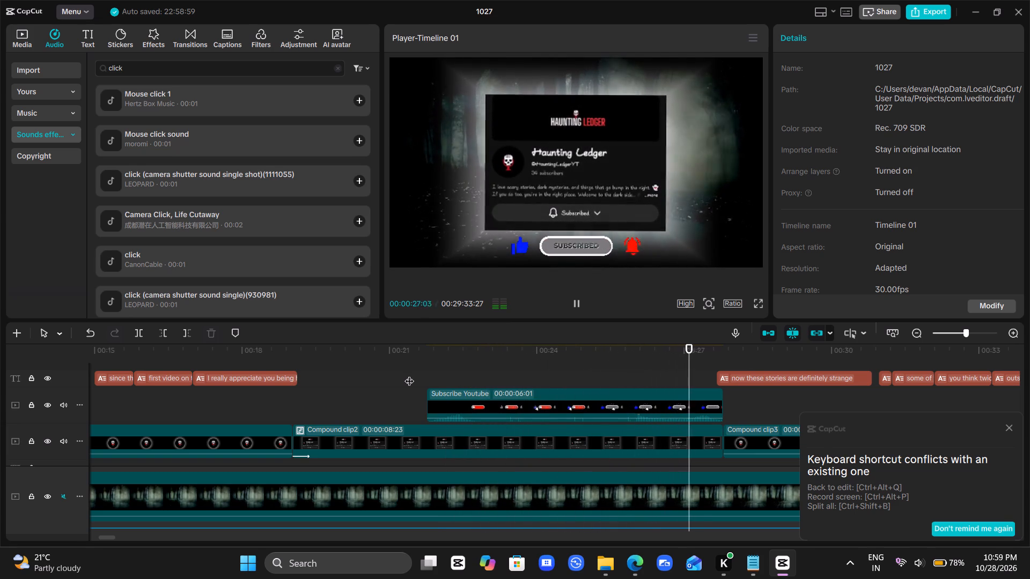
key(space)
key(space)
key(space)
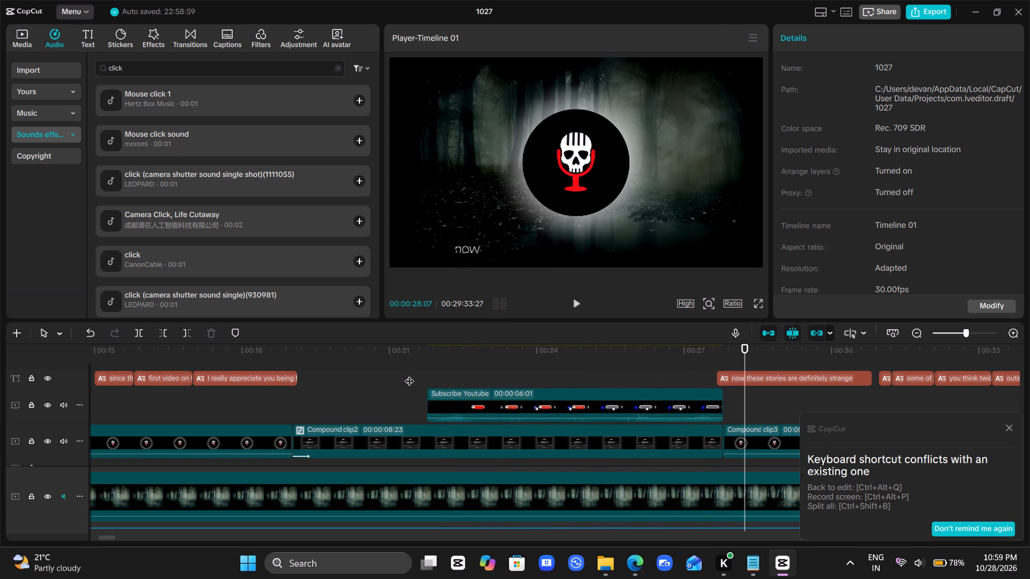
Play the rest of the intro narration with its captions, up to the "I killed my Mother" title's entrance, to review it.
scroll(409, 374, left, 1)
key(space)
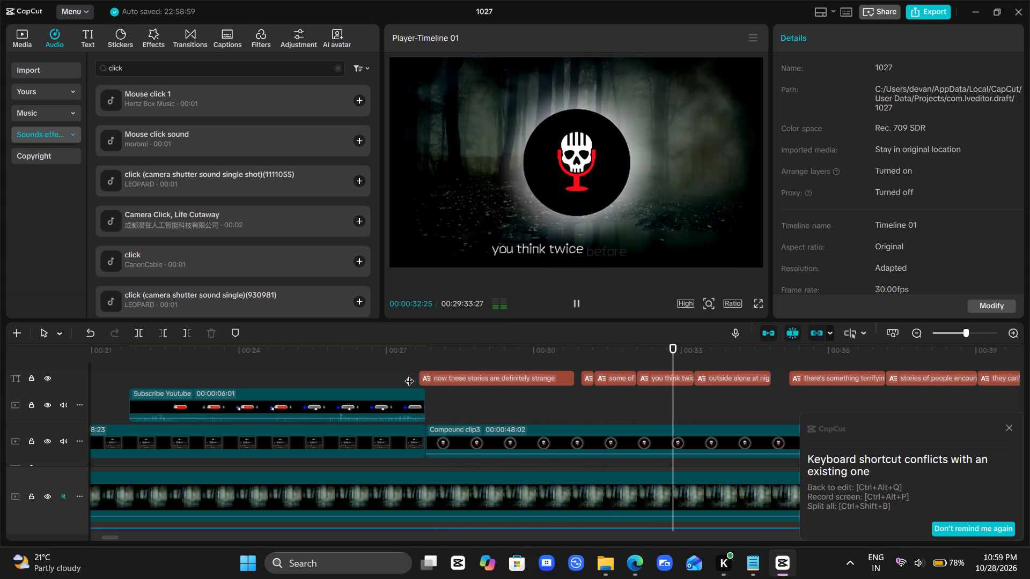
key(space)
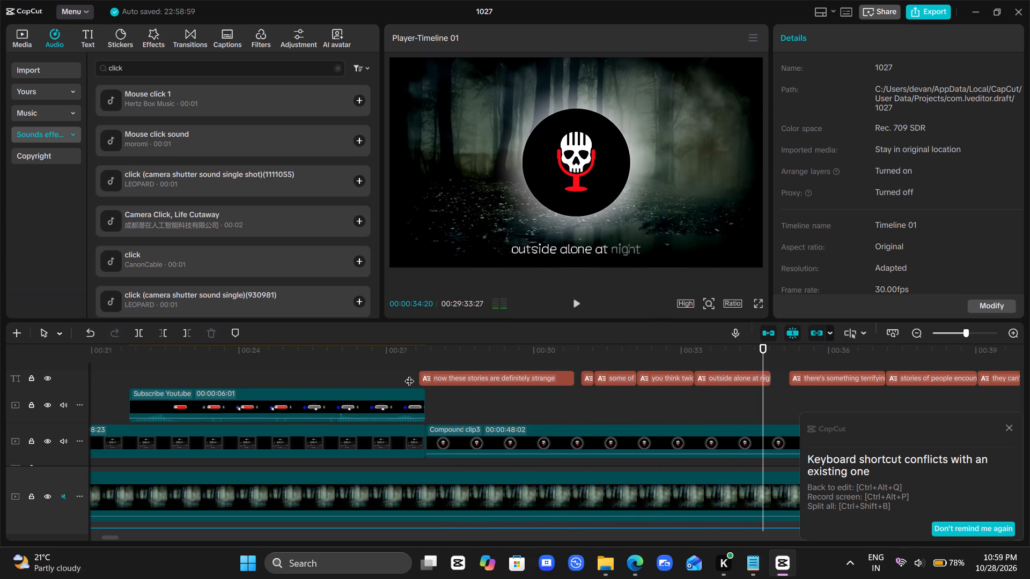
scroll(409, 374, left, 2)
key(space)
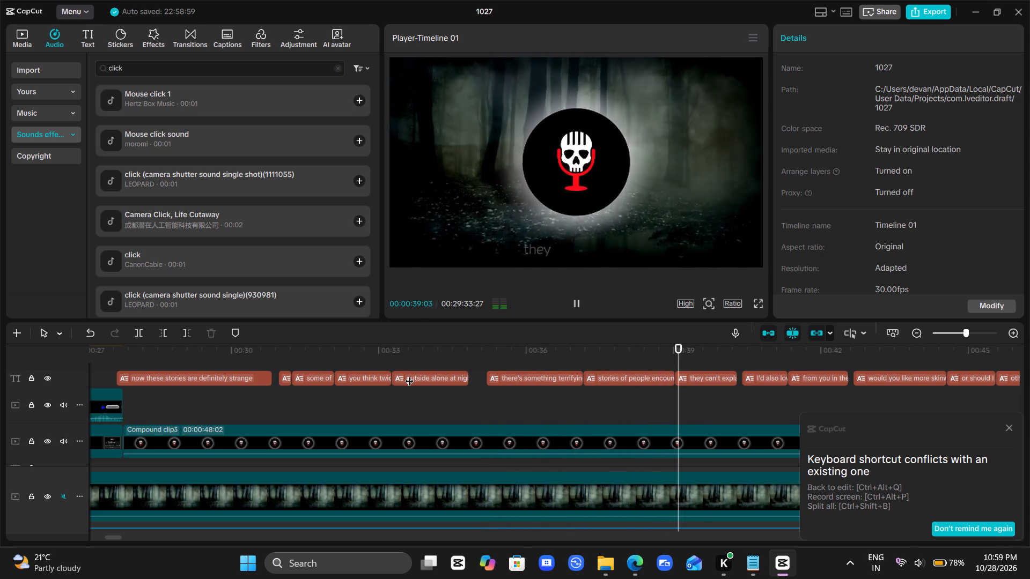
key(space)
key(space)
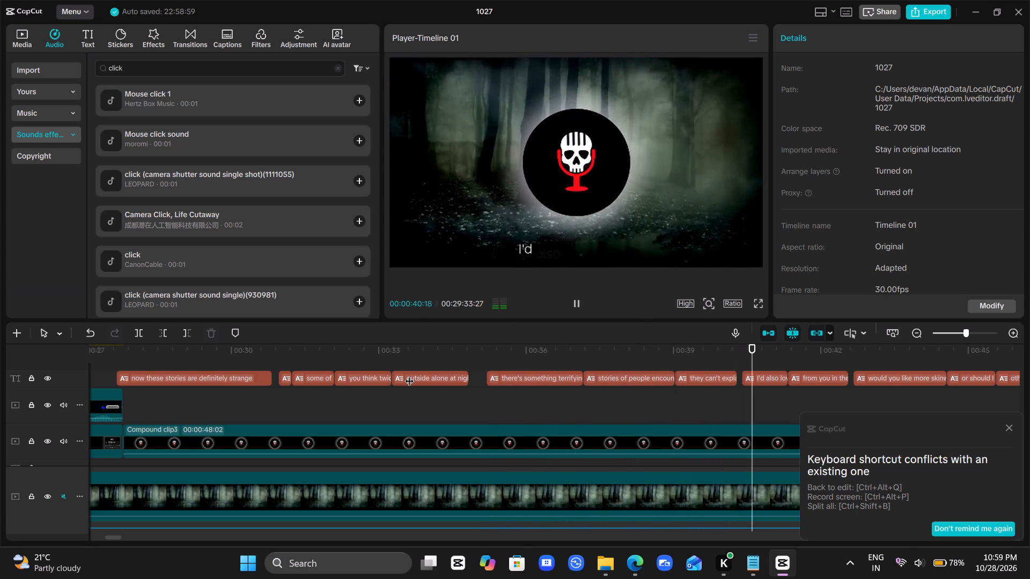
key(space)
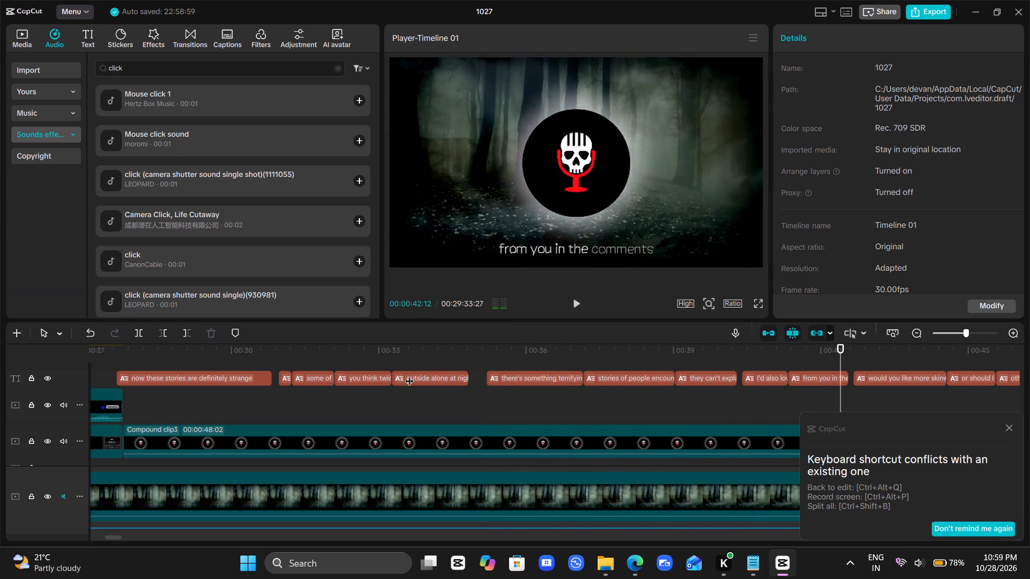
scroll(409, 374, left, 3)
key(space)
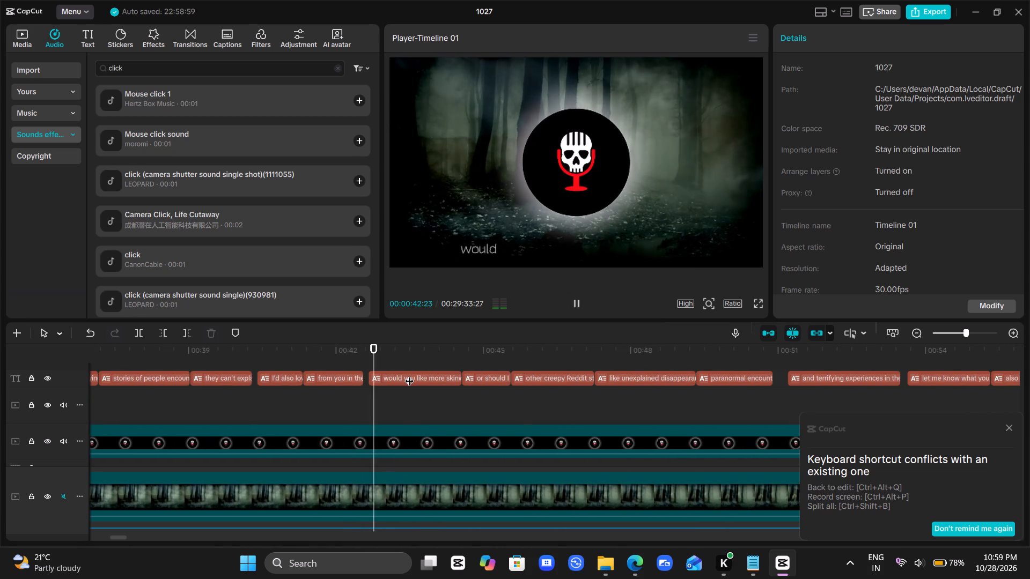
scroll(409, 374, left, 1)
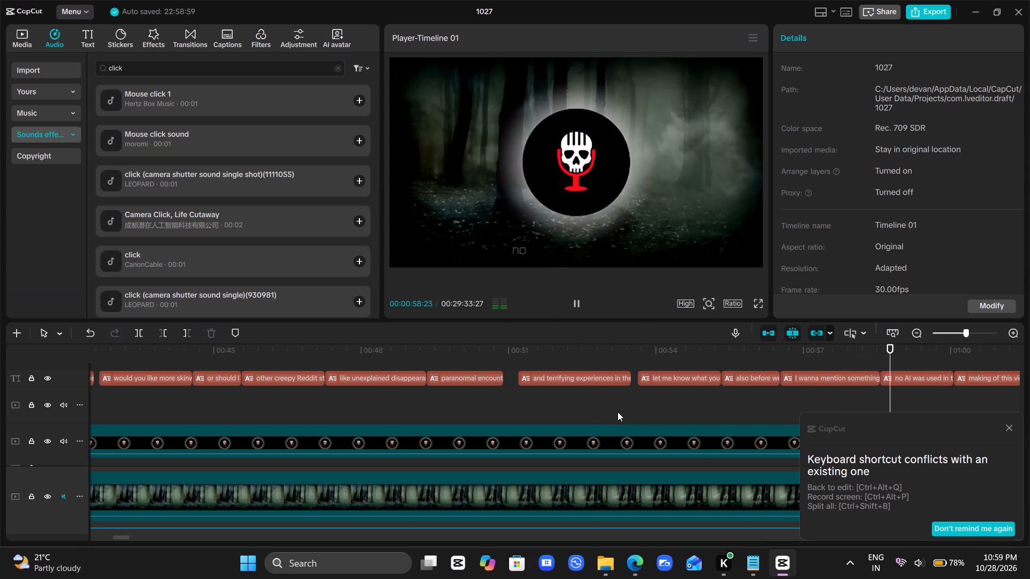
scroll(617, 412, left, 4)
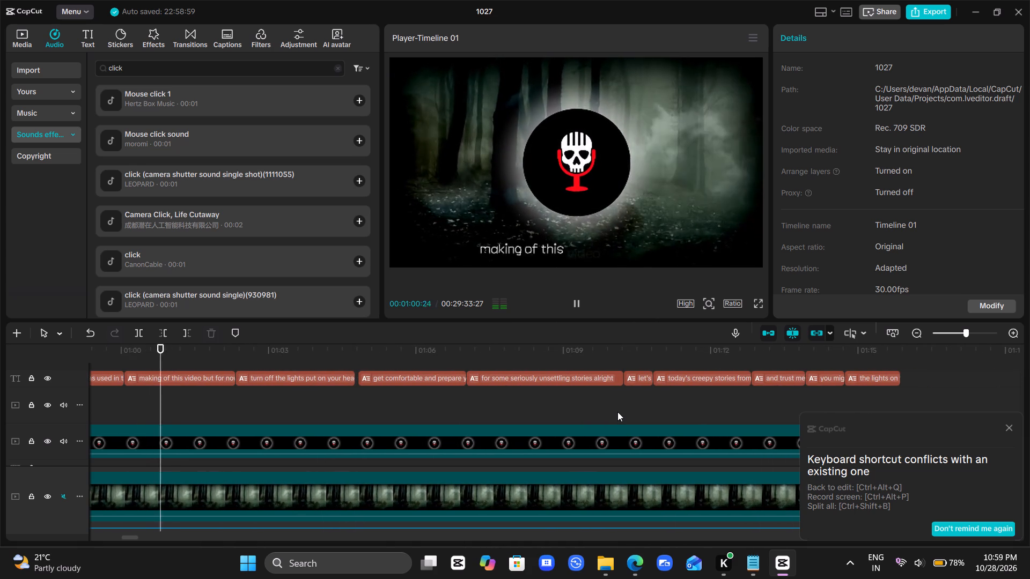
scroll(617, 412, left, 1)
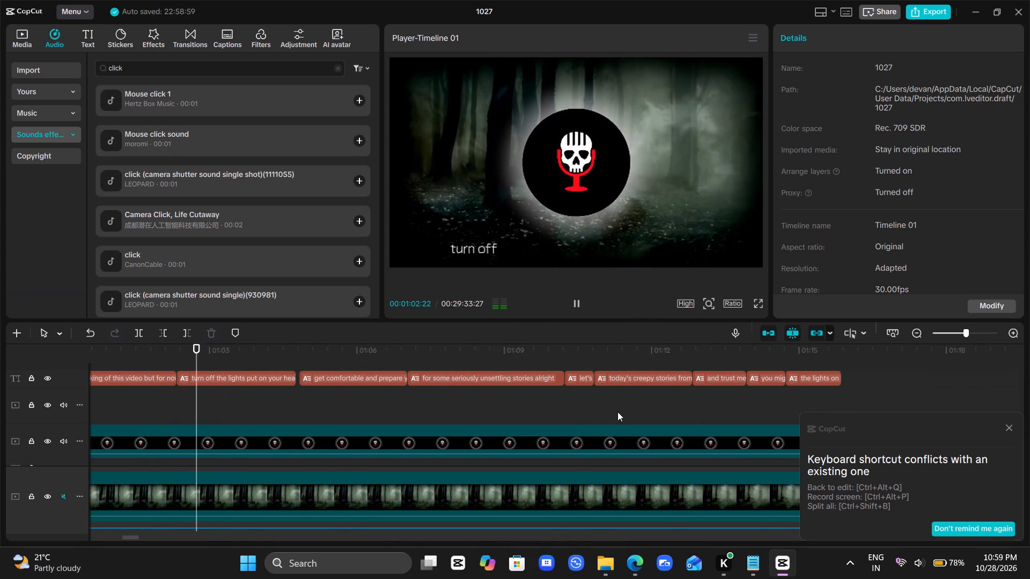
scroll(617, 412, left, 1)
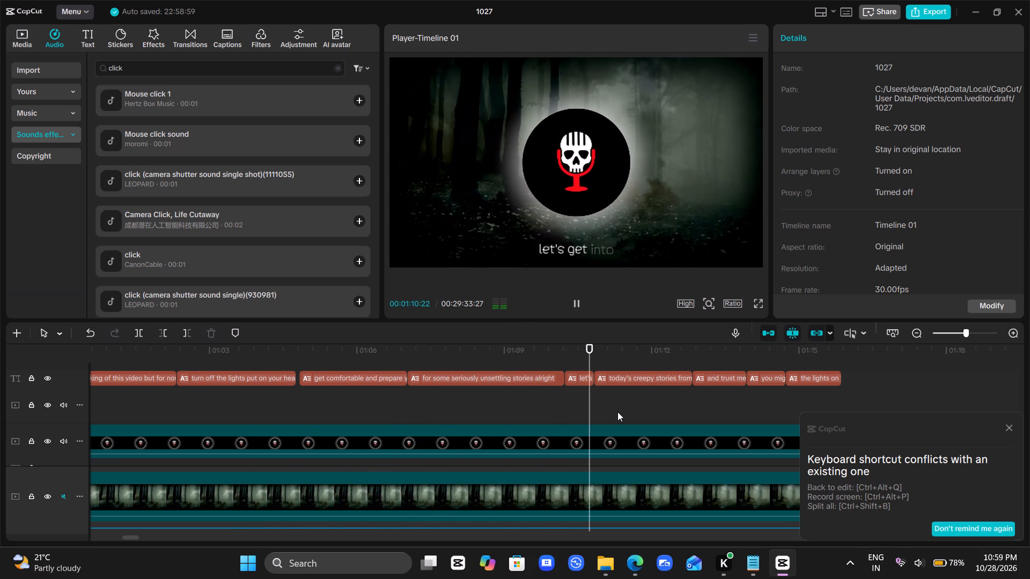
scroll(617, 412, left, 3)
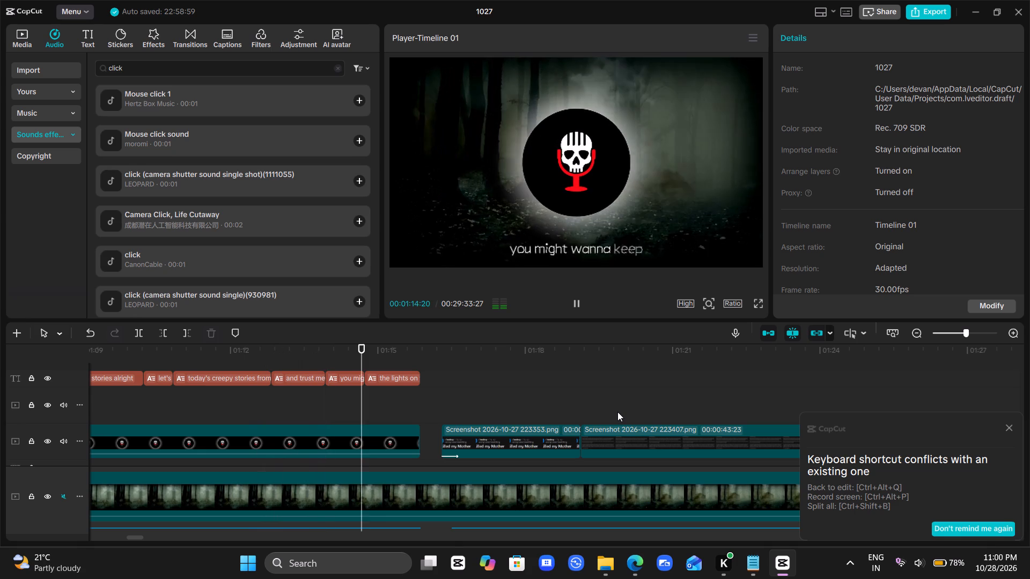
key(space)
key(space)
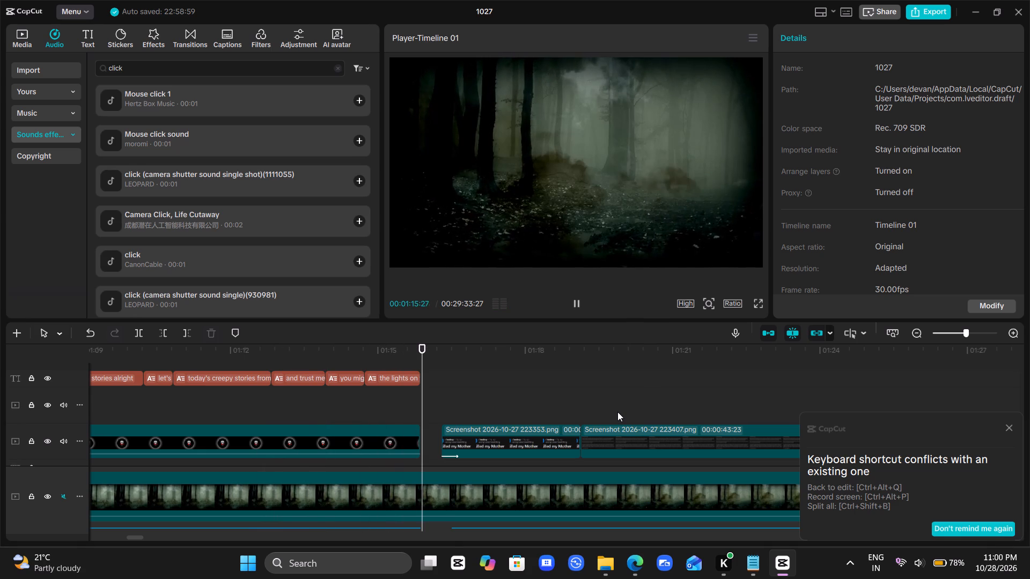
key(space)
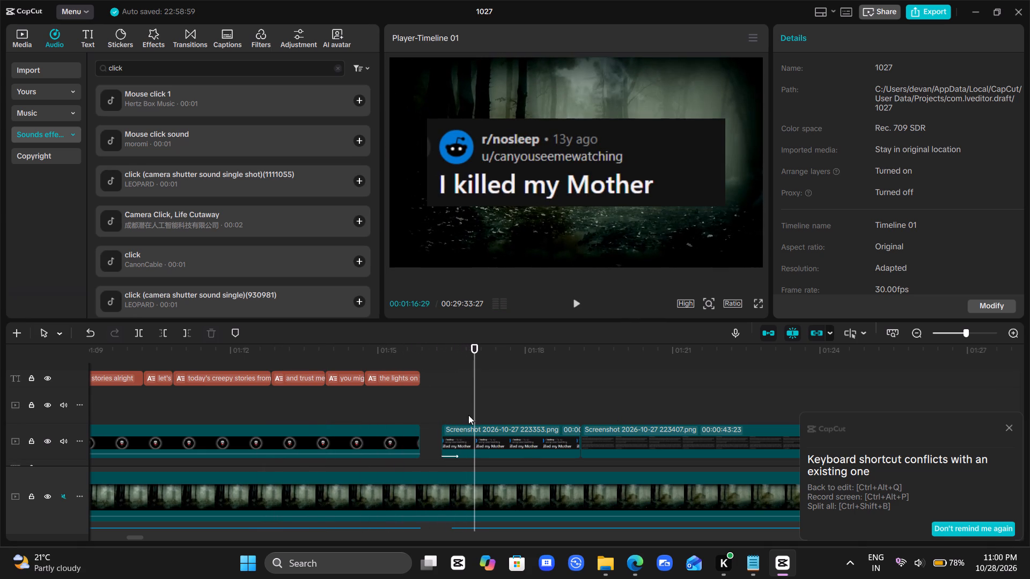
Search the sound effects for "wave" and add the first Wave result on an audio track near the "I killed my Mother" screenshot's start.
drag(470, 396, 446, 409)
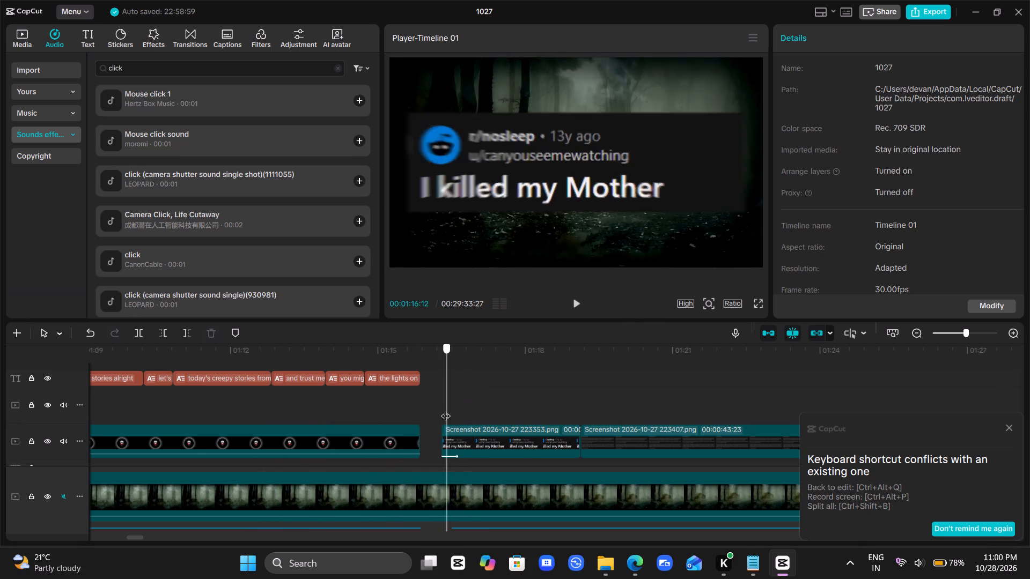
drag(446, 409, 445, 409)
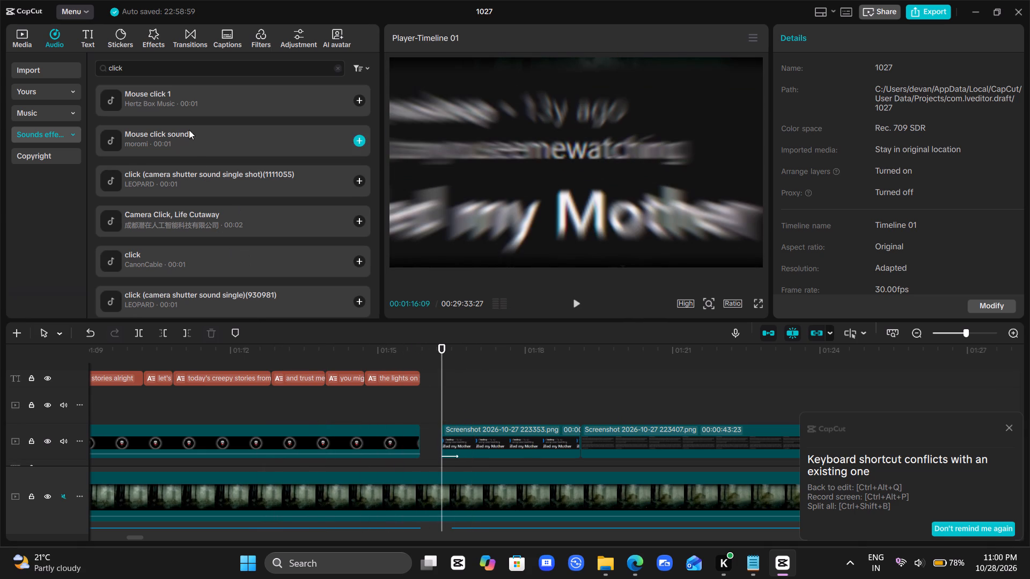
drag(139, 69, 106, 65)
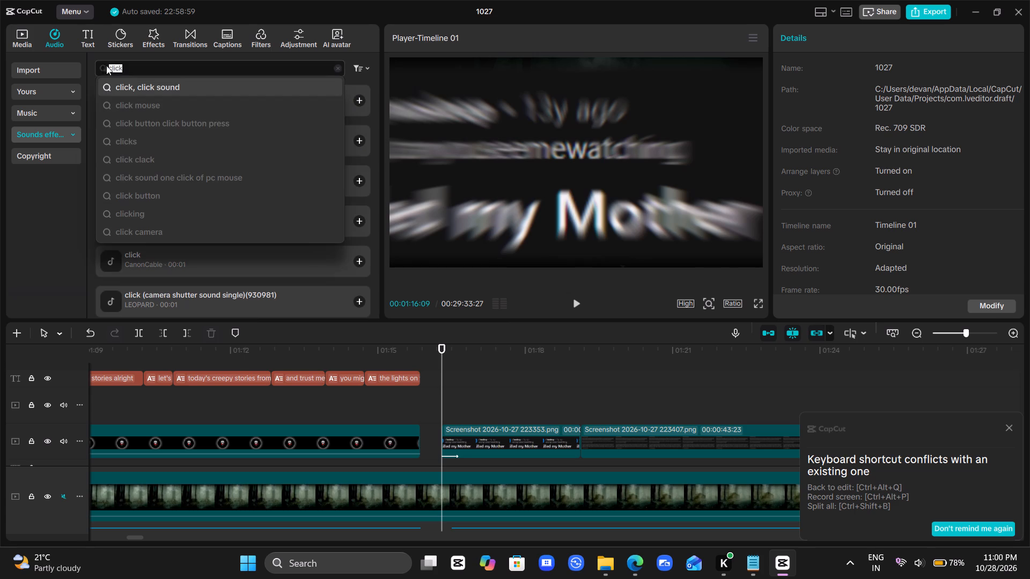
drag(106, 65, 102, 65)
text(wave)
key(Return)
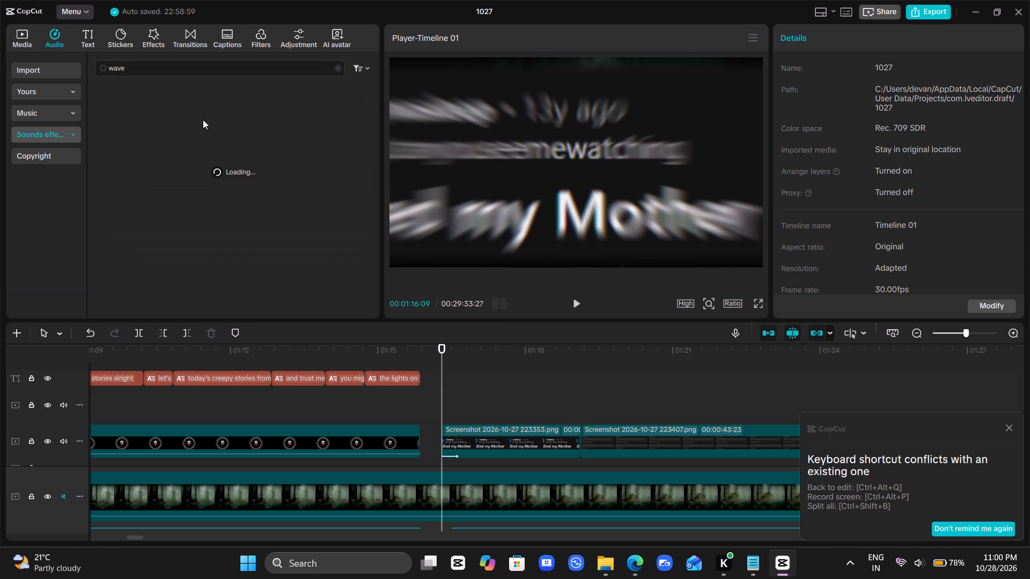
drag(221, 110, 436, 526)
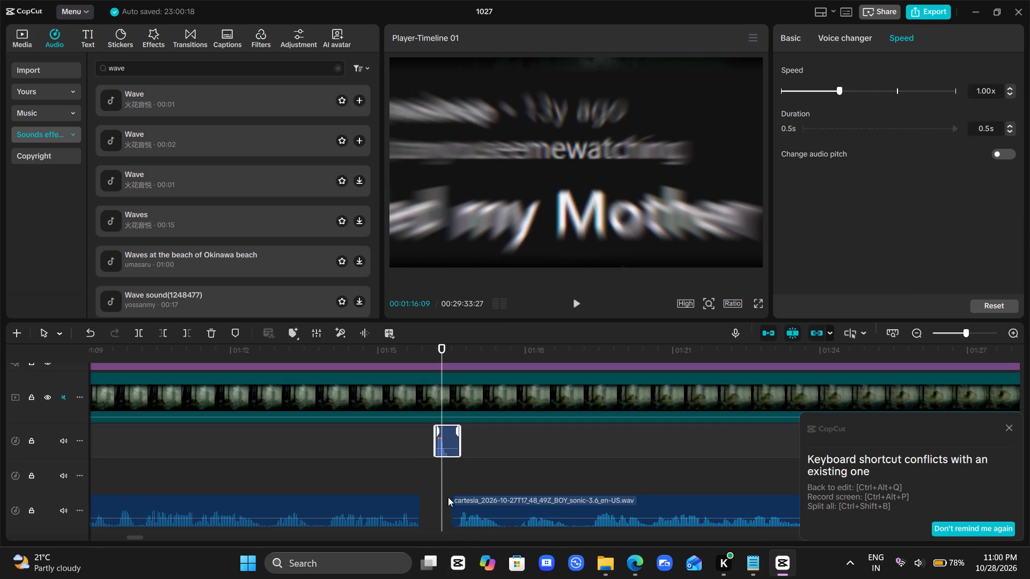
Move the Wave clip slightly later so it starts with the "I killed my Mother" screenshot at 00:01:16:09.
ctrl+scroll(464, 477, up, 9)
scroll(464, 477, up, 1)
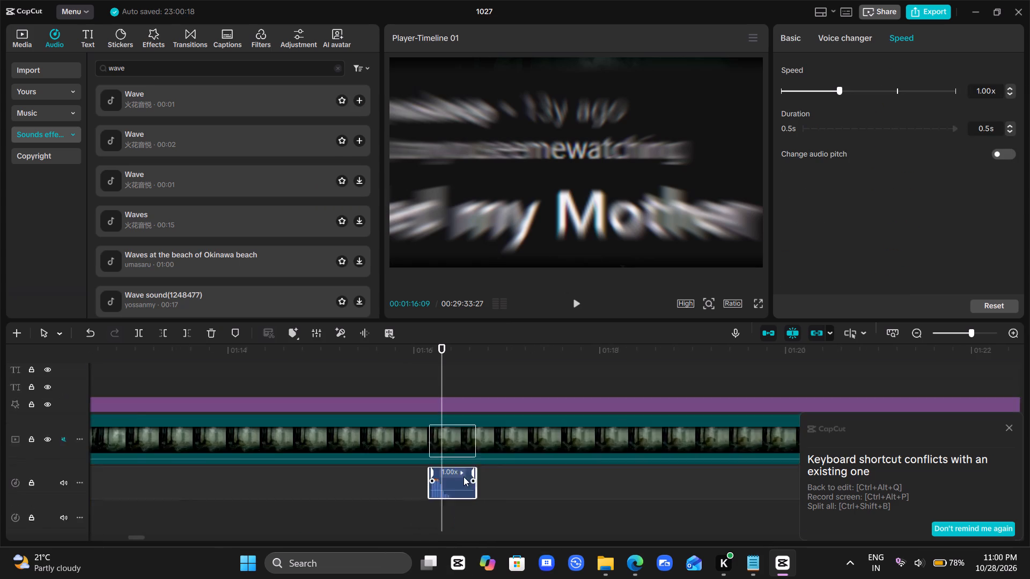
scroll(464, 477, up, 1)
click(450, 514)
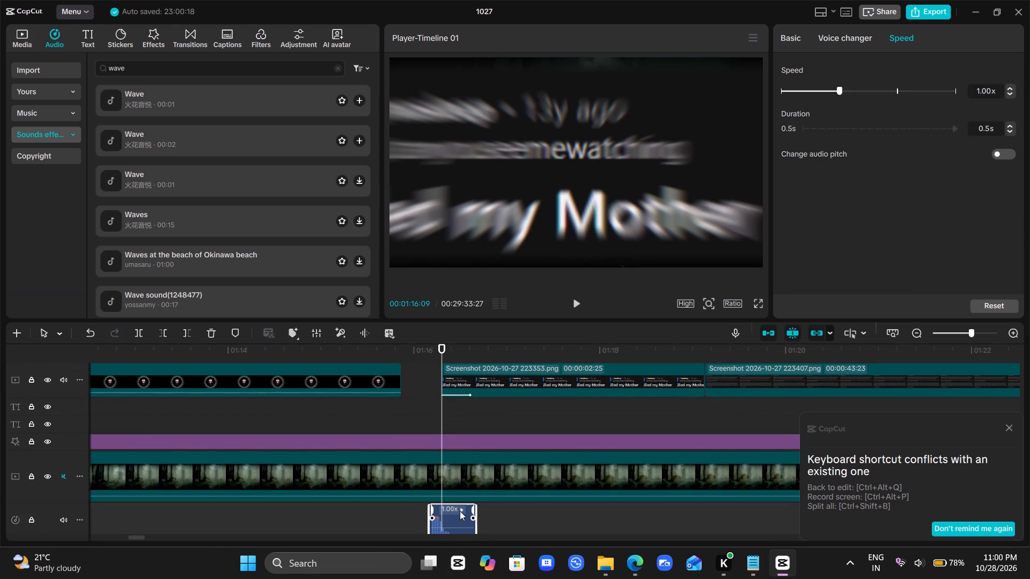
drag(454, 514, 461, 518)
click(461, 518)
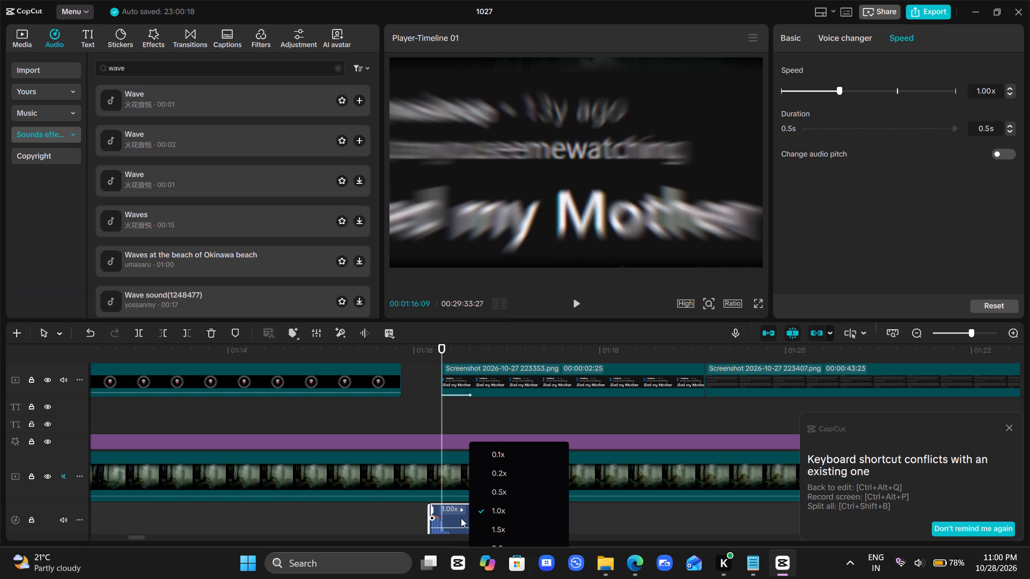
drag(451, 518, 460, 518)
click(391, 520)
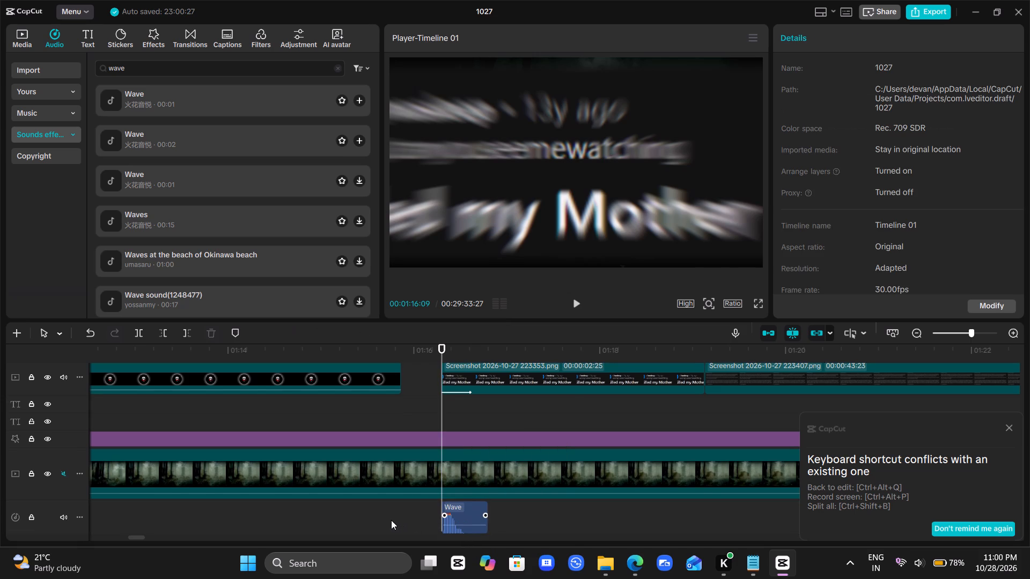
Play and replay the "I killed my Mother" title's entrance, continuing into the first story text, to check the Wave sound.
key(space)
key(space)
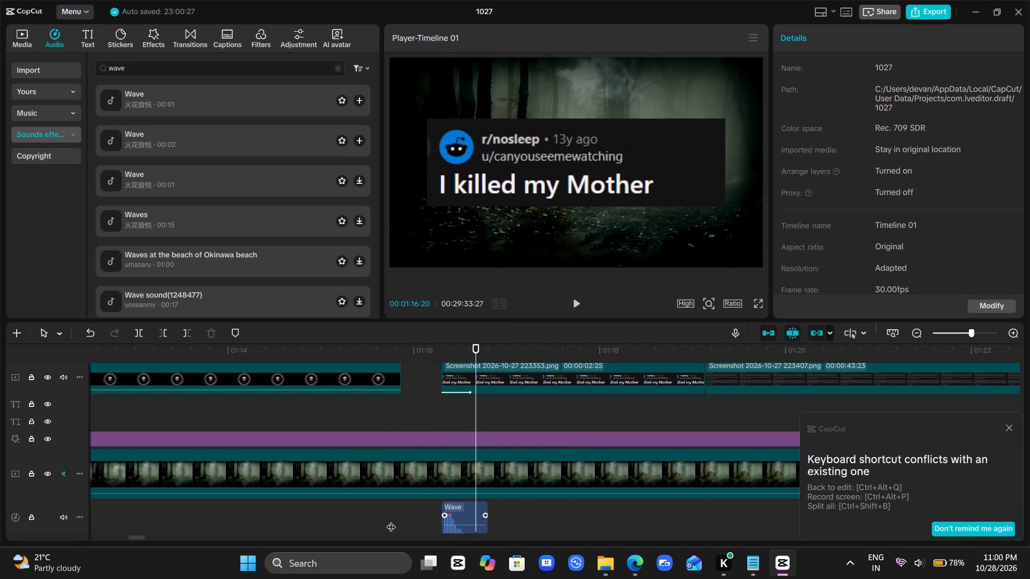
click(435, 414)
drag(435, 414, 417, 414)
key(space)
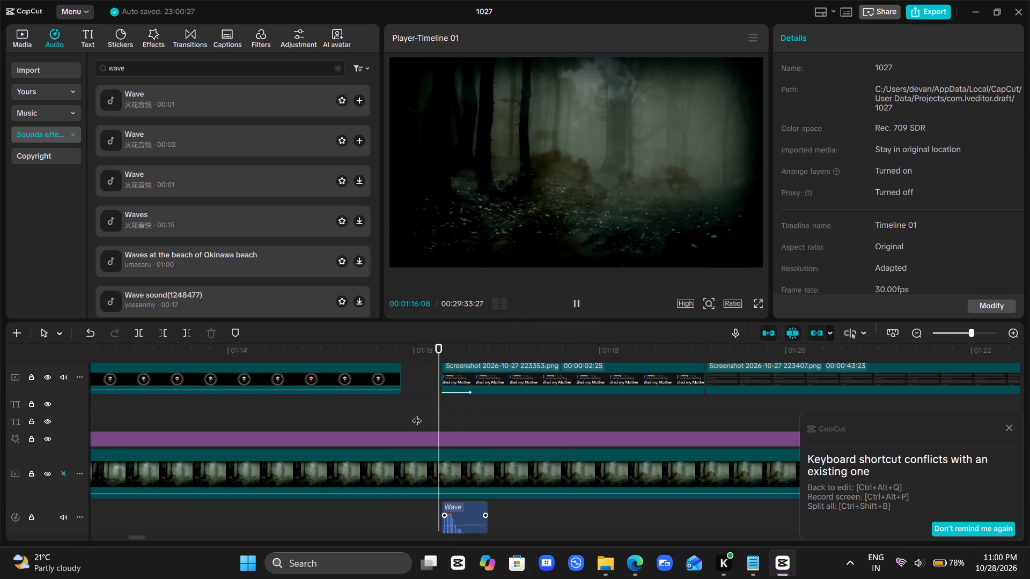
key(space)
ctrl+scroll(417, 414, down, 10)
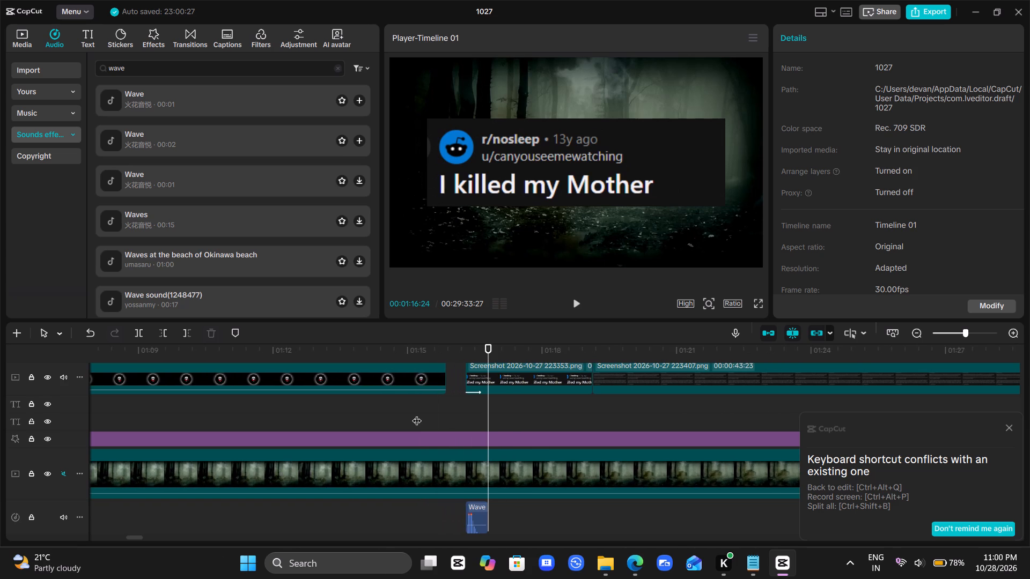
key(space)
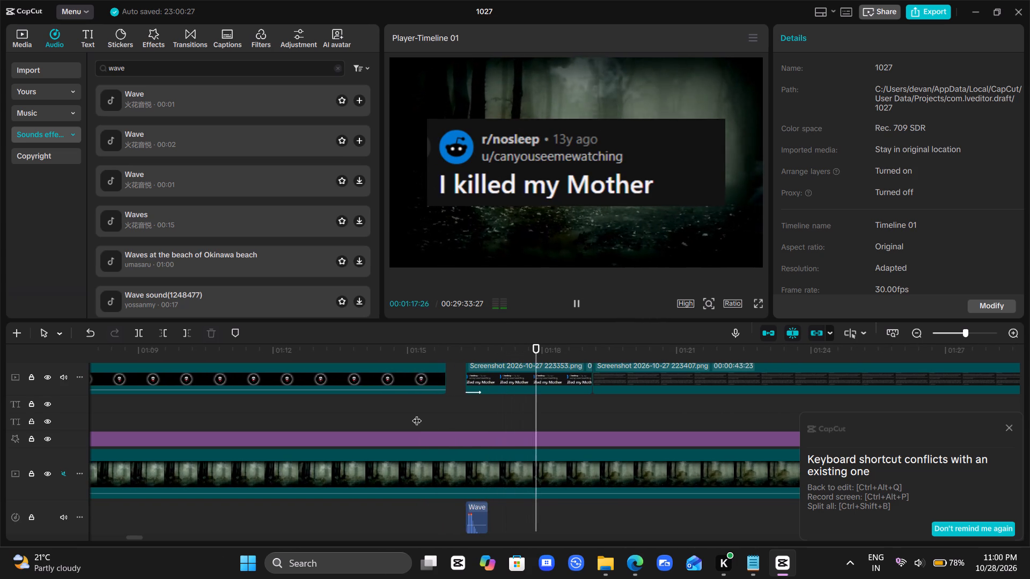
key(space)
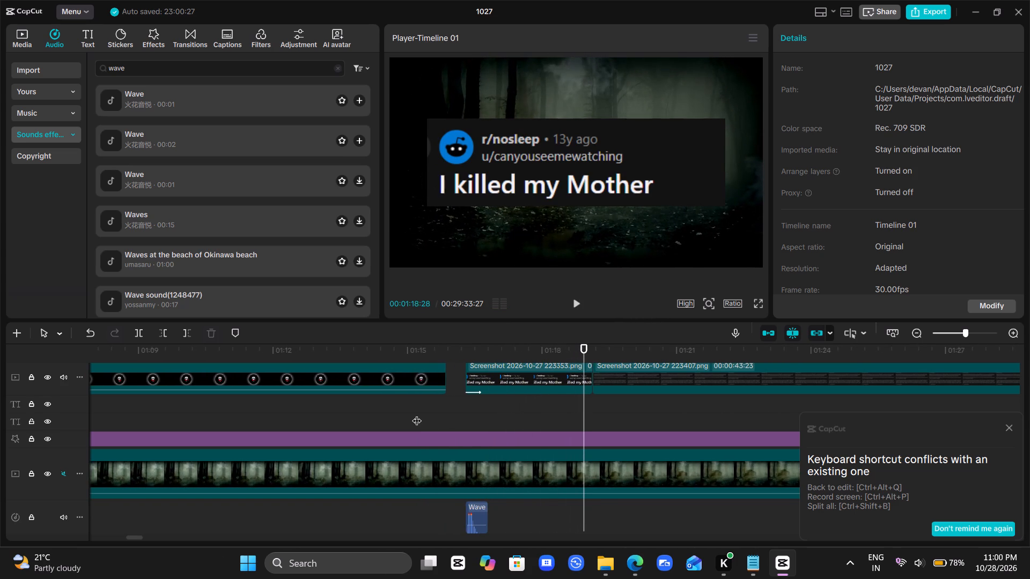
scroll(417, 414, left, 1)
key(space)
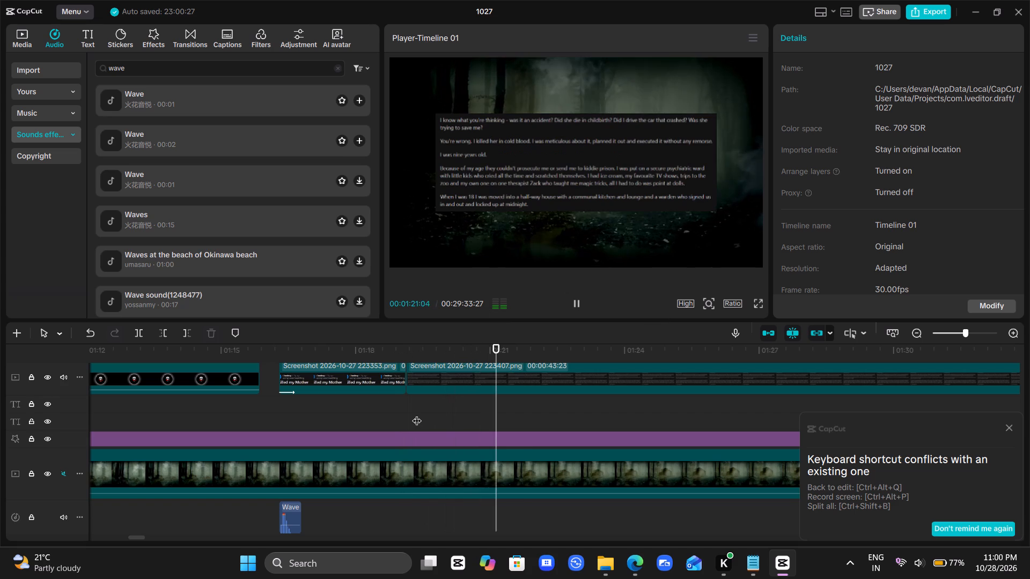
key(space)
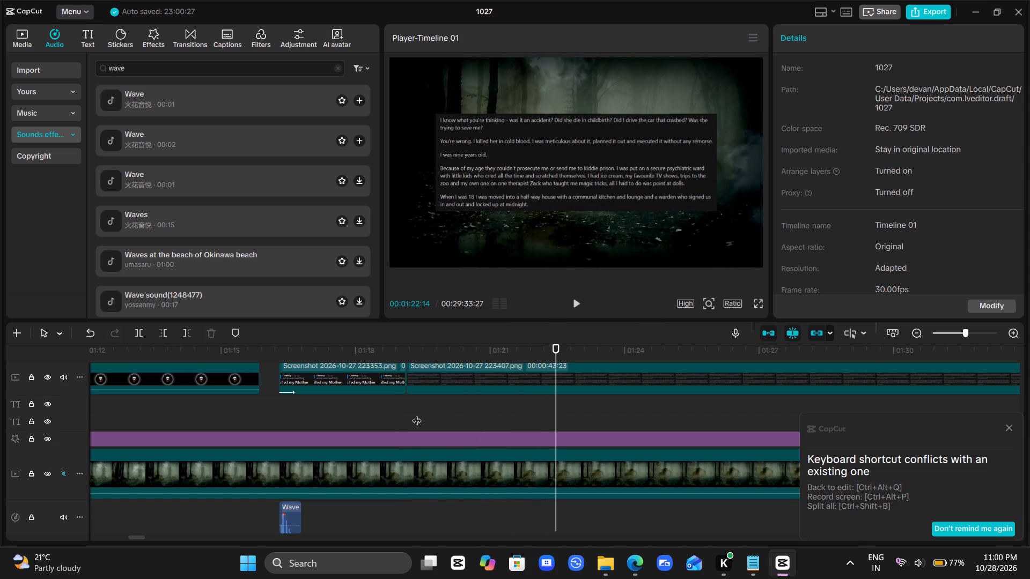
Skim the timeline through the first story's text screenshots to the last one, stopping at about 00:06:05.
ctrl+scroll(417, 414, down, 10)
scroll(417, 414, left, 1)
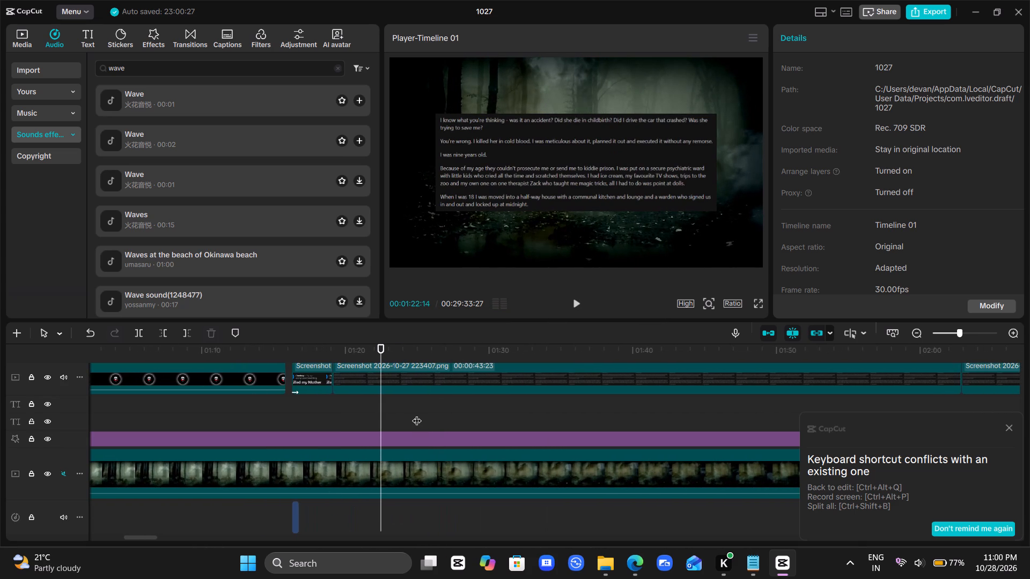
scroll(417, 414, left, 1)
click(634, 409)
scroll(634, 409, left, 1)
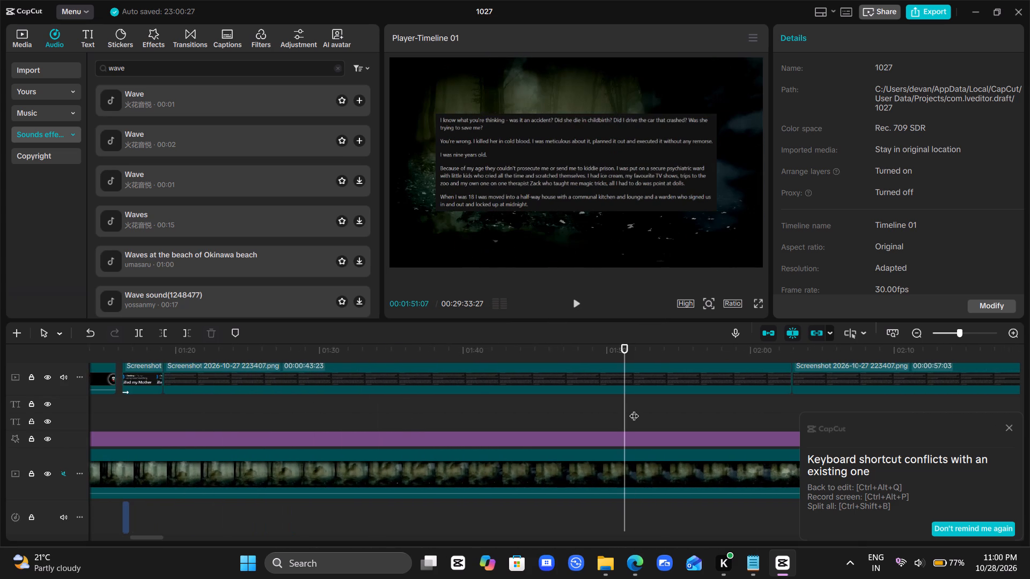
scroll(634, 409, left, 1)
ctrl+scroll(634, 409, down, 12)
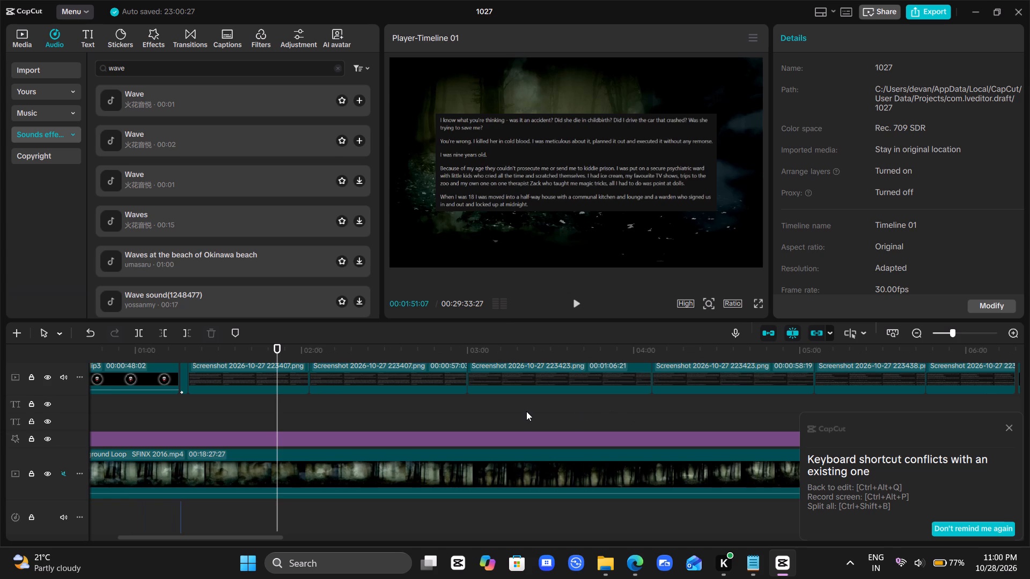
click(526, 411)
drag(526, 411, 685, 406)
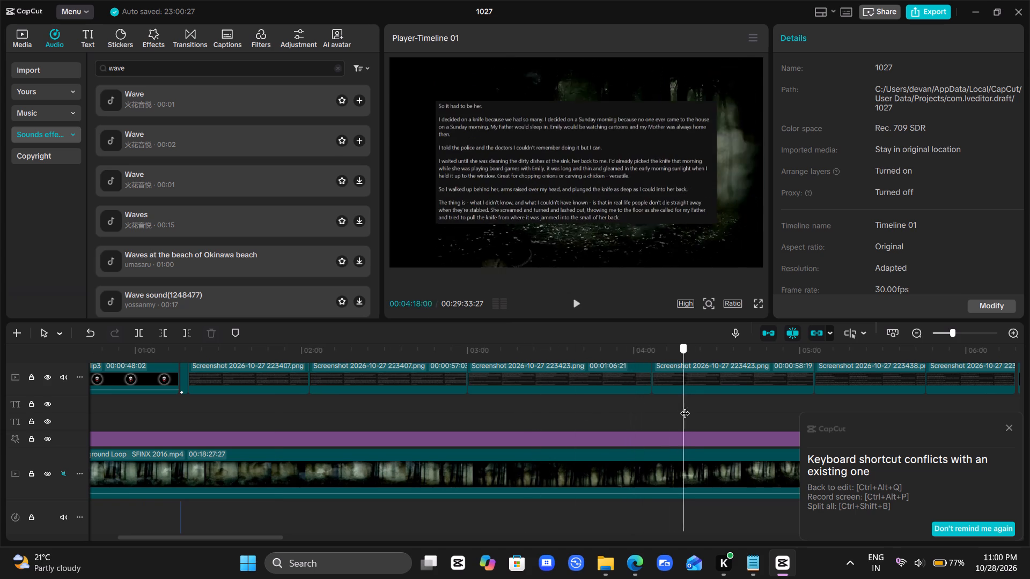
drag(685, 406, 734, 424)
scroll(734, 424, left, 1)
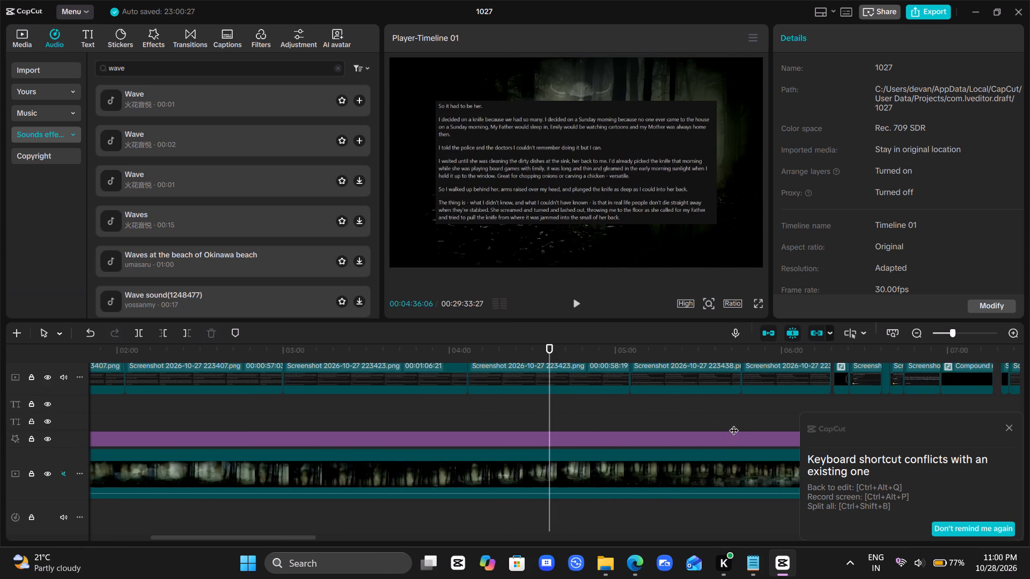
scroll(734, 424, left, 1)
click(492, 419)
drag(492, 419, 715, 430)
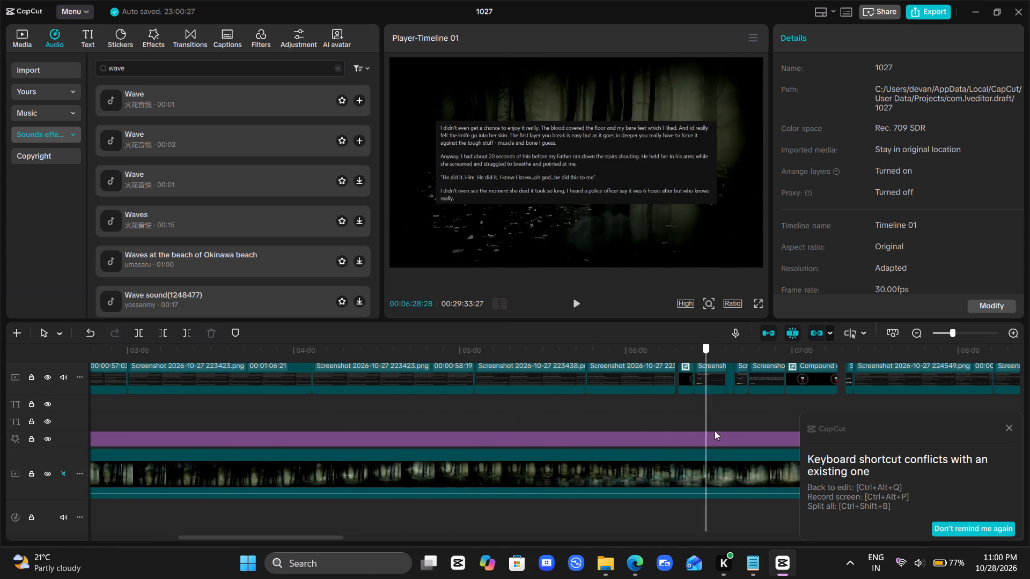
drag(715, 430, 641, 433)
Play the first story's ending through to the skull microphone emblem's appearance to review the transition.
key(space)
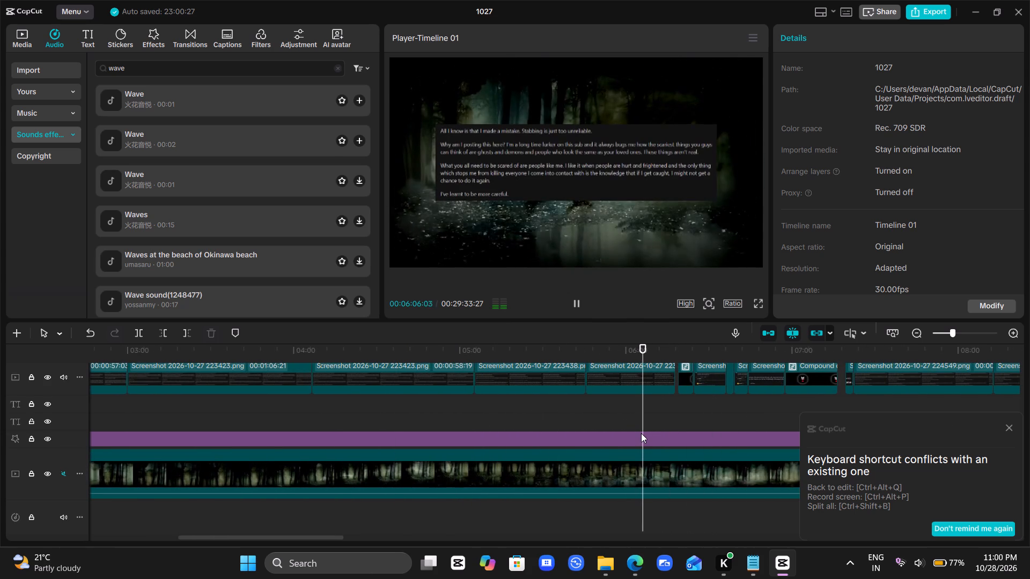
scroll(641, 433, up, 1)
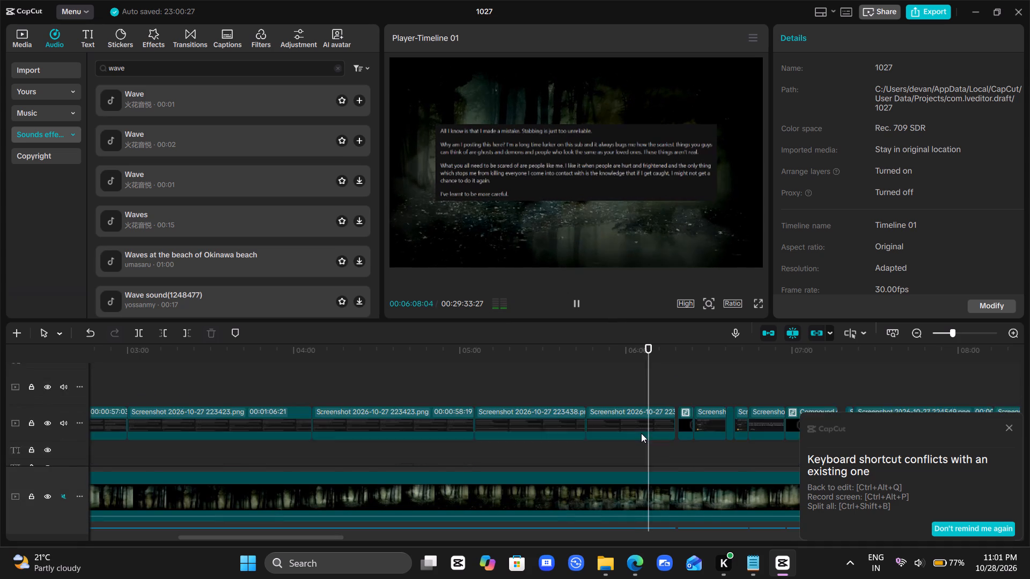
scroll(641, 433, up, 1)
scroll(628, 454, left, 2)
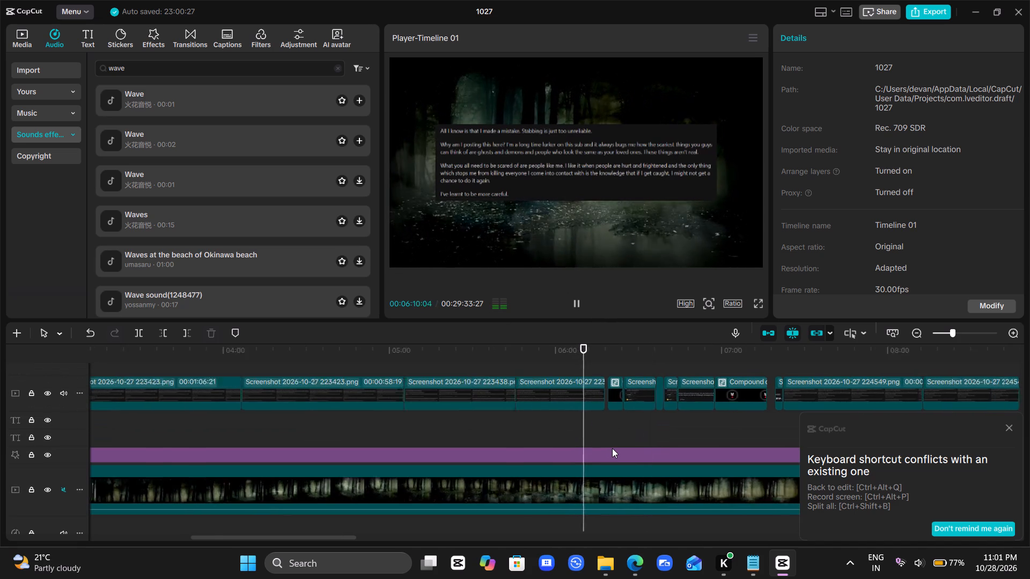
scroll(612, 448, left, 1)
ctrl+scroll(612, 448, up, 10)
scroll(612, 448, right, 2)
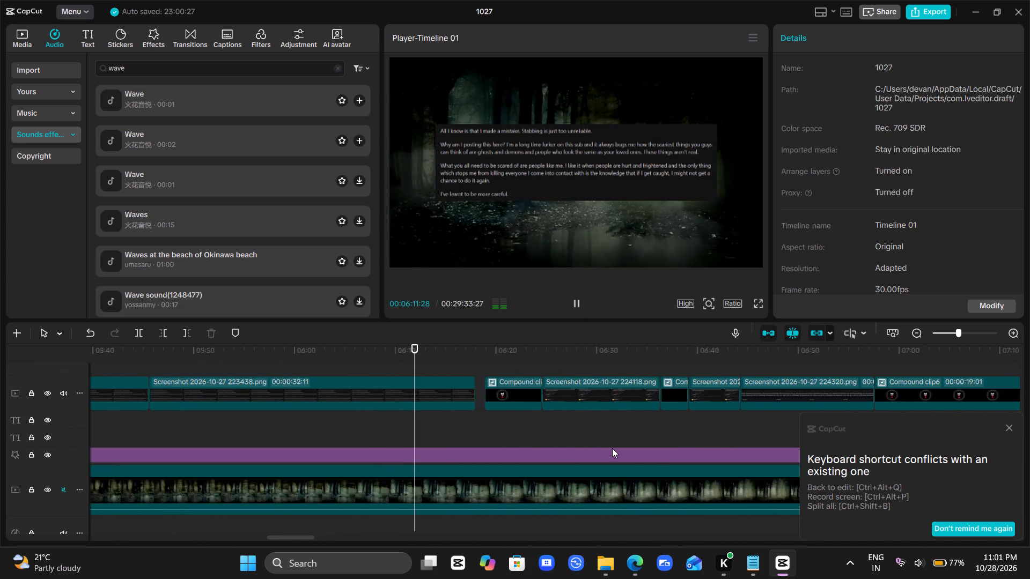
scroll(612, 448, left, 1)
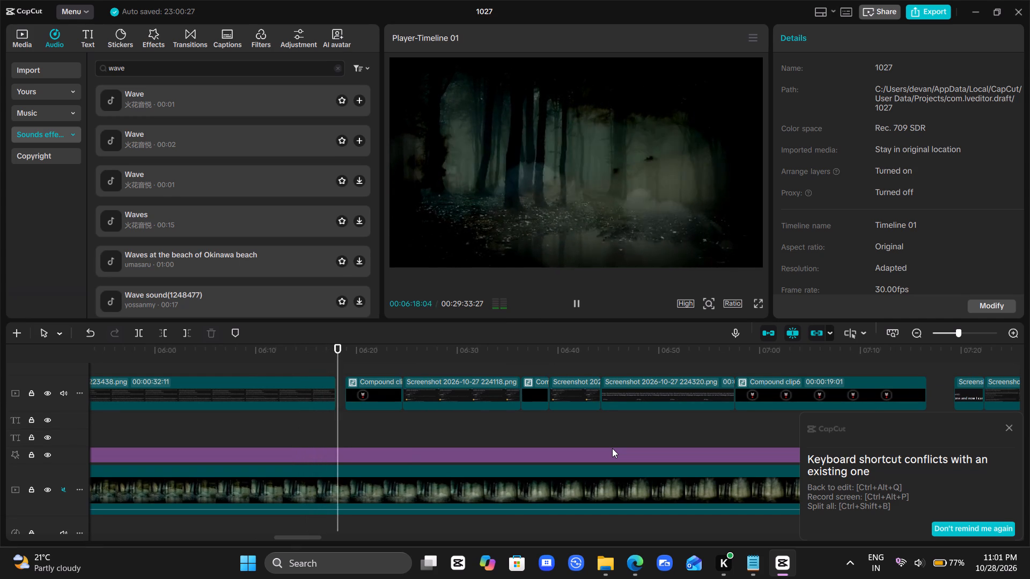
key(space)
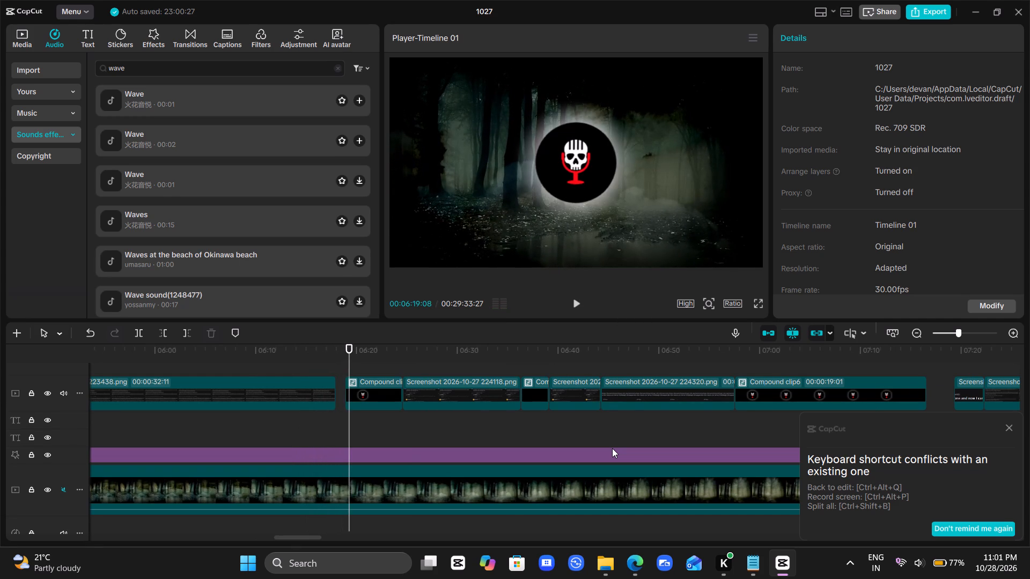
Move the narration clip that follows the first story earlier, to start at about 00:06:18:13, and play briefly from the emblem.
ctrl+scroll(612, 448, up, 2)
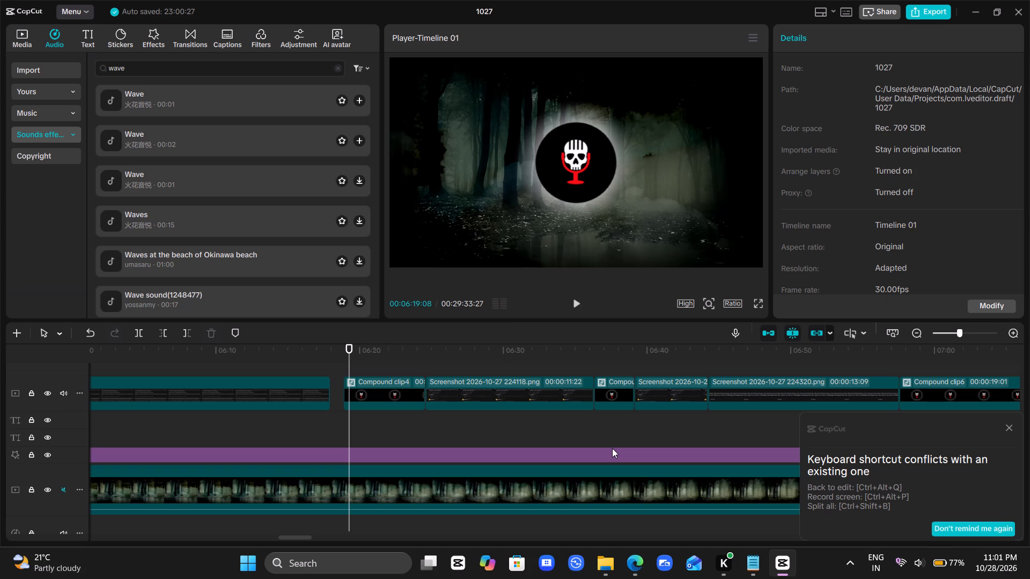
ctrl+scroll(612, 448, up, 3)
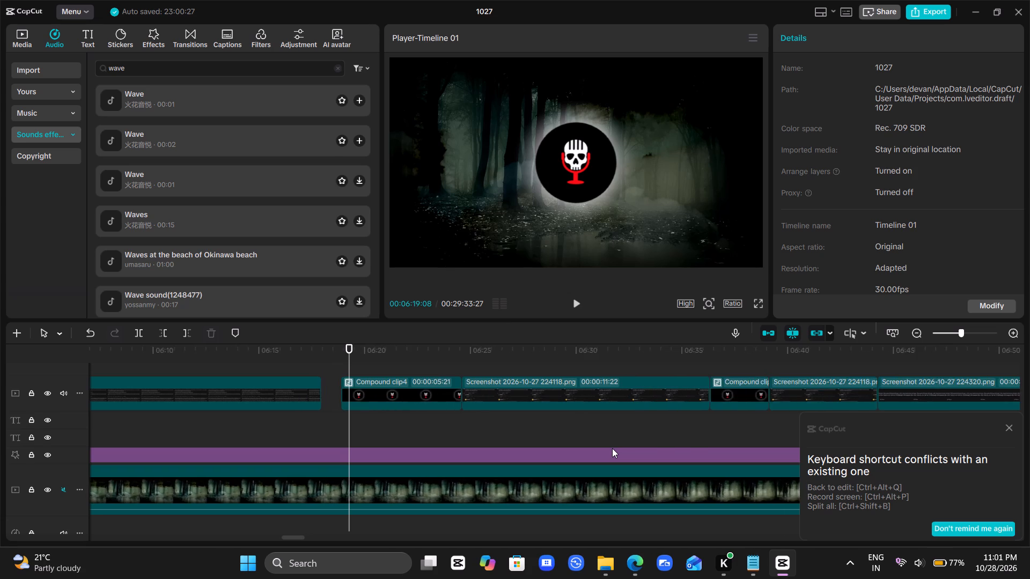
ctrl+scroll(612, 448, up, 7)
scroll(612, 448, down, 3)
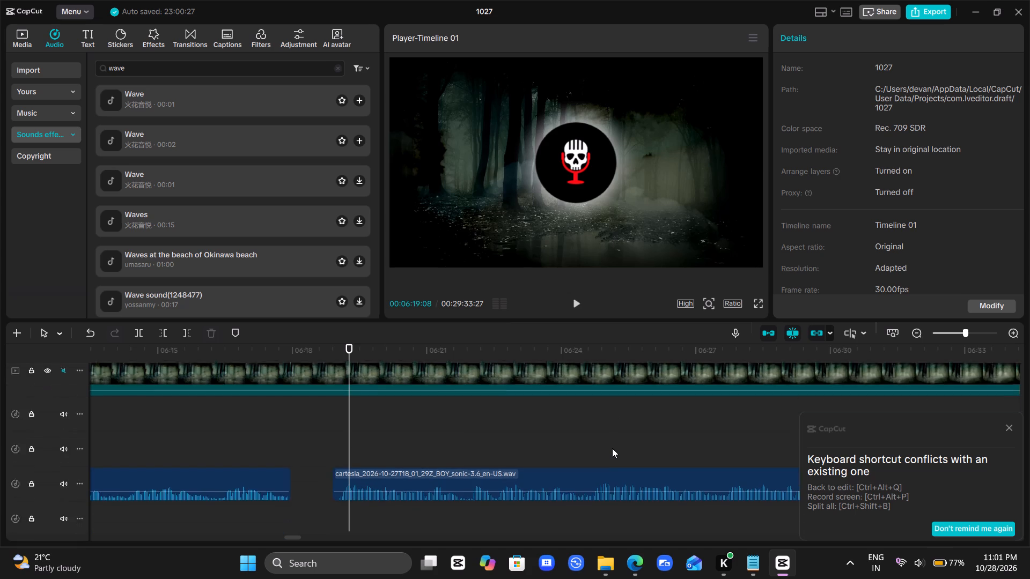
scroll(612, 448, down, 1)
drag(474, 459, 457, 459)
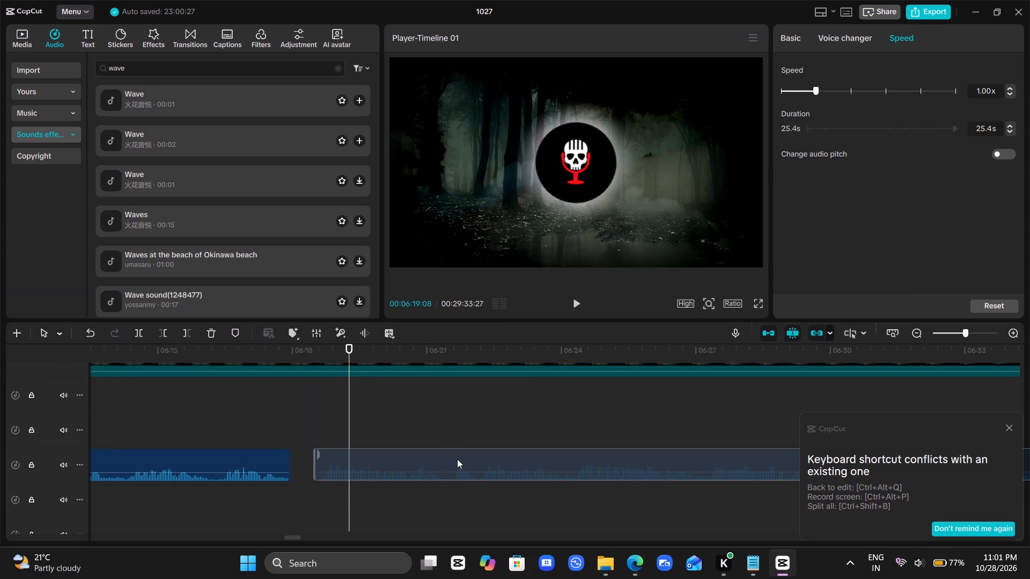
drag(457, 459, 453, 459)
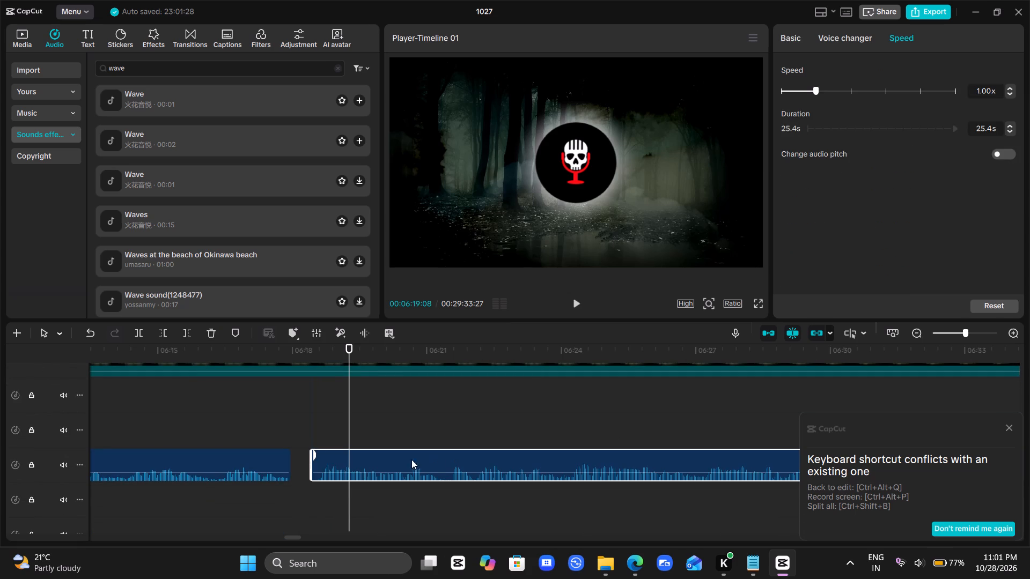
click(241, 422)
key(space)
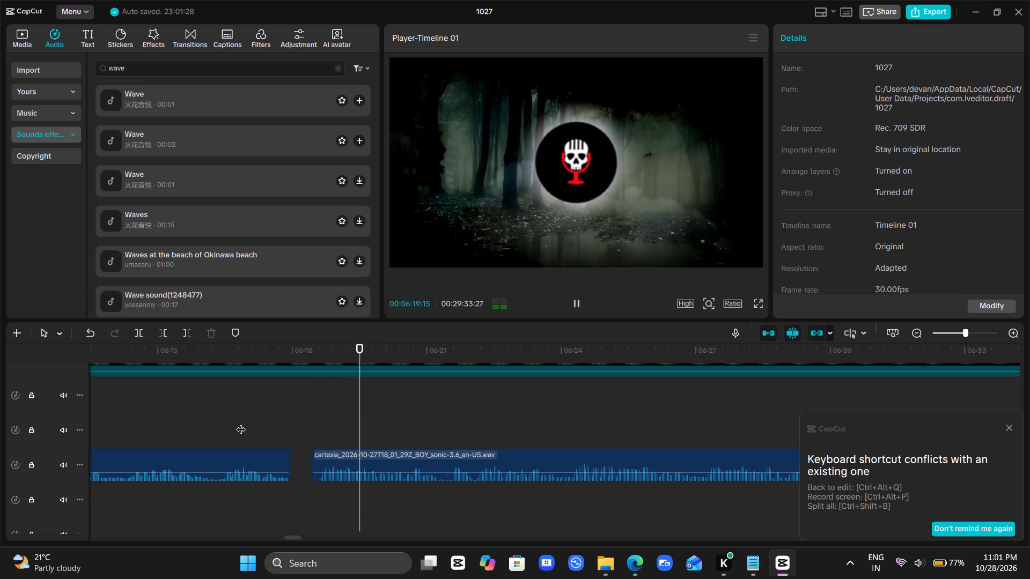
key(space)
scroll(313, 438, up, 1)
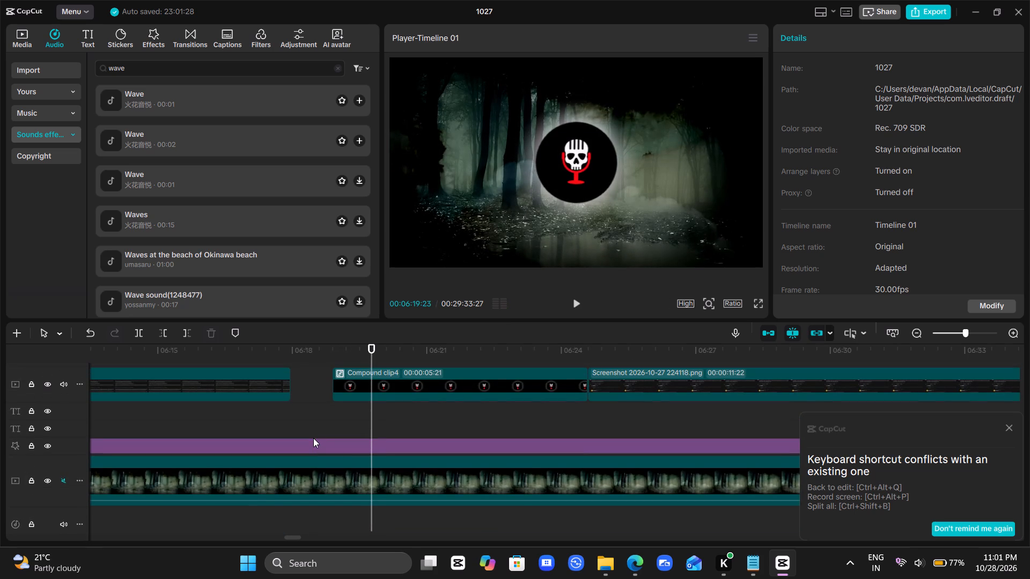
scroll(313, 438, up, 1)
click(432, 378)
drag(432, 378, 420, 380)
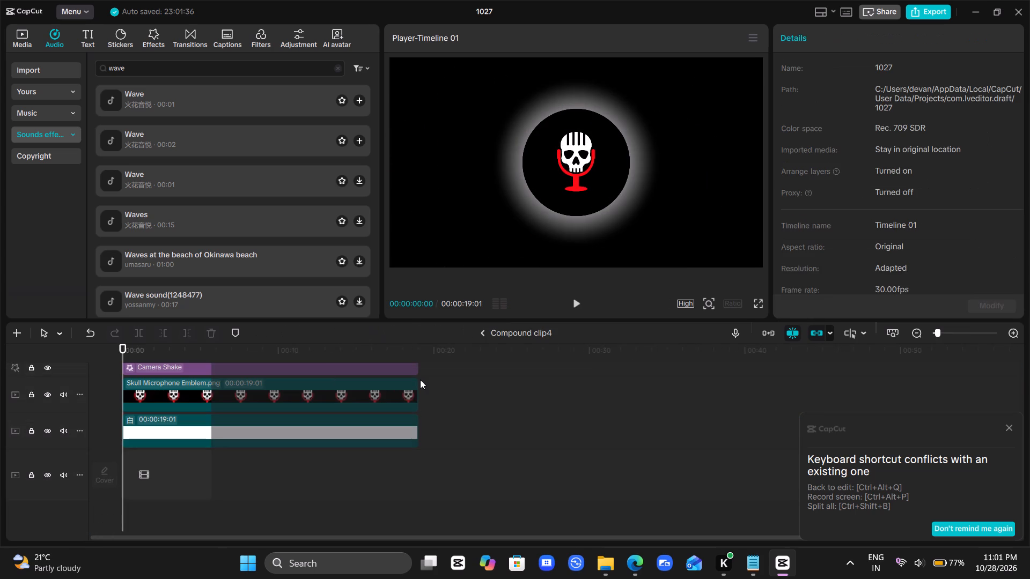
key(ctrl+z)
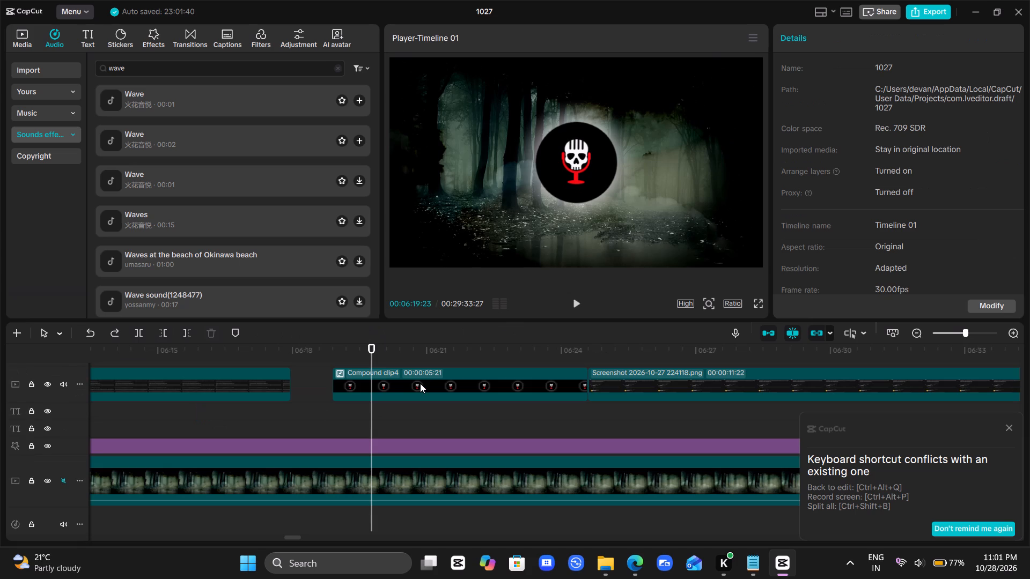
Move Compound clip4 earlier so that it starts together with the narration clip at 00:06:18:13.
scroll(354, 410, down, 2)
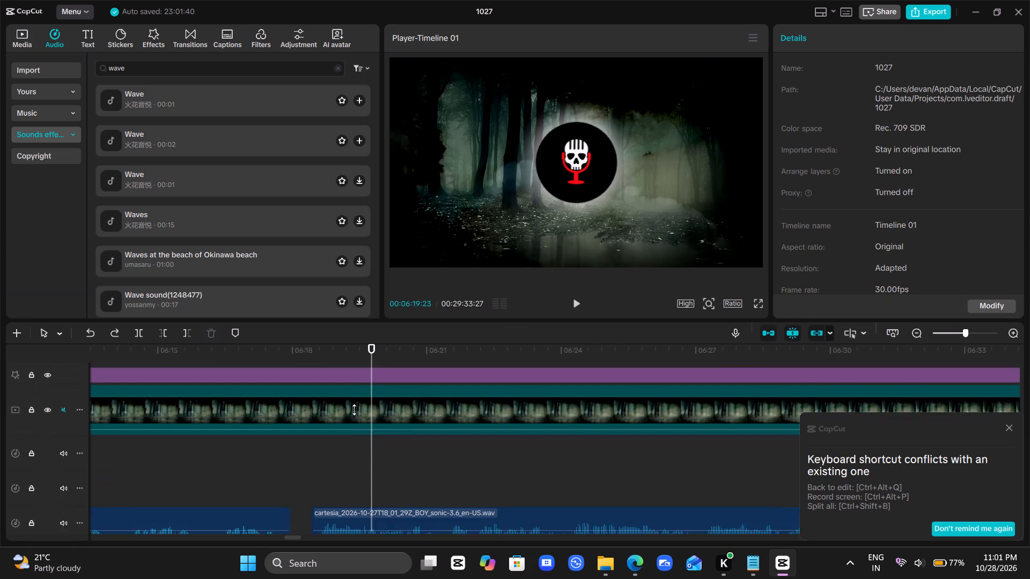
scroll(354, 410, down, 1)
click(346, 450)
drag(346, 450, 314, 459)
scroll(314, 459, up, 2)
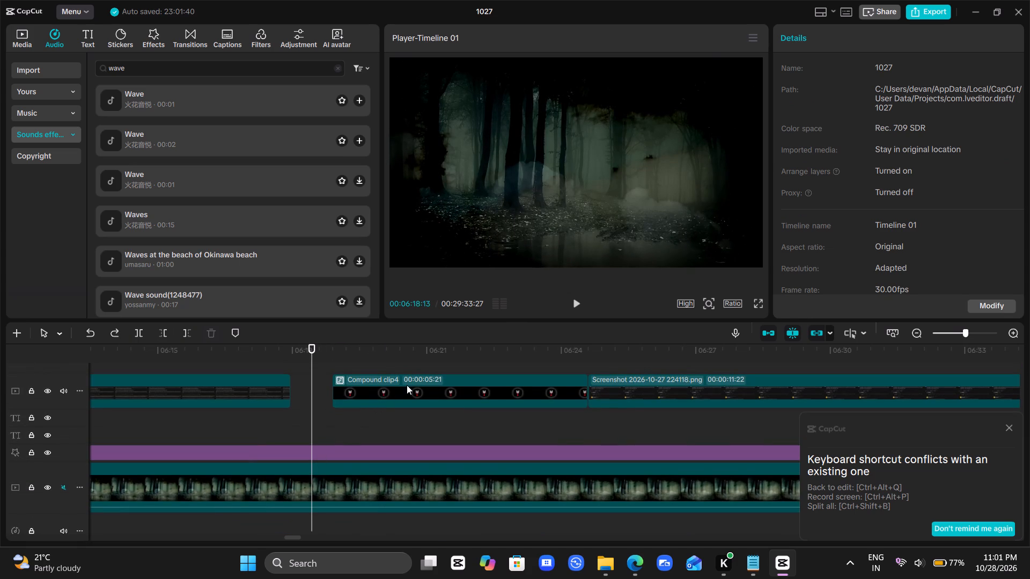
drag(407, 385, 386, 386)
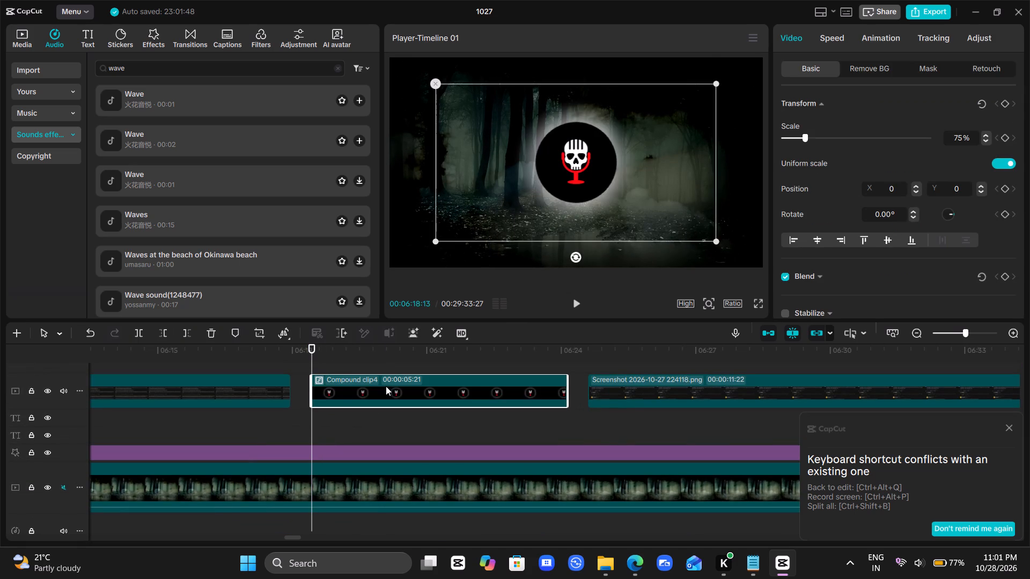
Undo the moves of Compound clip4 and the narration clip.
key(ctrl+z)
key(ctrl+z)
Play from 00:06:16:14 across the gap after the first story to check the narration and emblem timing.
scroll(386, 386, down, 1)
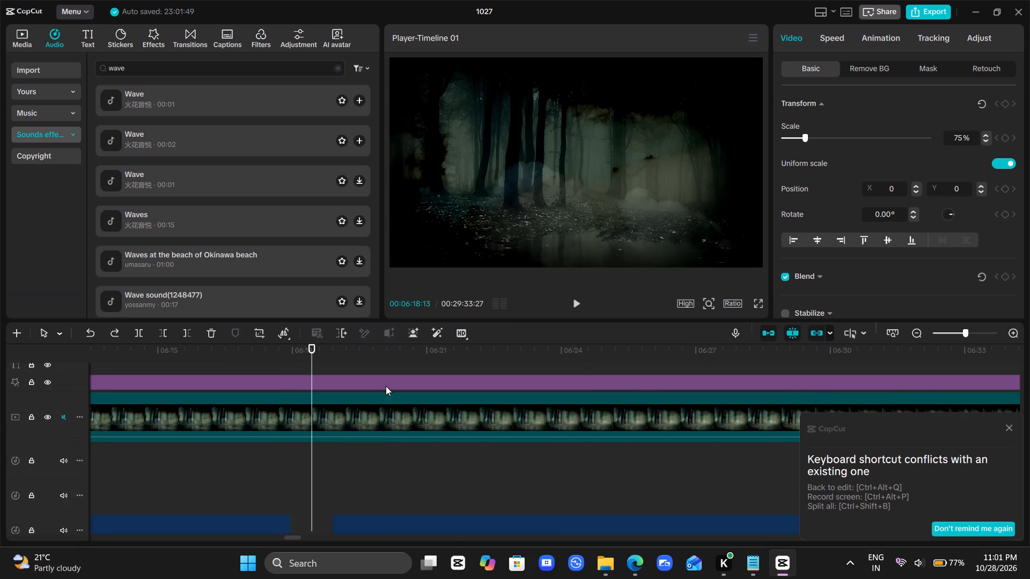
scroll(386, 386, down, 1)
click(224, 470)
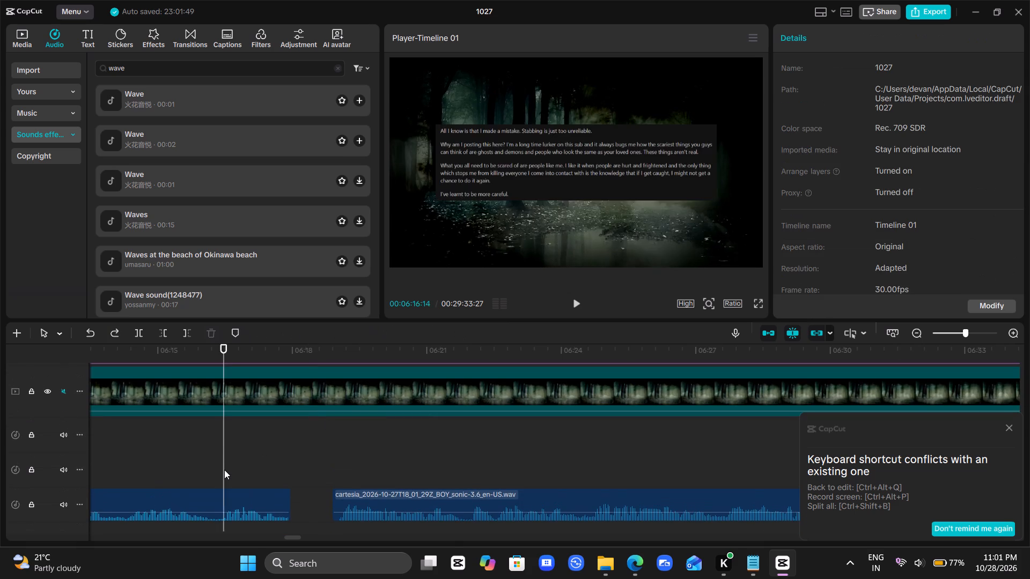
key(space)
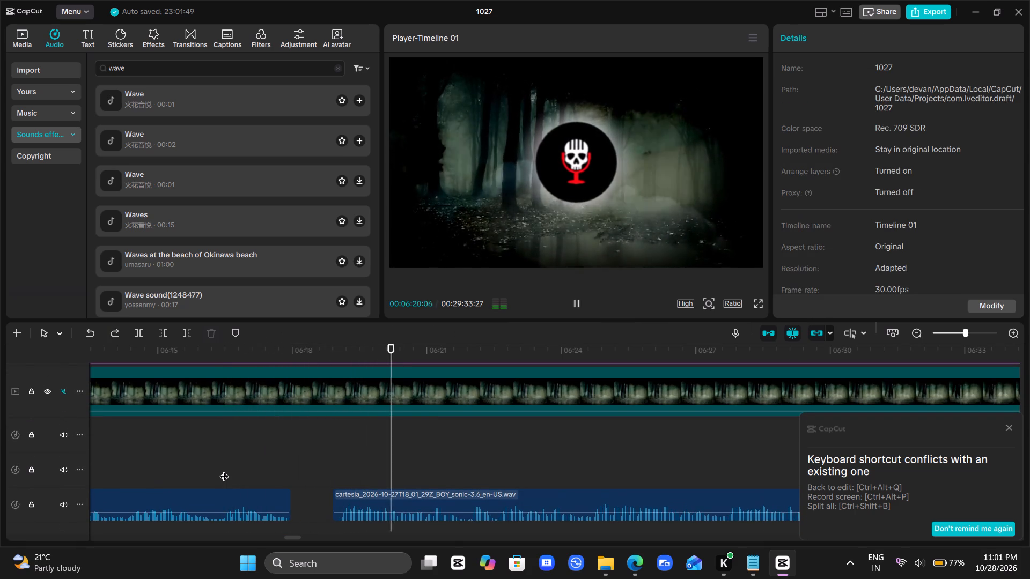
key(space)
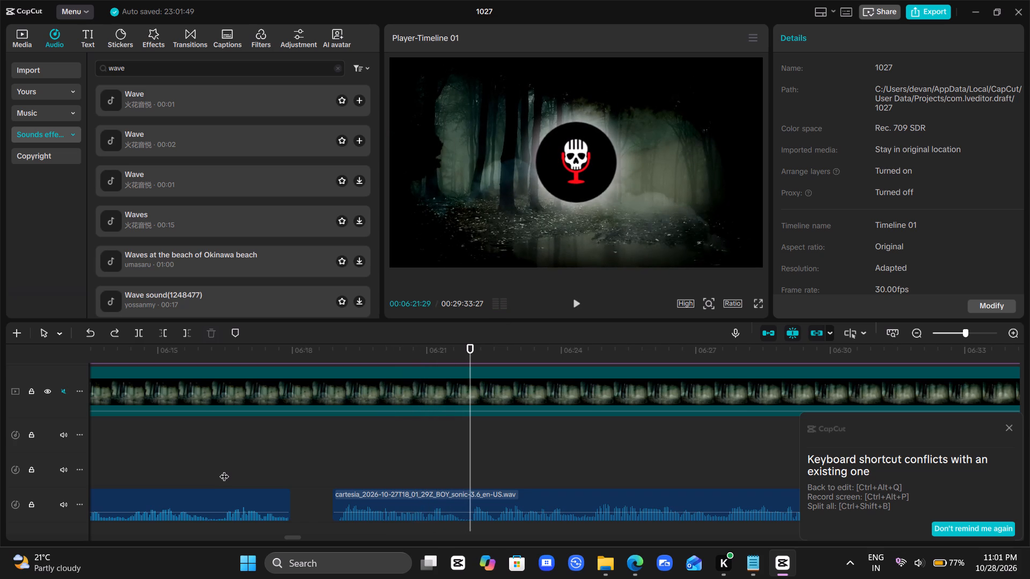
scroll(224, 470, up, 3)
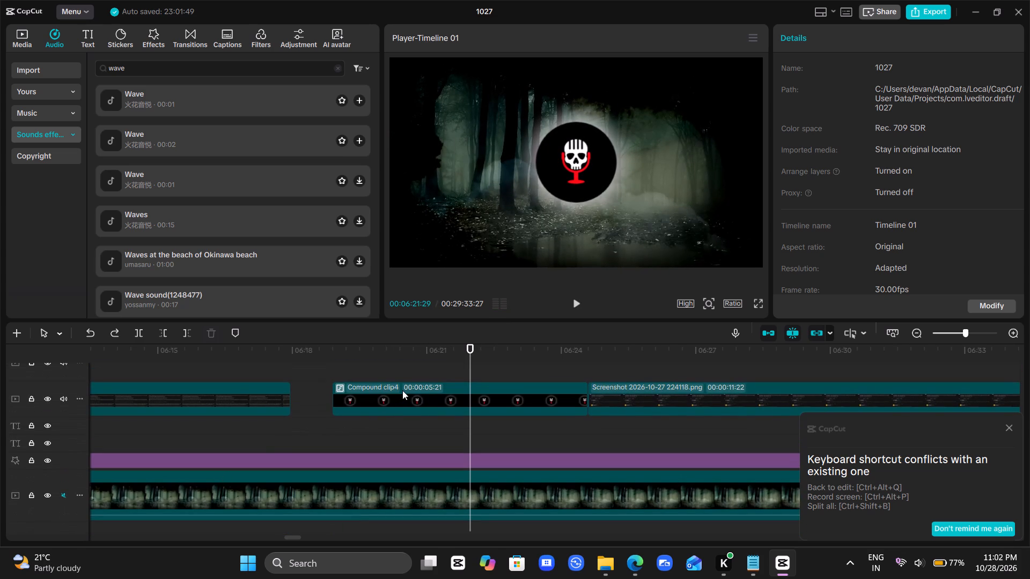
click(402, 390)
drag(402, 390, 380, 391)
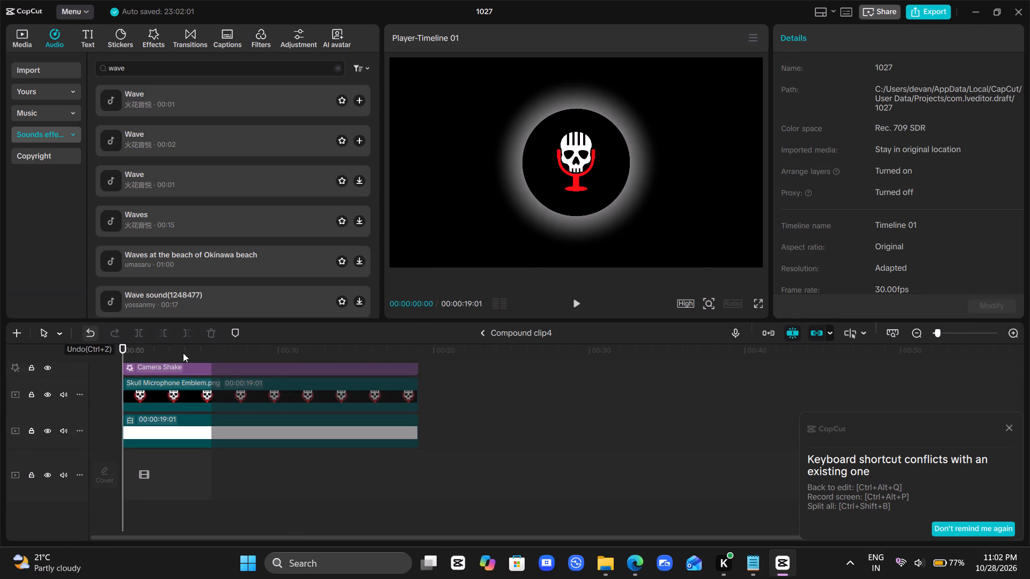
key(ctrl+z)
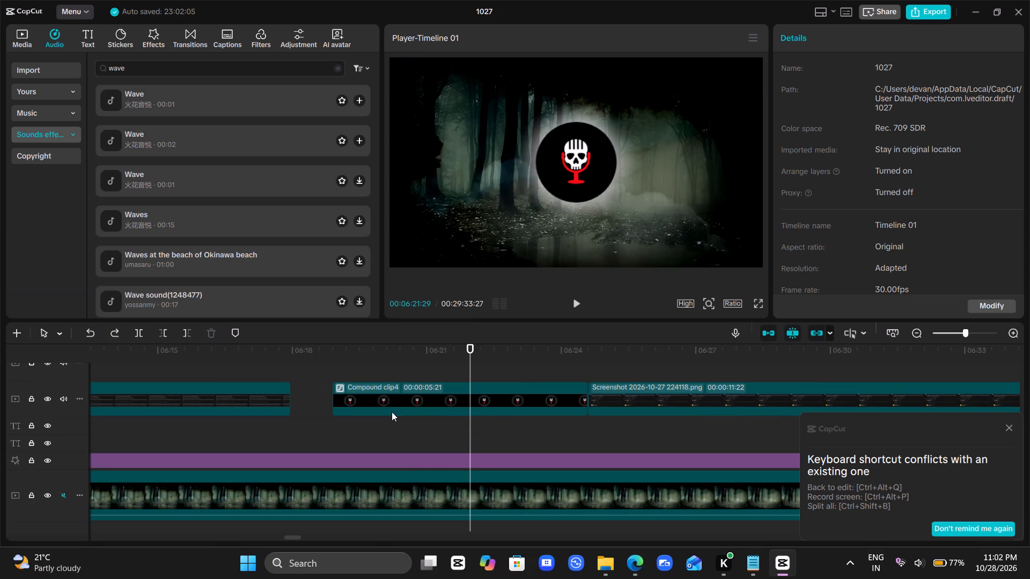
Close the gap before Compound clip4 by moving it against the preceding story screenshot, and extend its end toward Screenshot 2026-10-27 224118.png.
click(391, 391)
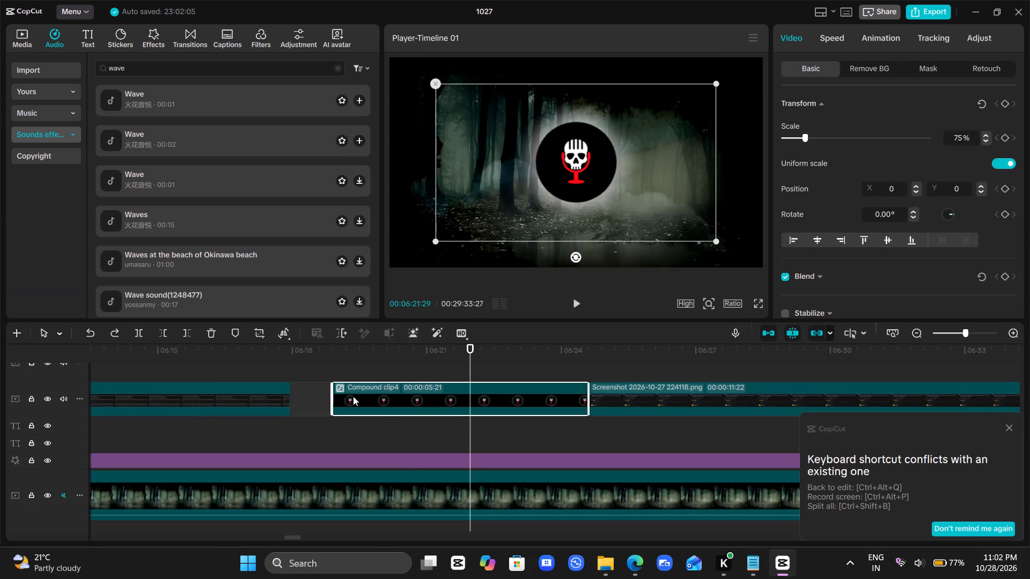
drag(367, 400, 322, 402)
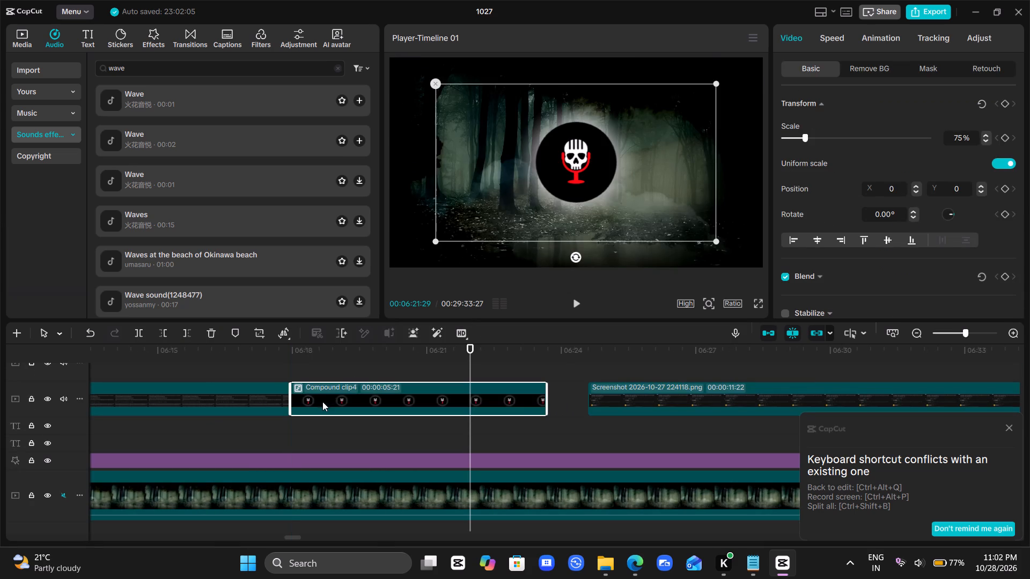
drag(547, 408, 587, 408)
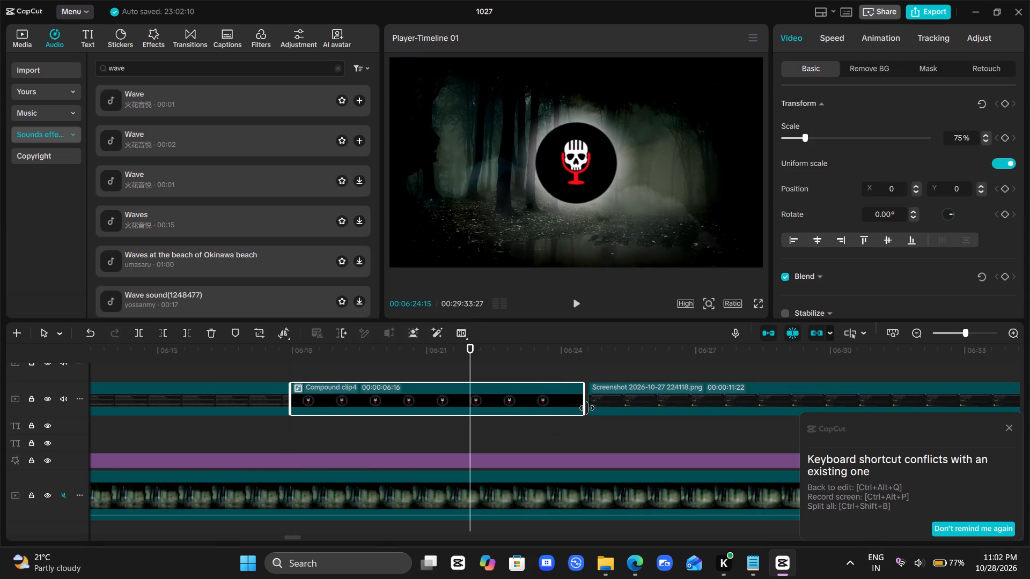
Extend the end of Compound clip4 until it meets Screenshot 2026-10-27 224118.png.
drag(587, 408, 587, 408)
Look through the Basic entrance animations for one that suits Compound clip4.
click(323, 371)
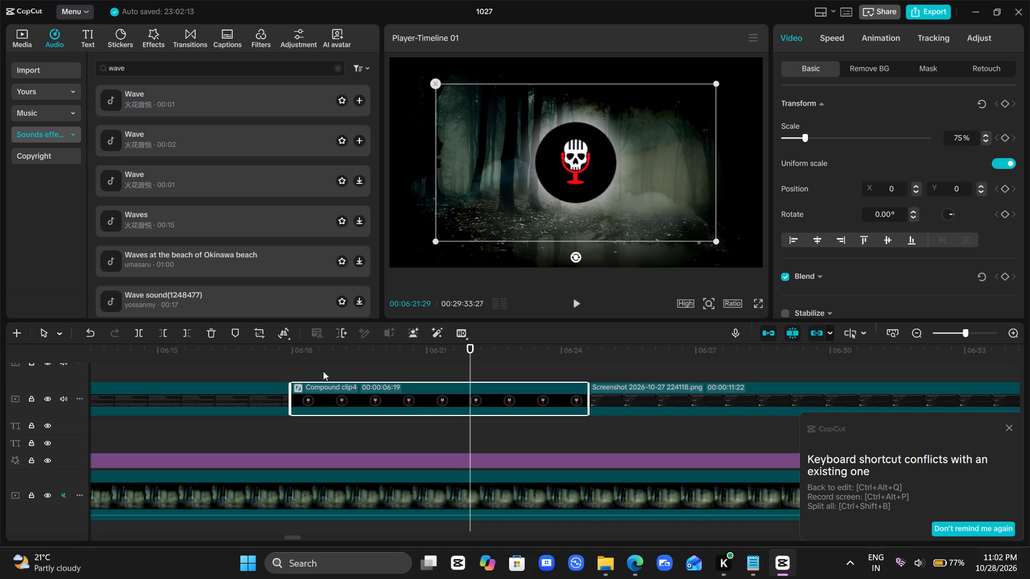
drag(323, 371, 291, 375)
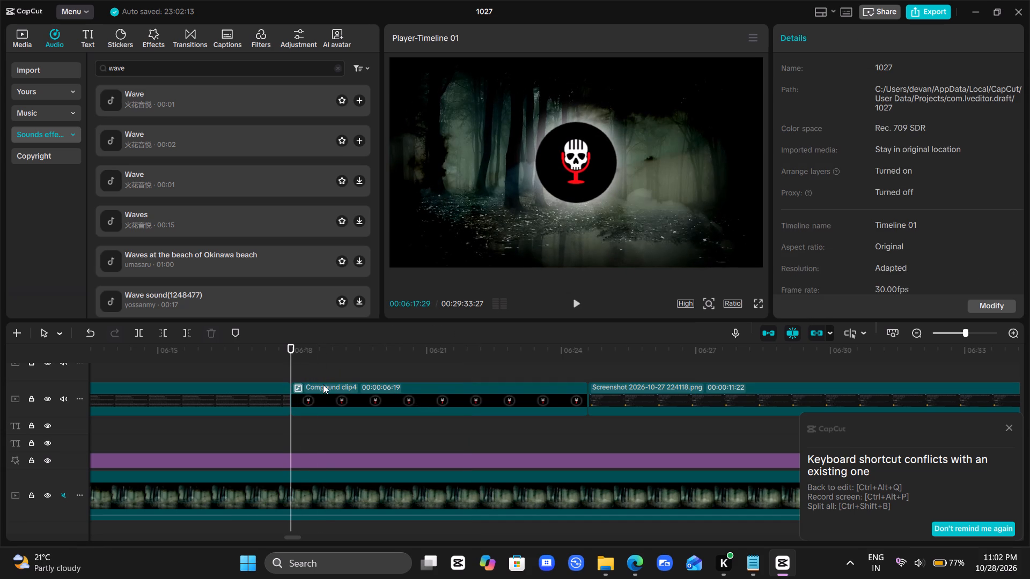
click(328, 393)
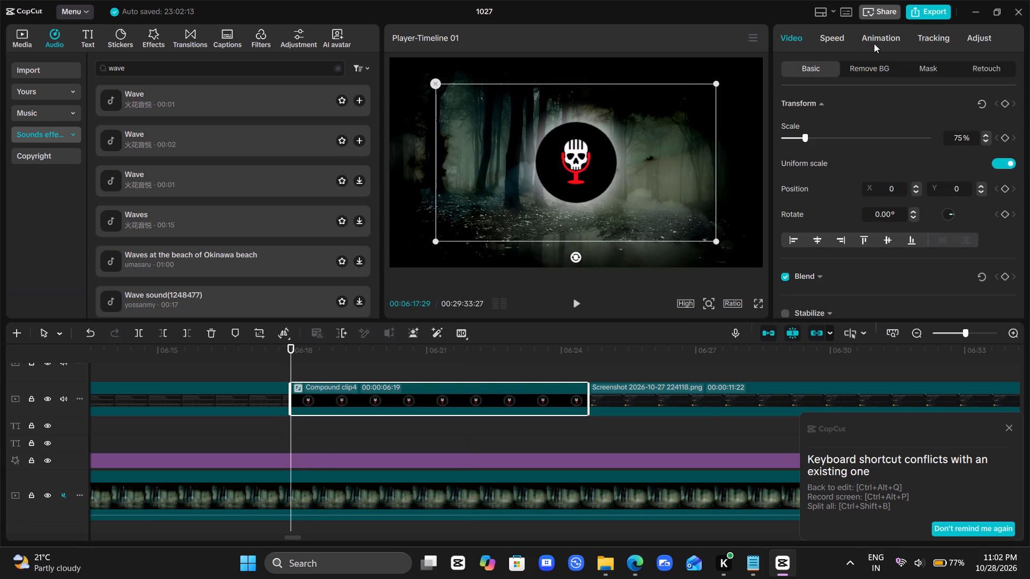
click(874, 43)
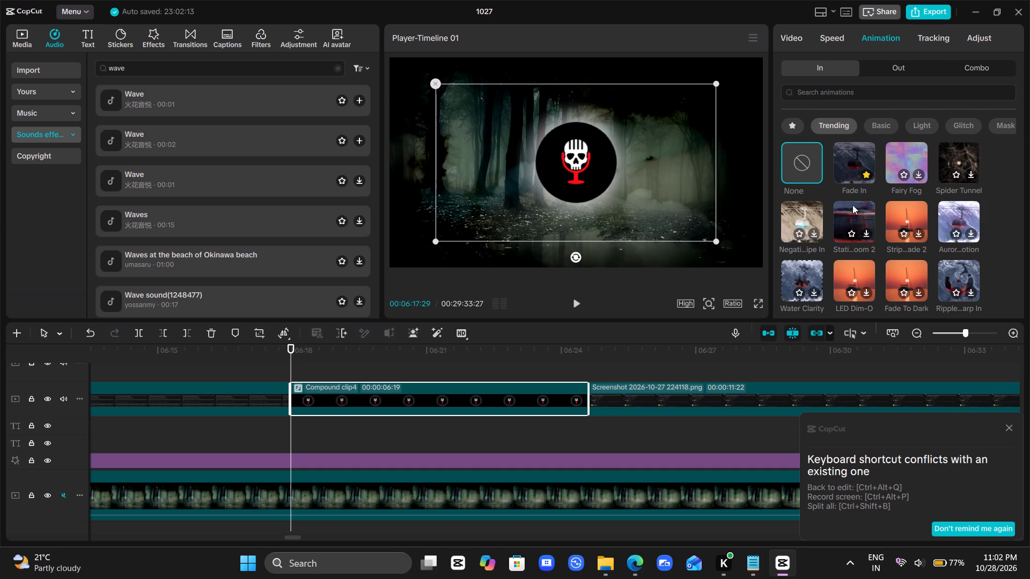
click(877, 132)
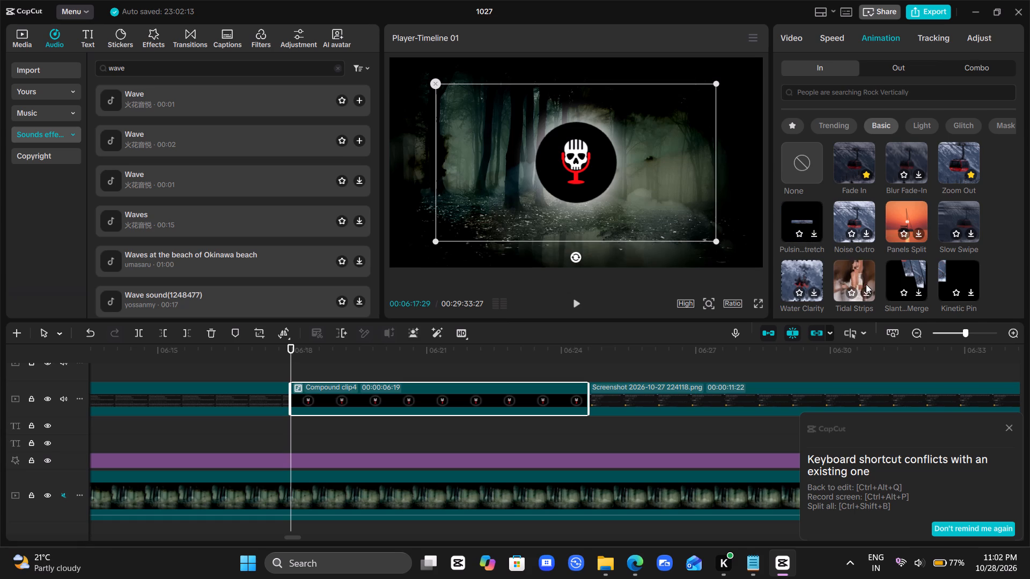
scroll(866, 284, down, 2)
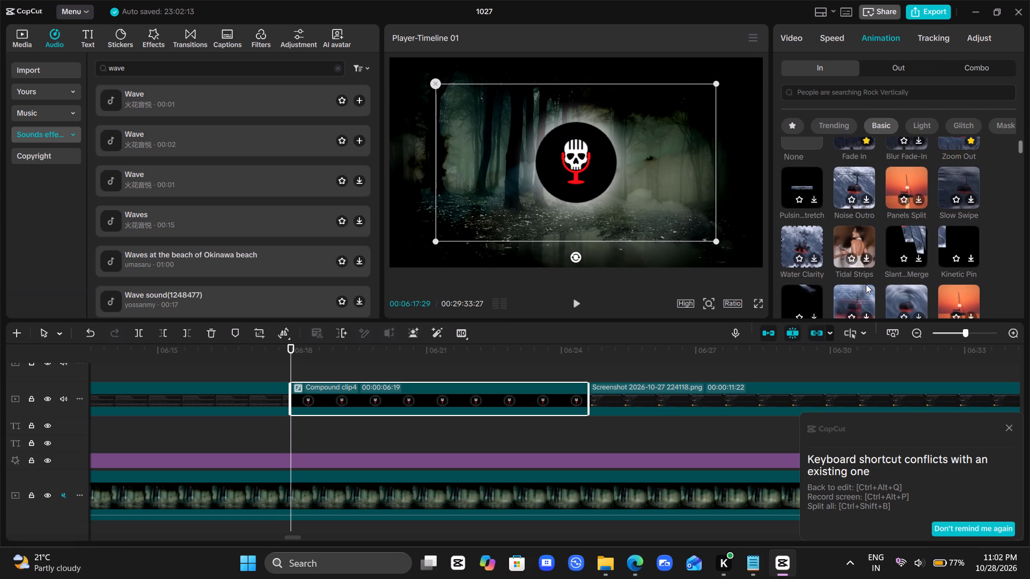
right_click(858, 235)
scroll(886, 273, down, 1)
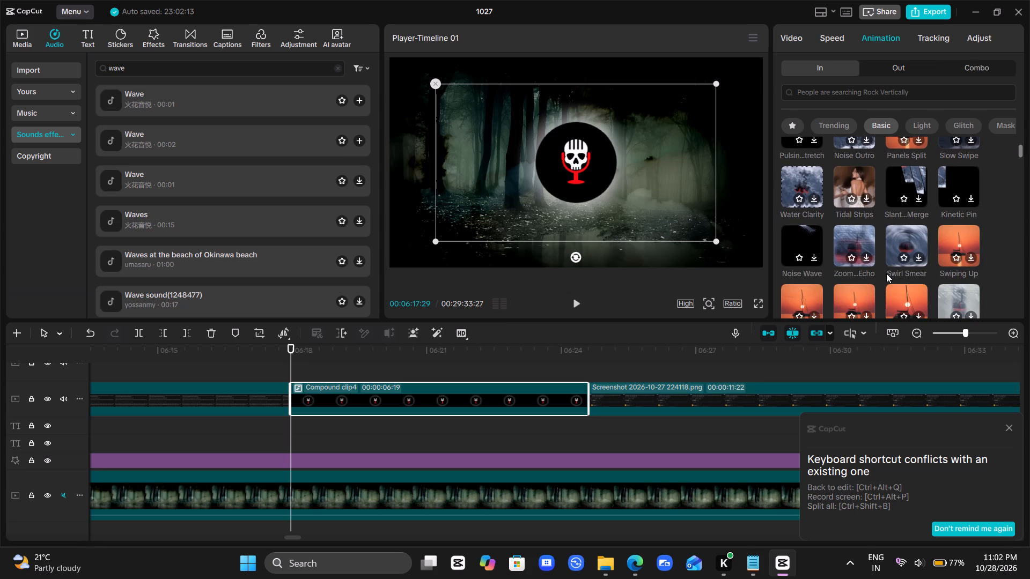
scroll(886, 273, down, 1)
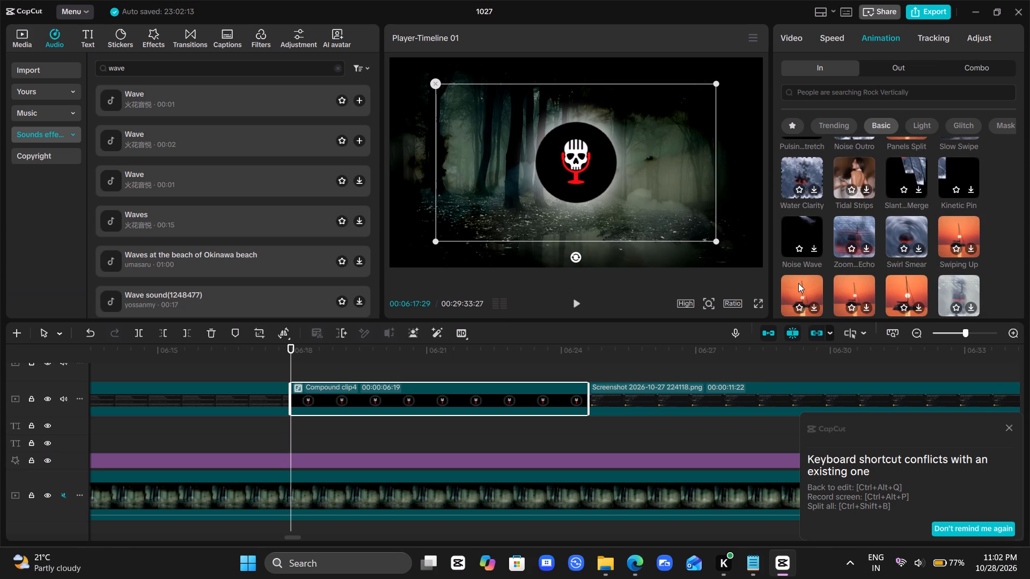
scroll(798, 283, down, 1)
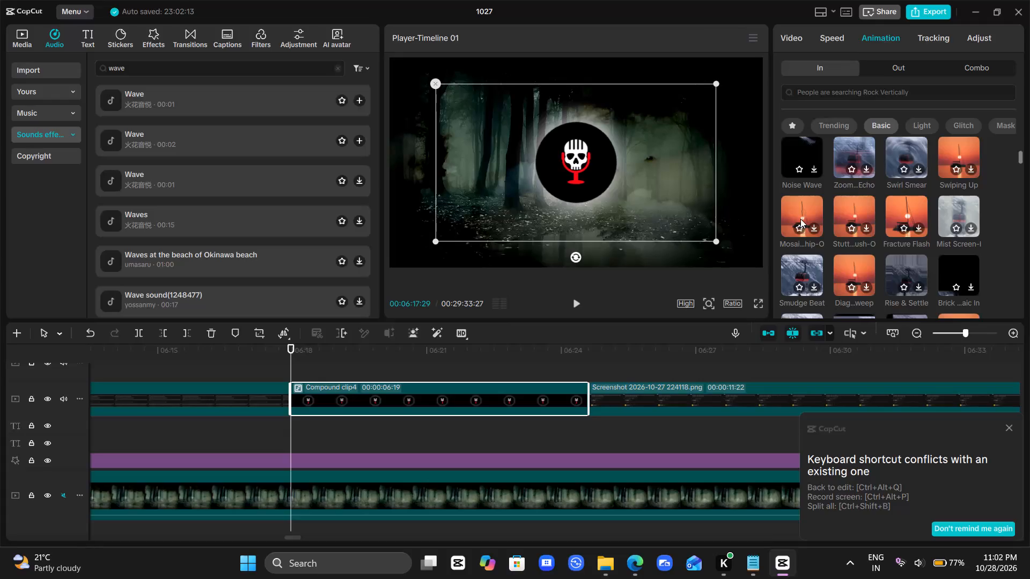
Search the entrance animations for "slipe up" and apply Slide Left to Compound clip4.
click(873, 90)
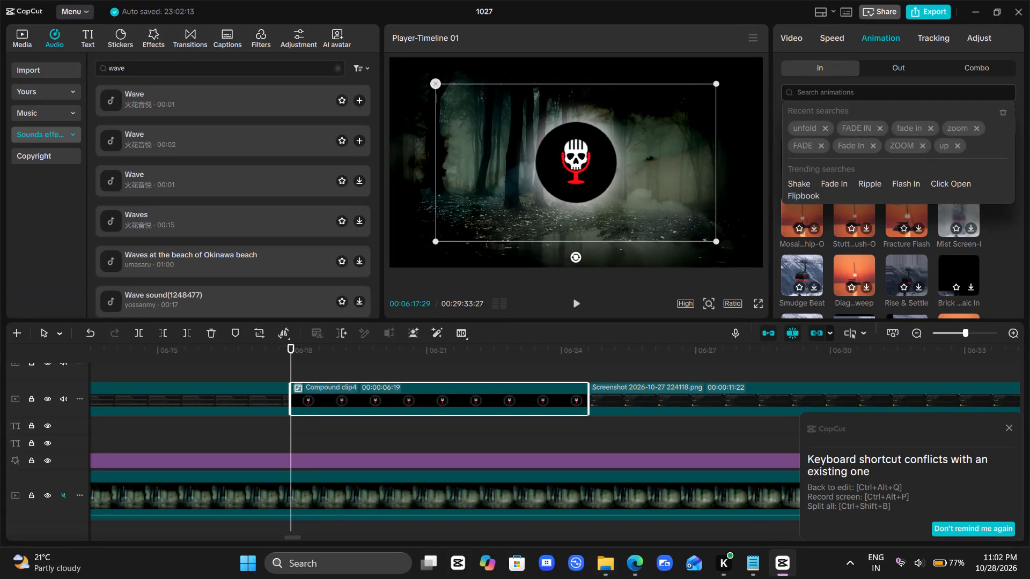
text(slipe u)
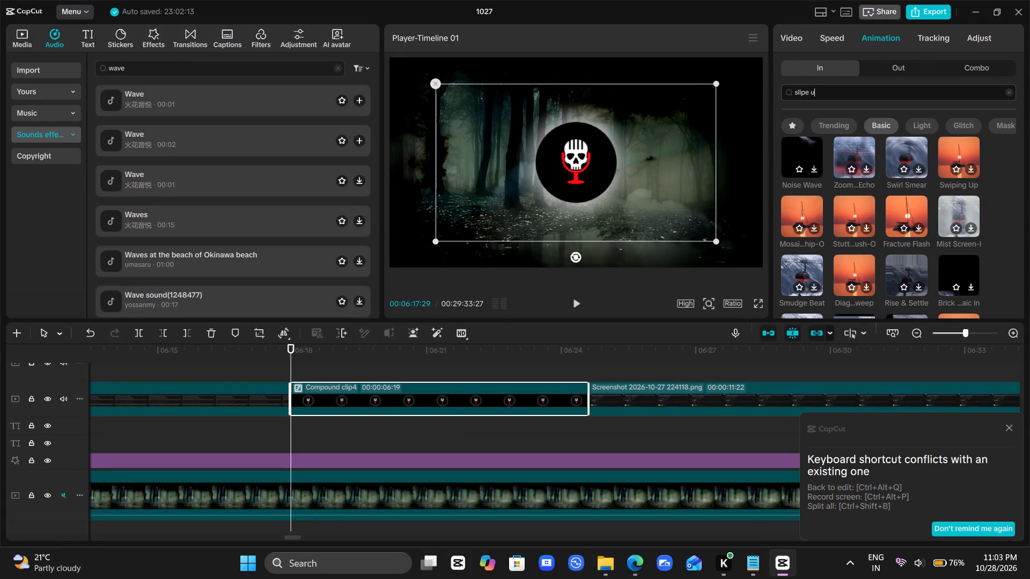
key(p)
key(Return)
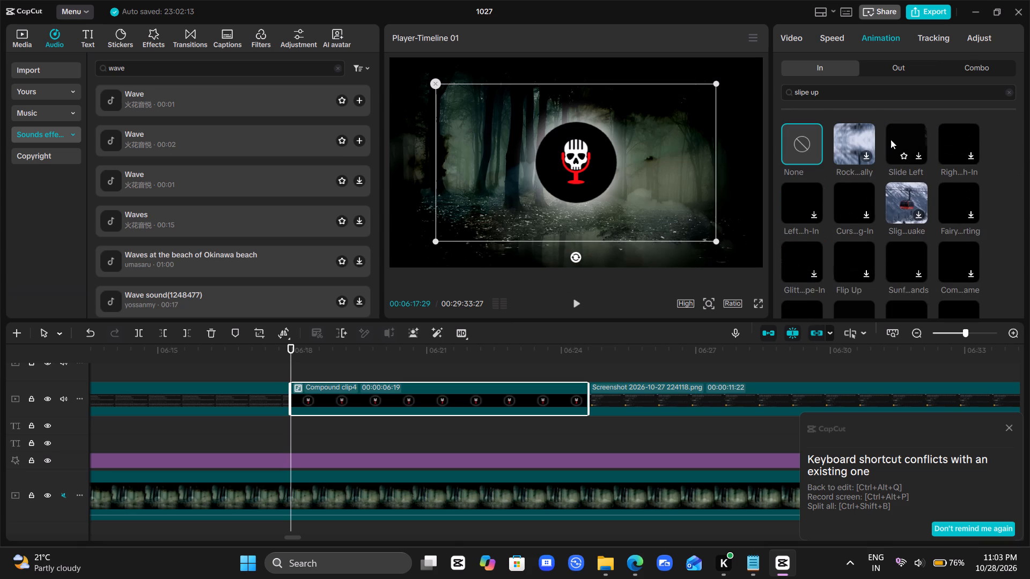
right_click(891, 139)
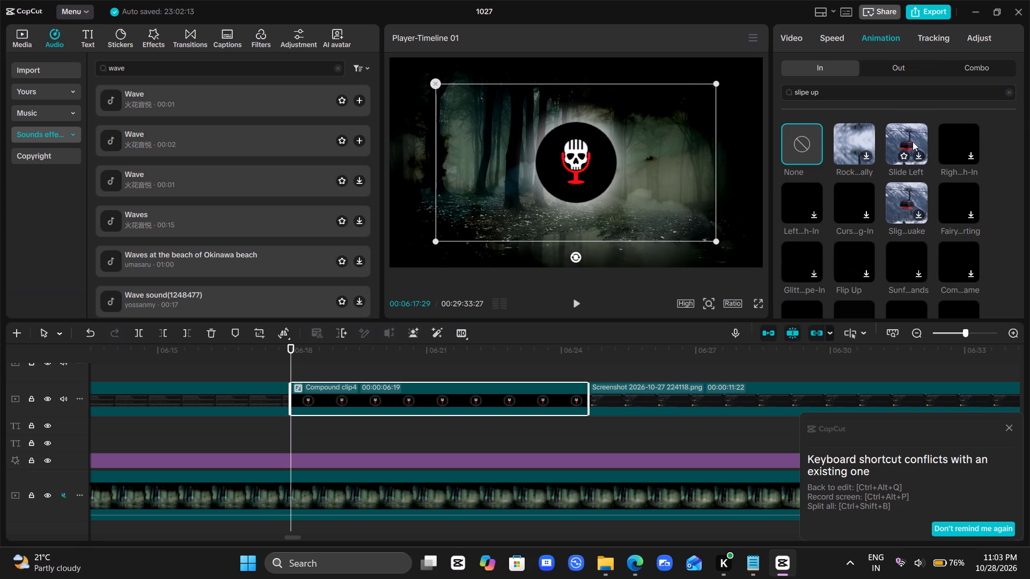
click(917, 153)
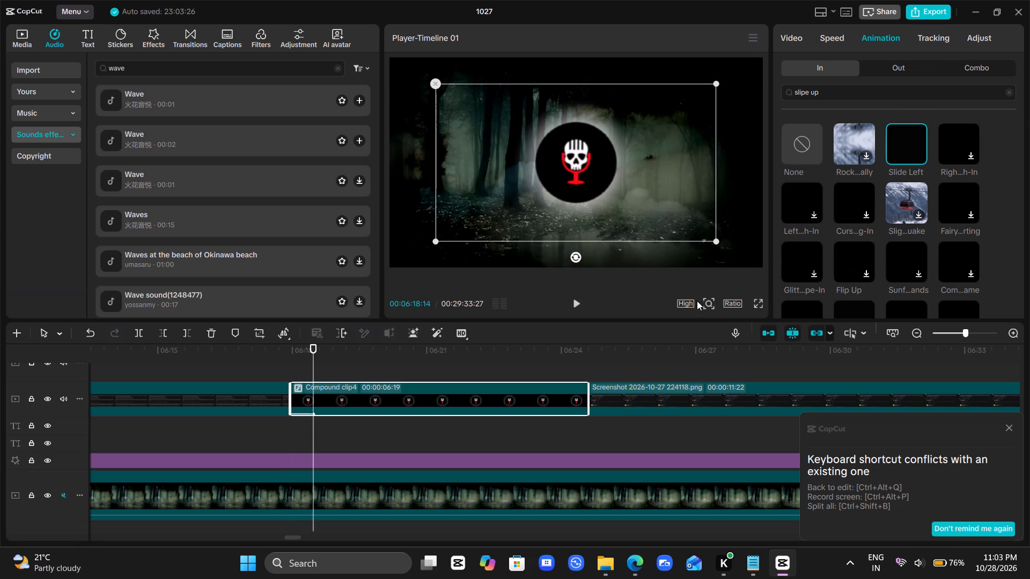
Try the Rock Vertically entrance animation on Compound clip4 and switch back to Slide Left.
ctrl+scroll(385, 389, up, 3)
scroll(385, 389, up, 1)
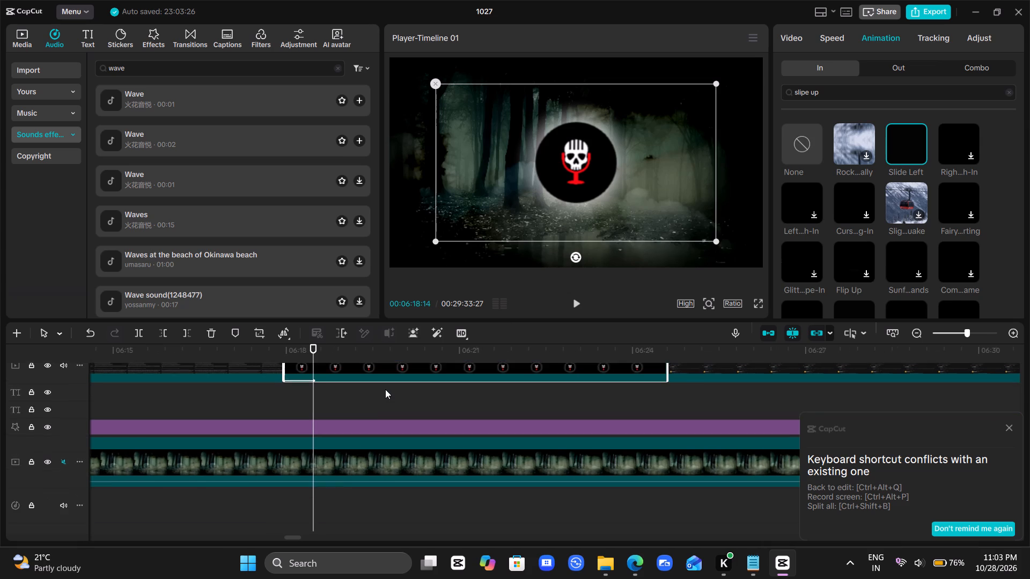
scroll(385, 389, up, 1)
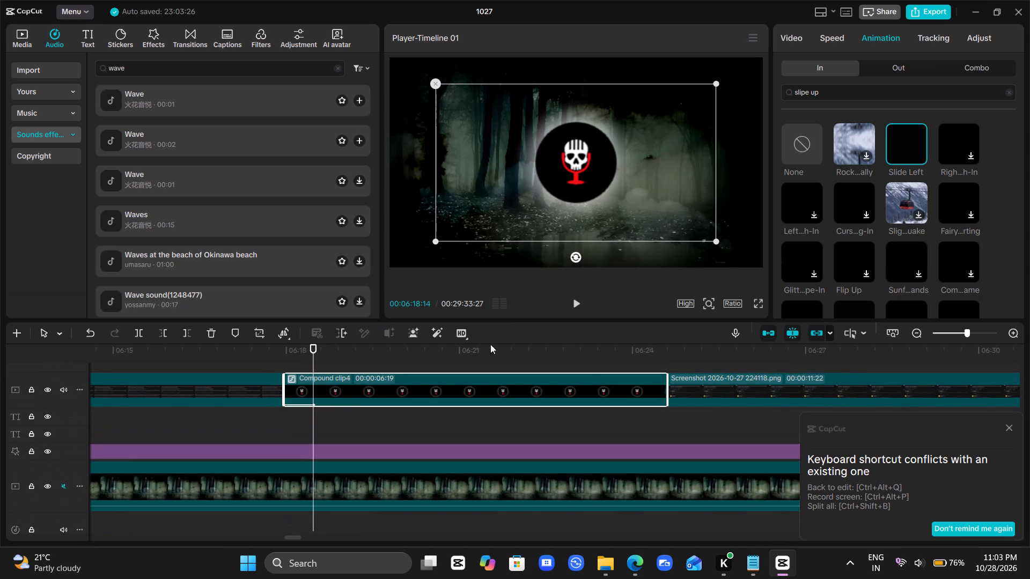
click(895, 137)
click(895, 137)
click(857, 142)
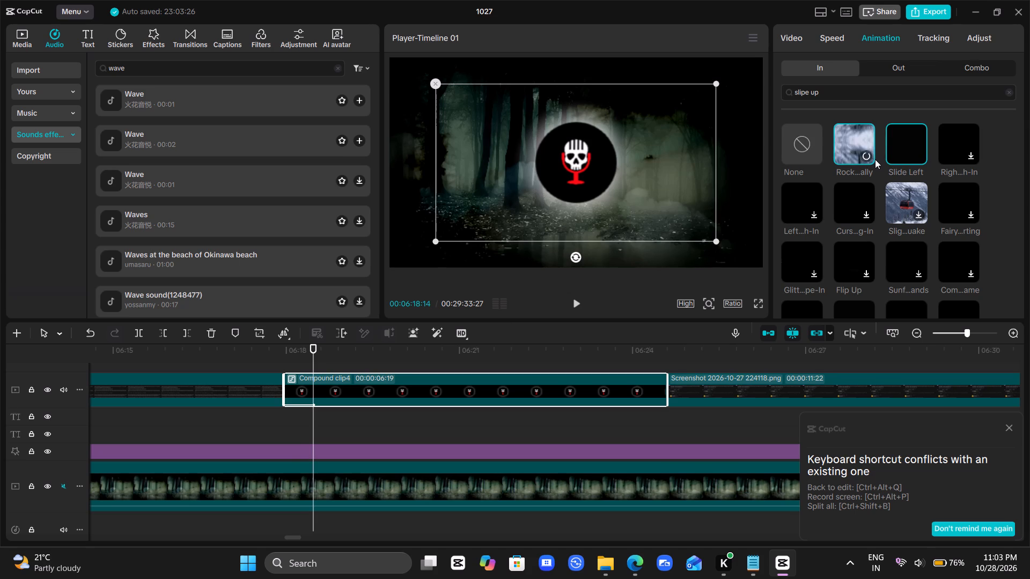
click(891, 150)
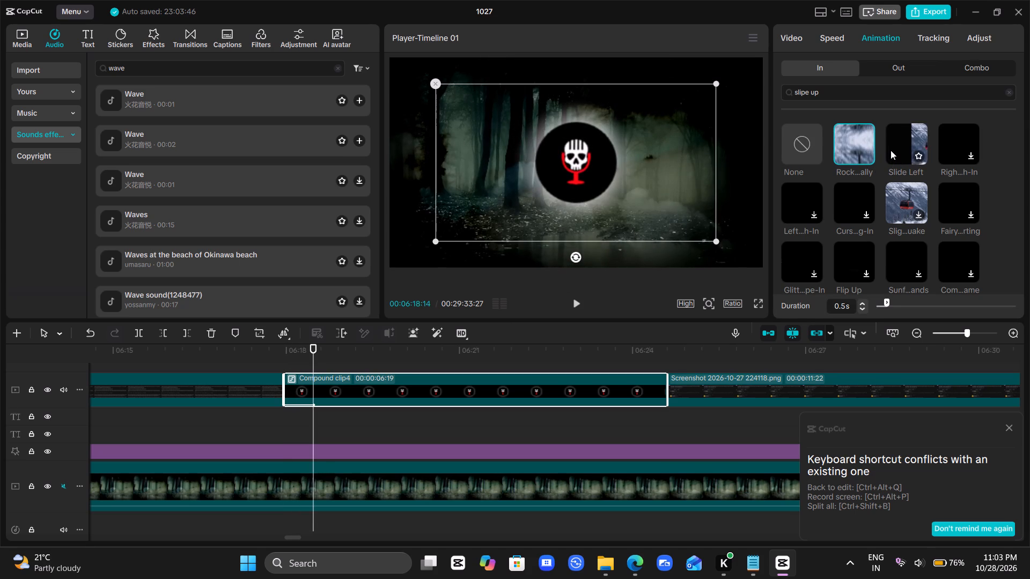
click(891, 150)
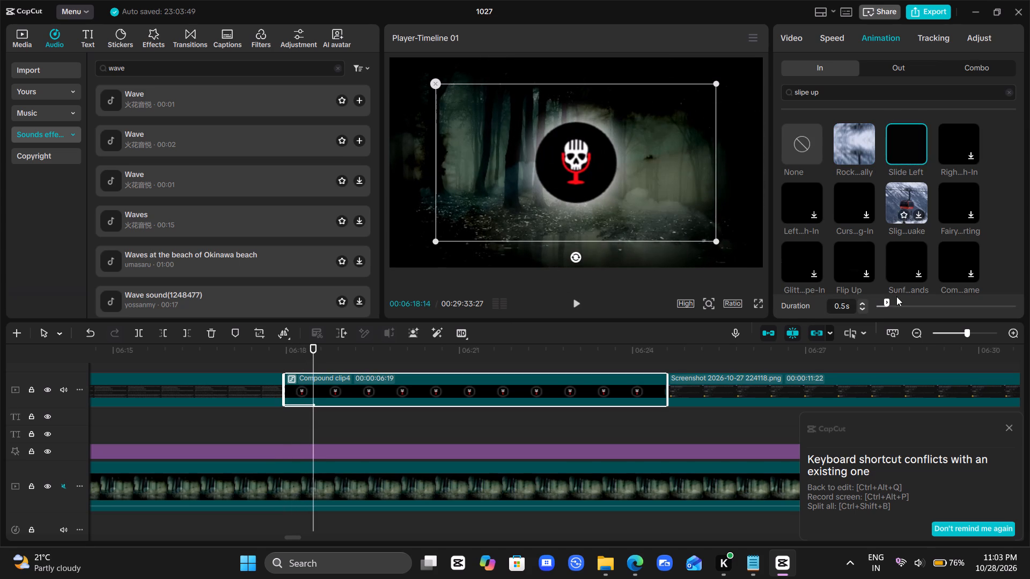
Set the duration of Compound clip4's Slide Left animation to 0.8 s.
click(863, 302)
click(863, 302)
click(863, 302)
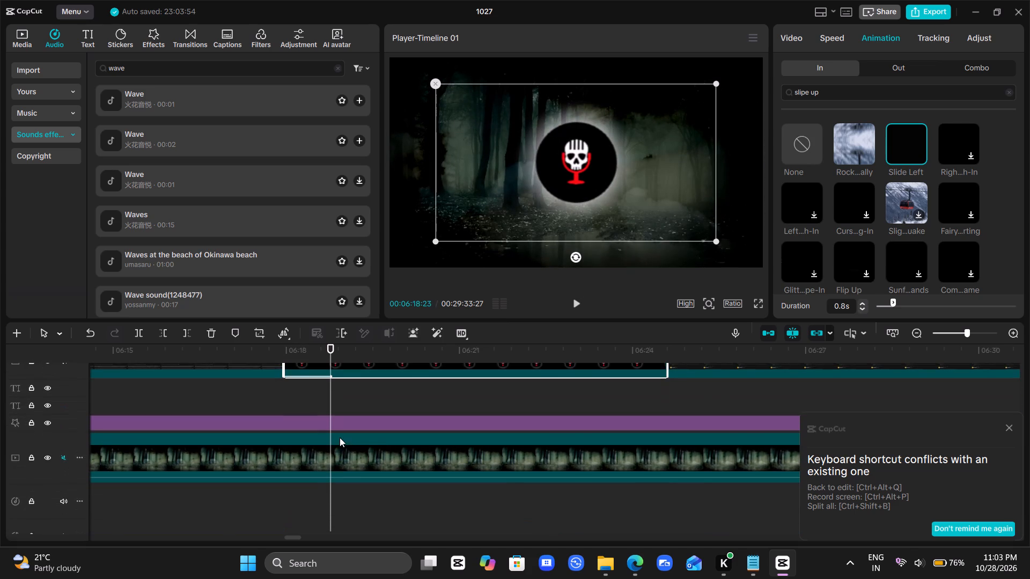
Play from just before Compound clip4 to check the skull emblem's slide-in after the story screenshot.
click(268, 403)
key(space)
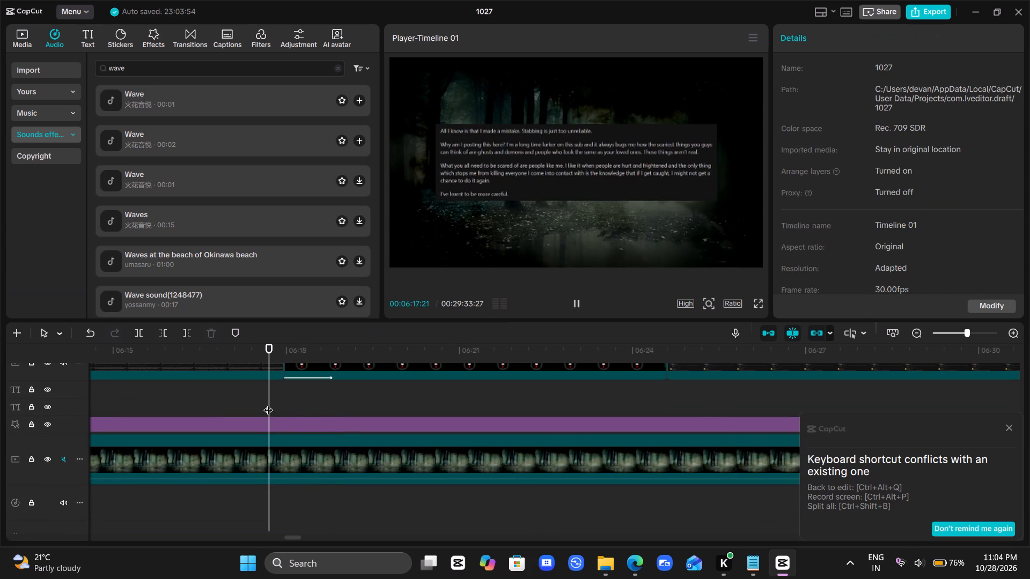
key(space)
key(space)
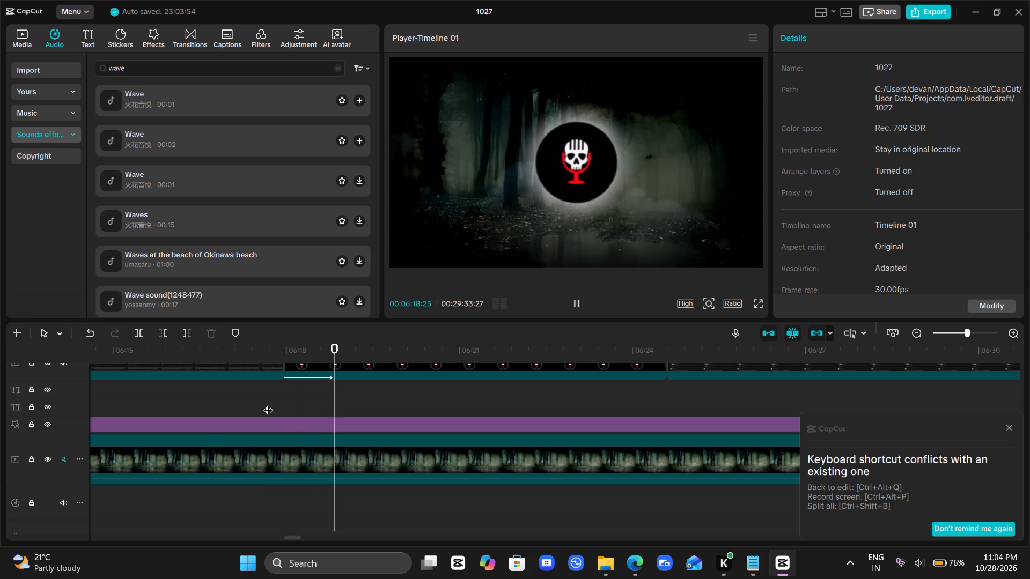
key(space)
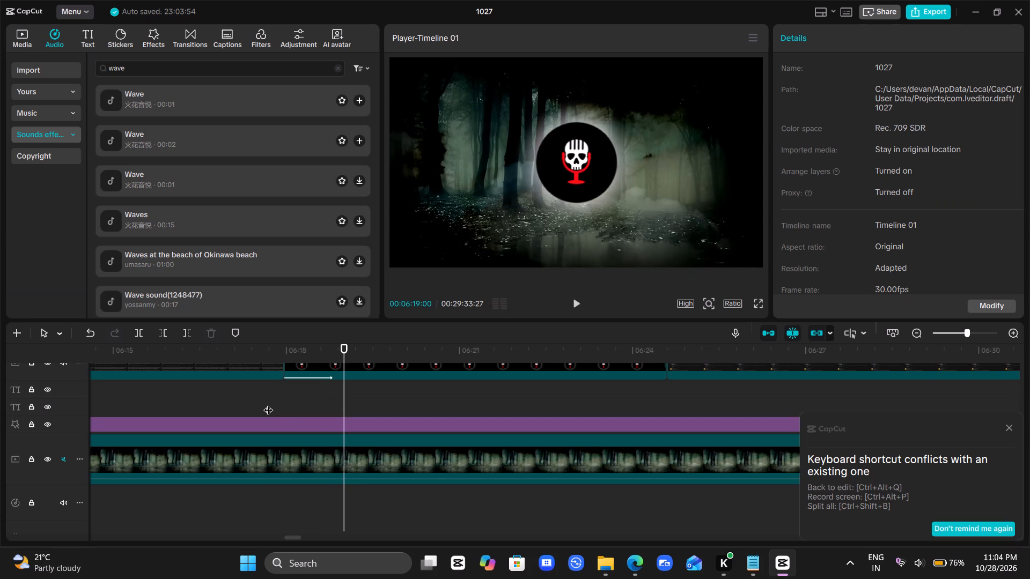
Search the sound effects for "woosh" and place Deep woosh on the audio track, starting slightly before Compound clip4.
scroll(331, 399, up, 1)
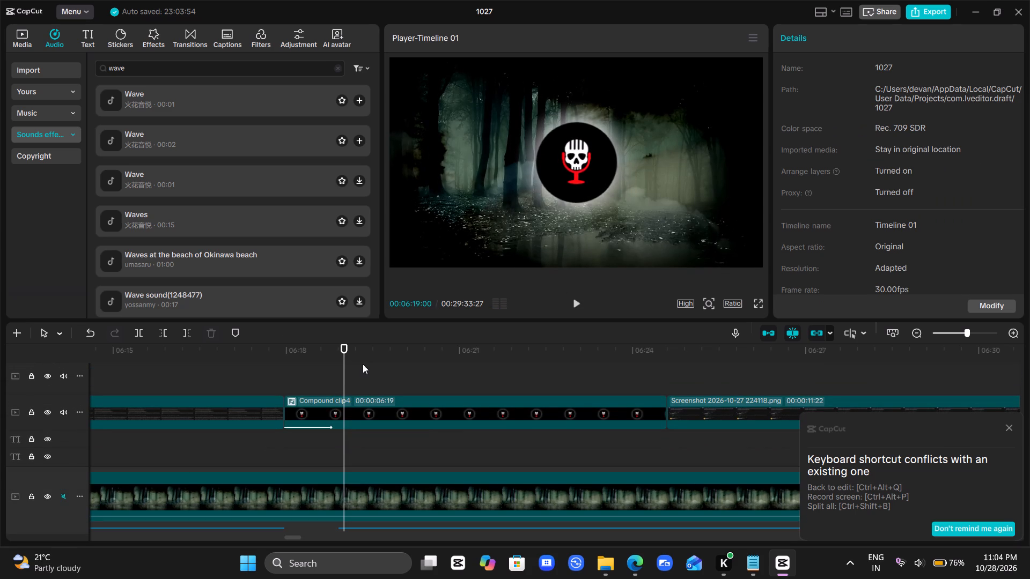
double_click(339, 371)
drag(339, 371, 286, 397)
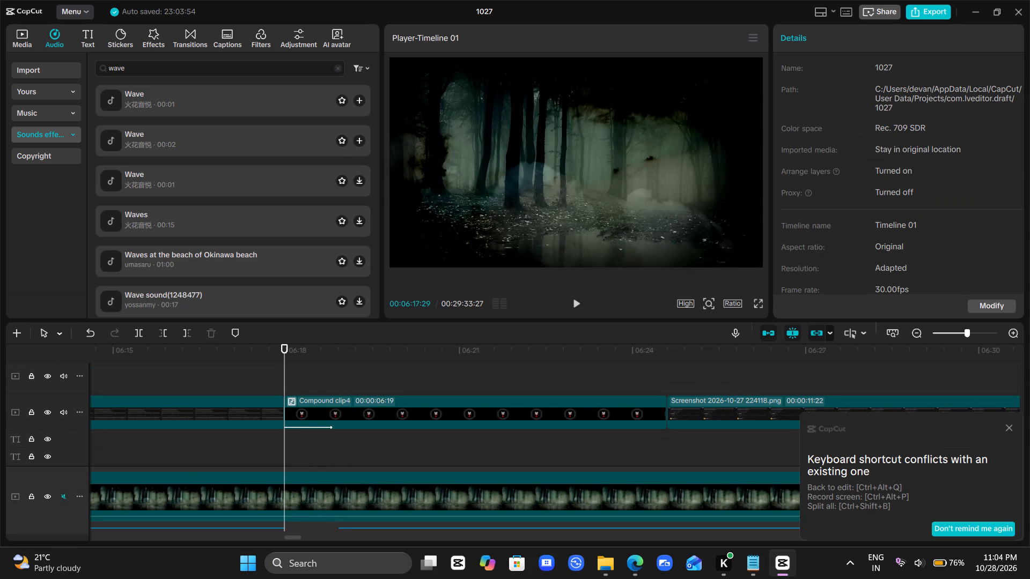
drag(144, 66, 67, 69)
text(woosh)
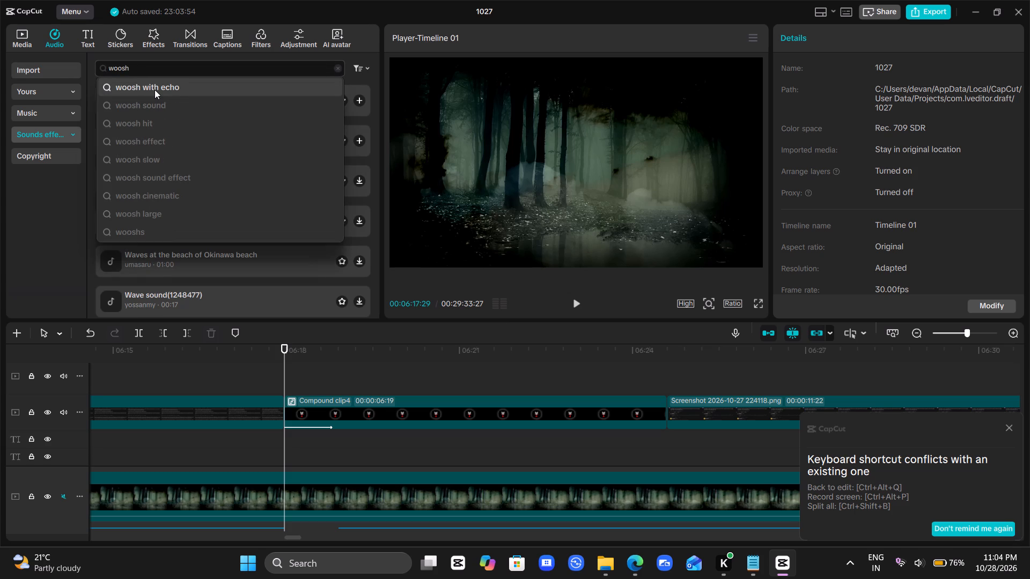
key(Return)
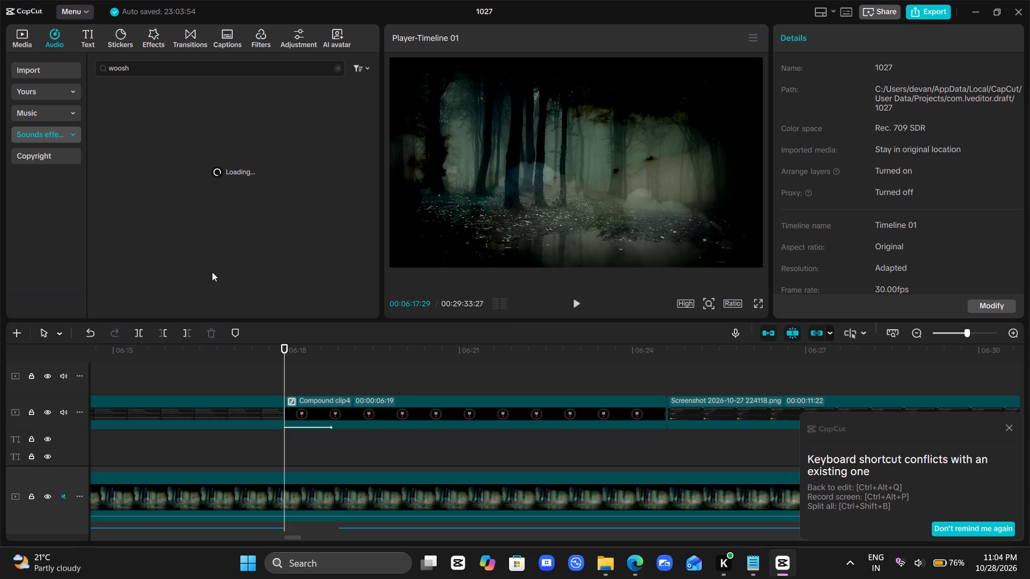
scroll(317, 376, down, 1)
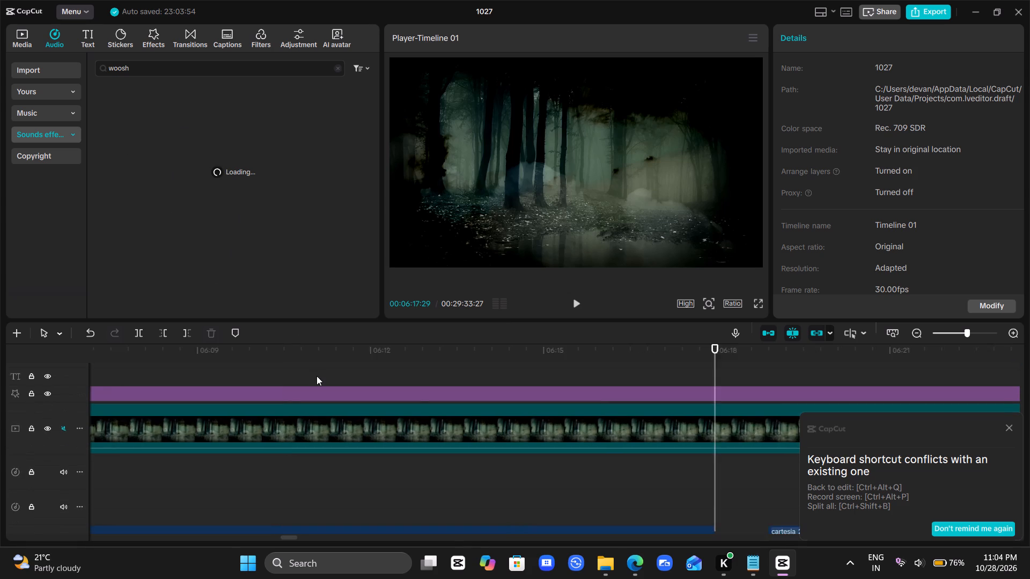
scroll(317, 376, down, 1)
scroll(317, 376, left, 3)
scroll(317, 376, right, 3)
scroll(317, 376, up, 1)
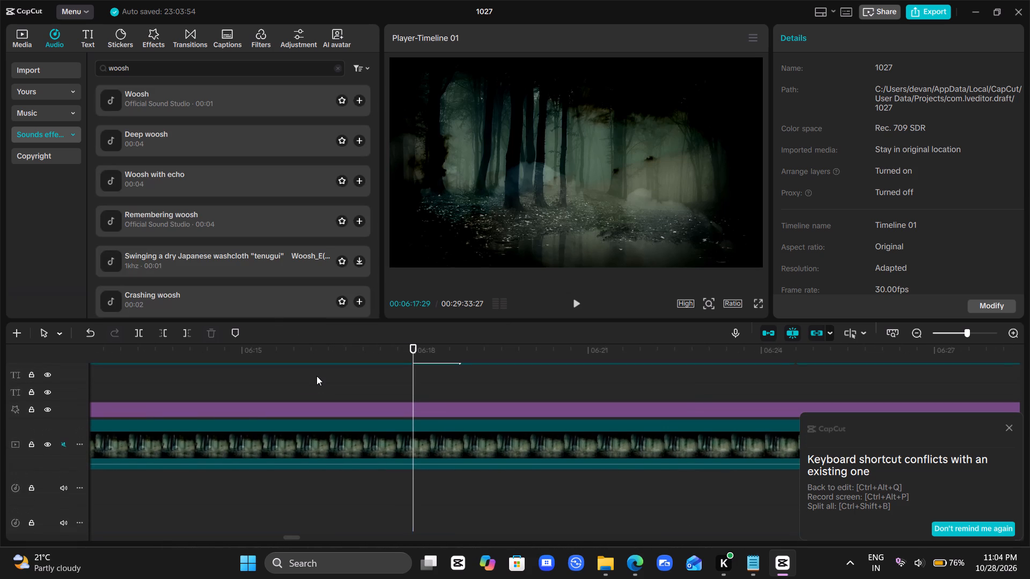
scroll(317, 376, up, 1)
drag(149, 135, 422, 484)
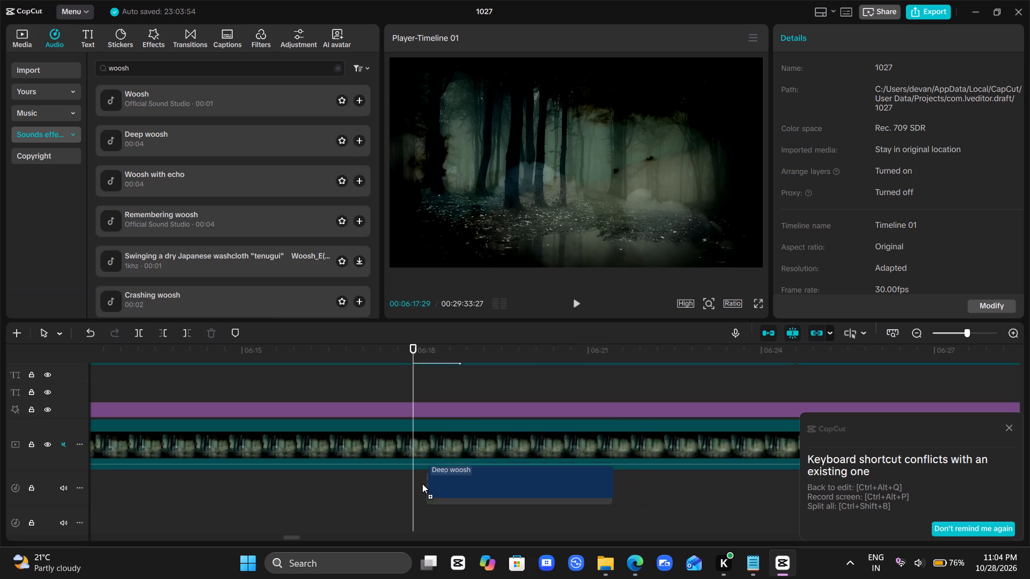
drag(422, 484, 393, 486)
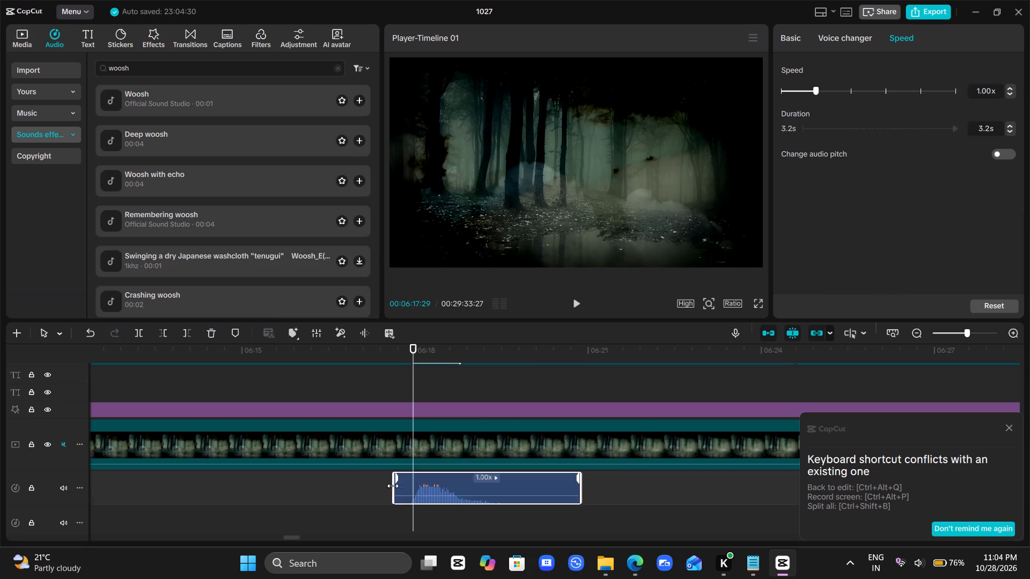
Play the emblem entrance with Deep woosh and step back to 00:06:18:04 to compare sound and slide-in timing.
click(325, 476)
key(space)
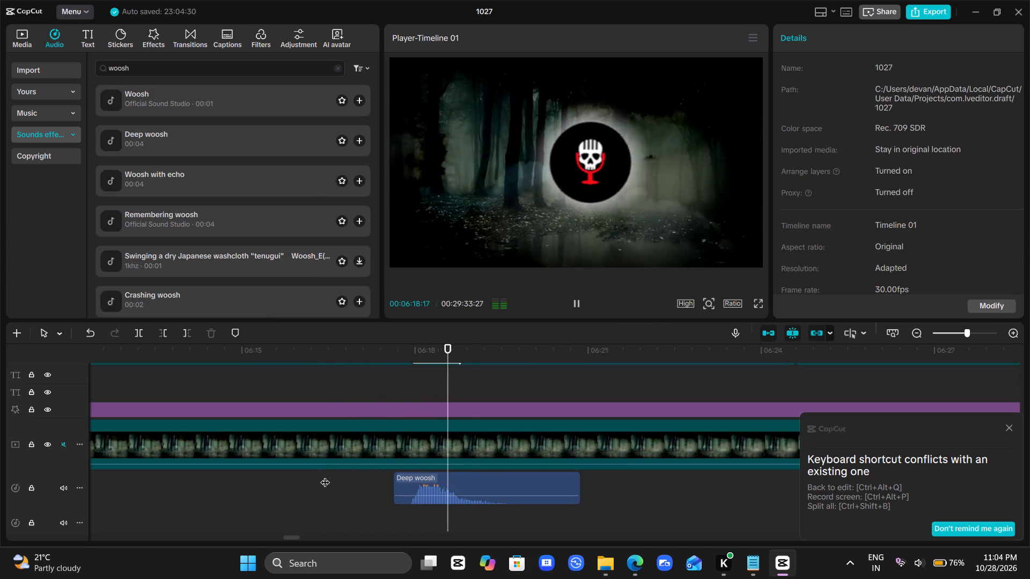
key(space)
scroll(411, 406, up, 1)
click(443, 389)
drag(443, 389, 418, 392)
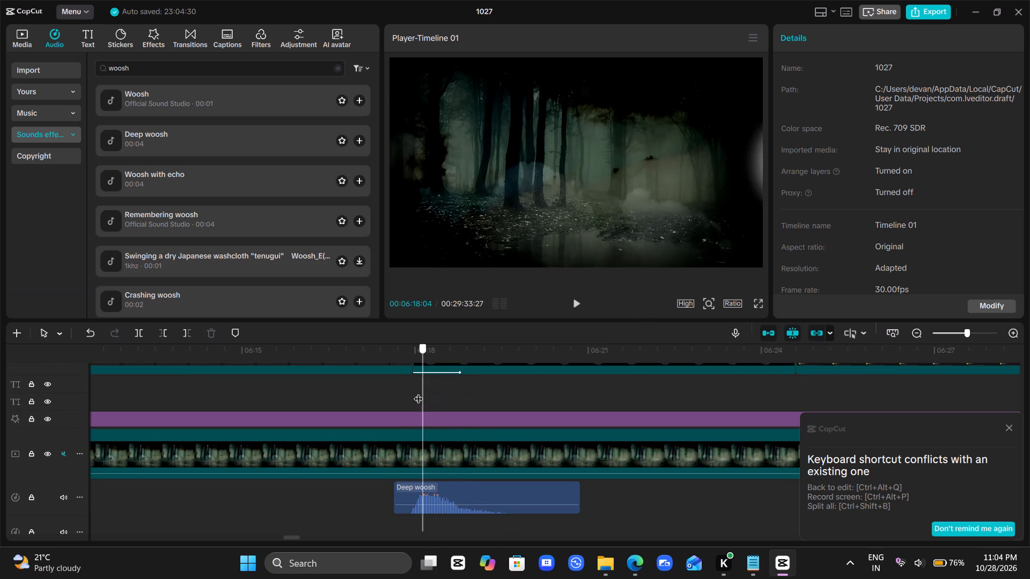
Set the speed of the Deep woosh sound clip to 1.20x.
drag(418, 392, 416, 392)
click(447, 498)
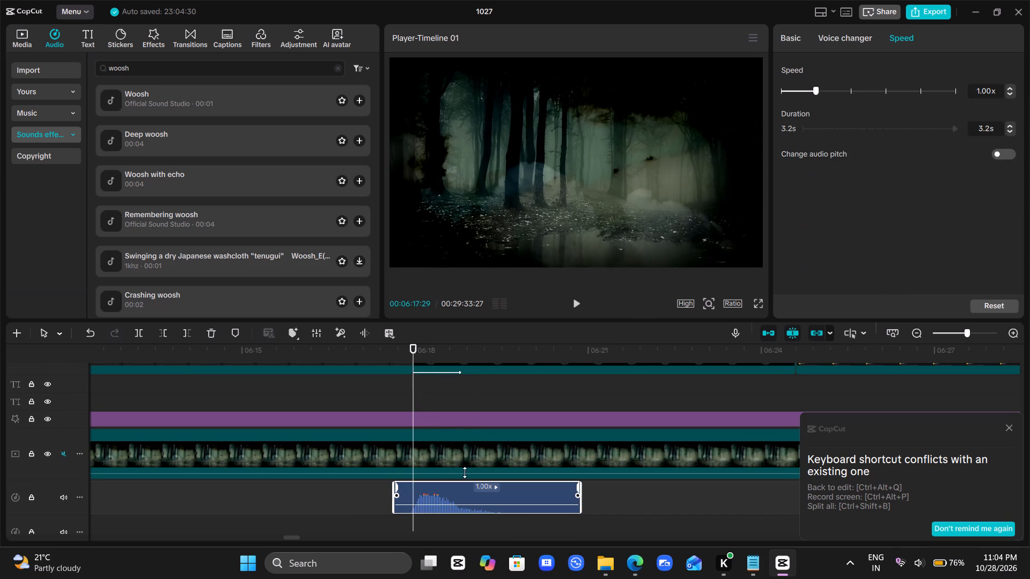
click(1007, 88)
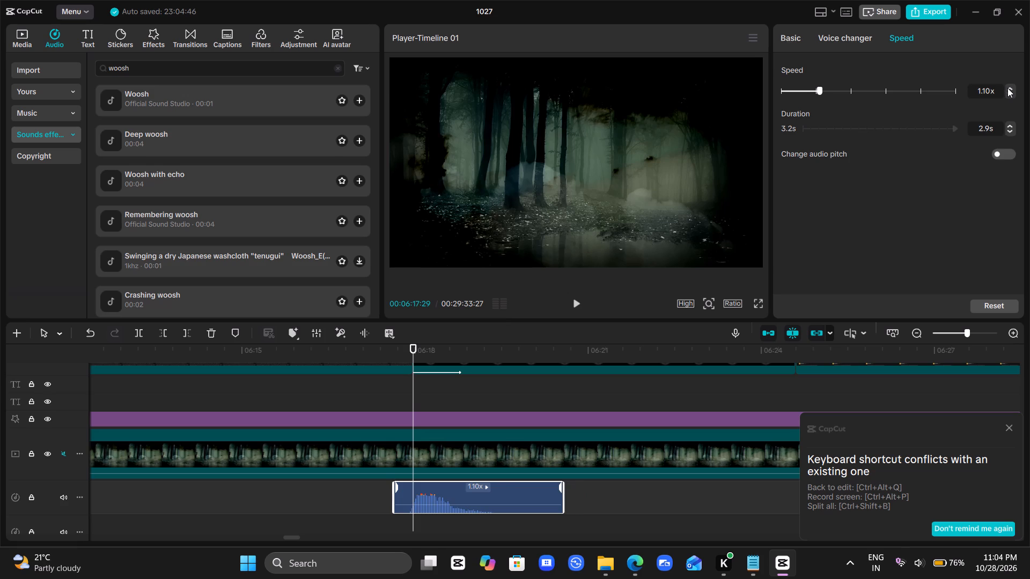
click(1007, 88)
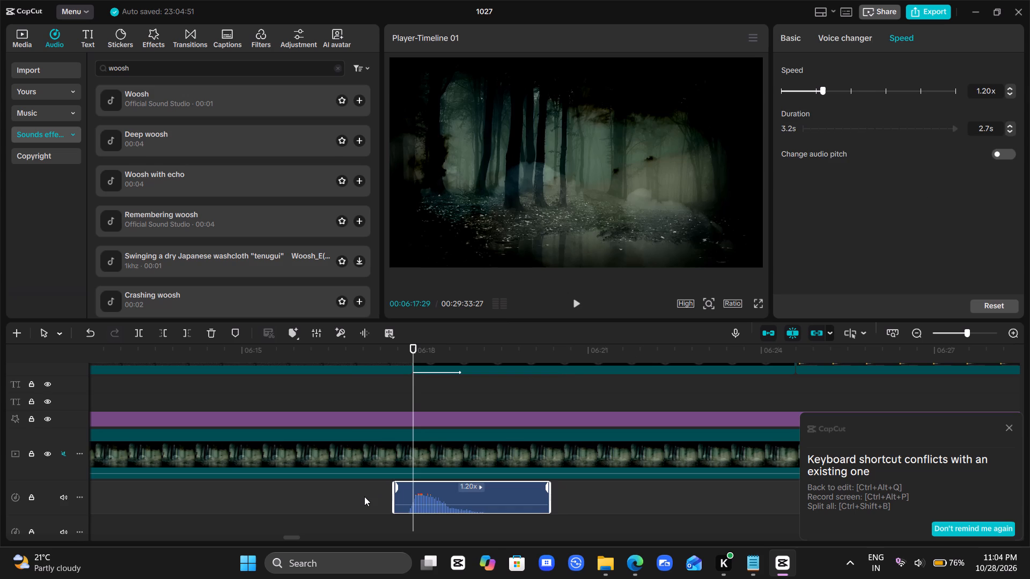
Play the skull emblem's slide-in from 00:06:17:29 to check it against the sped-up Deep woosh.
click(364, 496)
key(space)
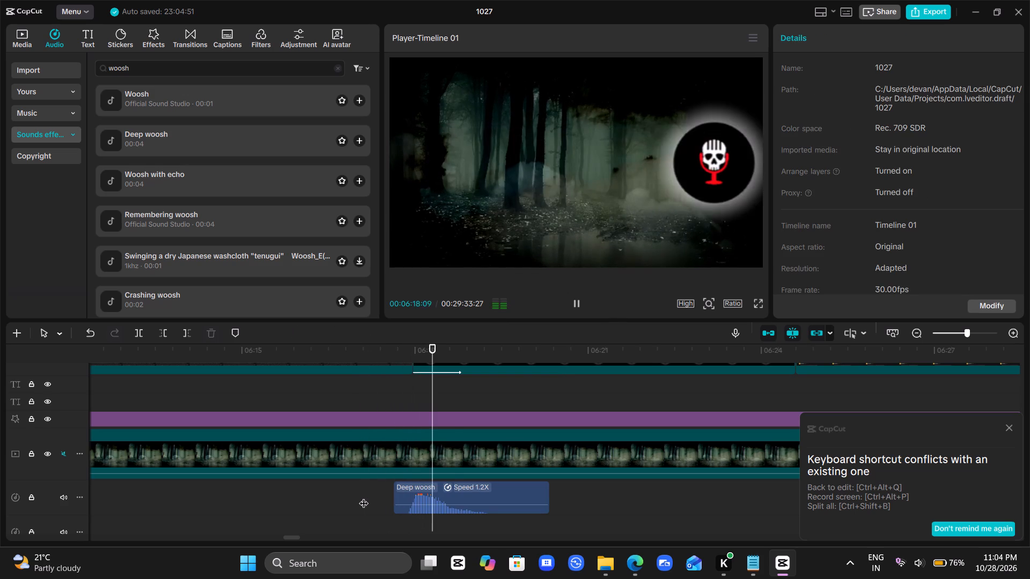
key(space)
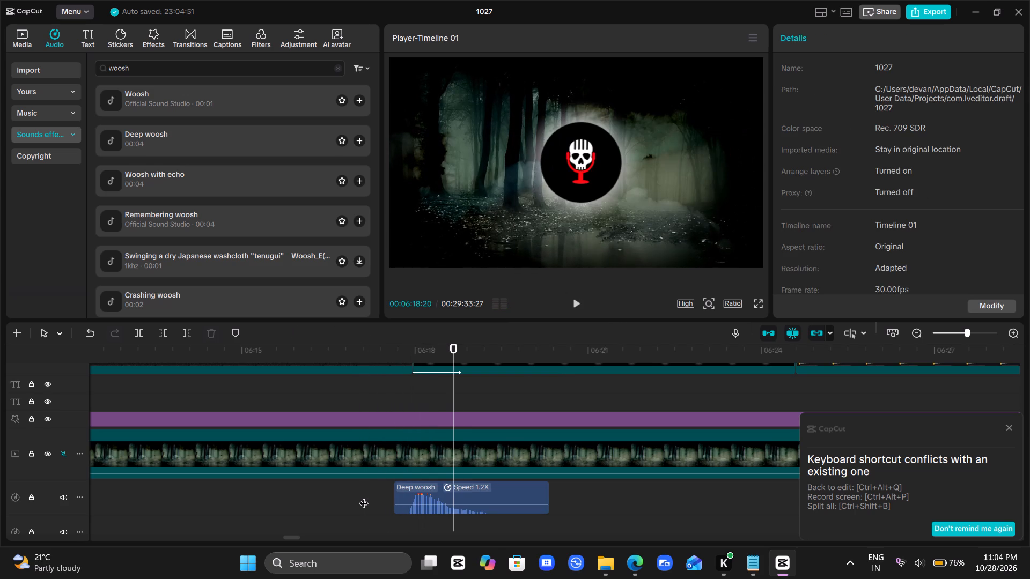
key(space)
key(space)
key(space)
key(space)
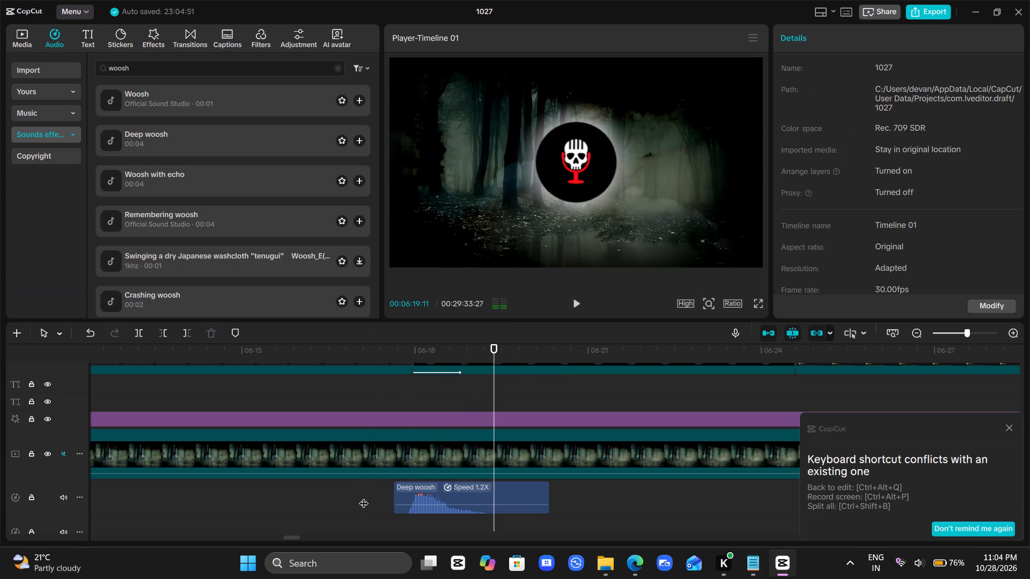
Lower the volume of the Deep woosh clip to -5.0 dB.
click(429, 498)
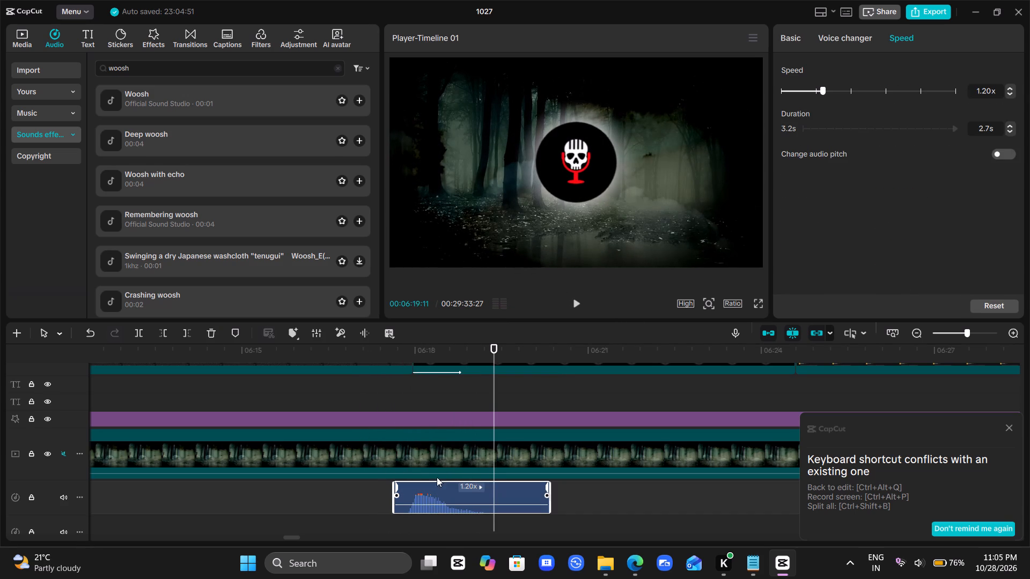
click(791, 39)
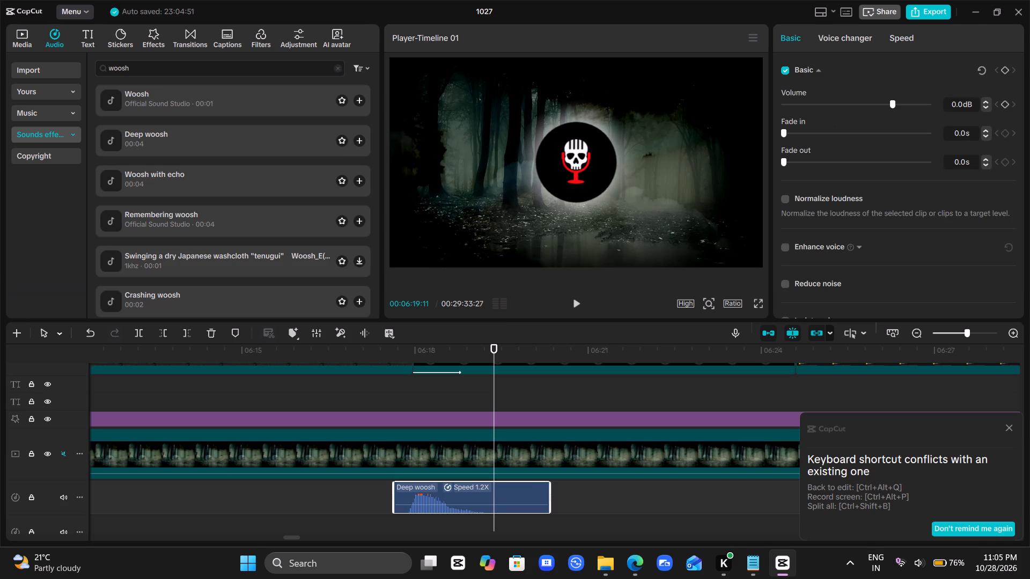
double_click(987, 107)
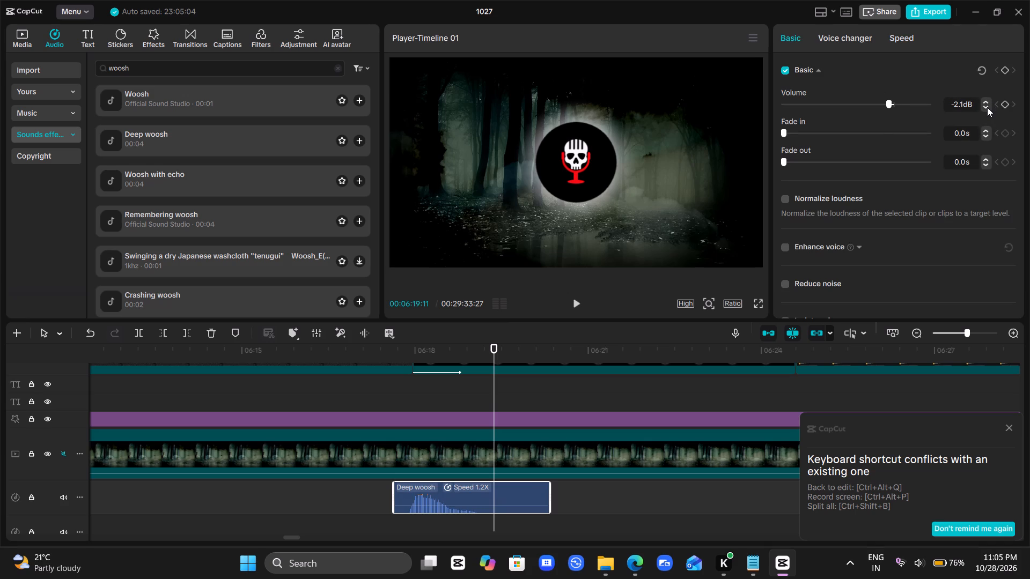
triple_click(987, 107)
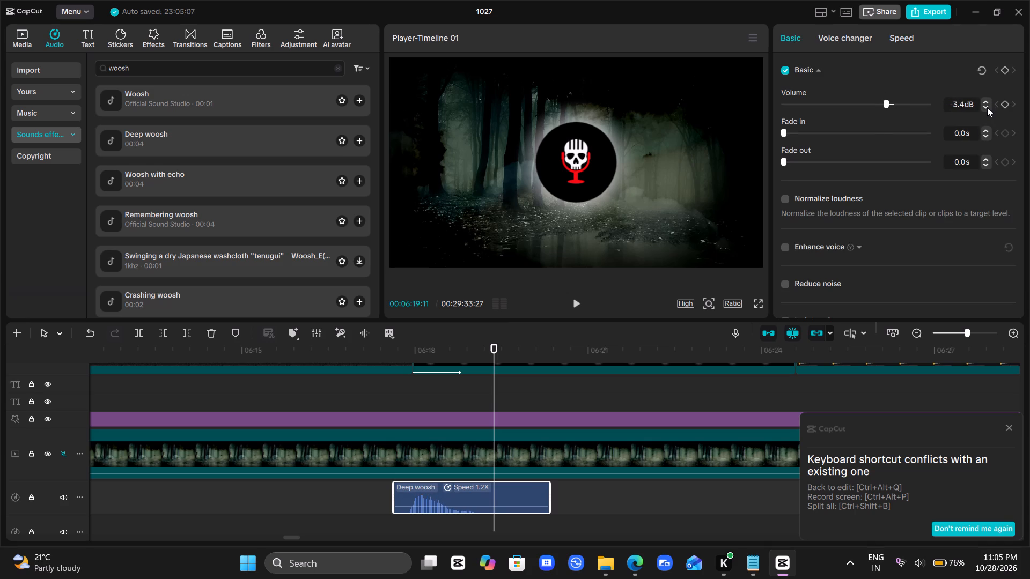
Play on through the rest of Compound clip4 and into Screenshot 2026-10-27 224118.png to review the emblem-to-screenshot cut.
click(360, 494)
key(space)
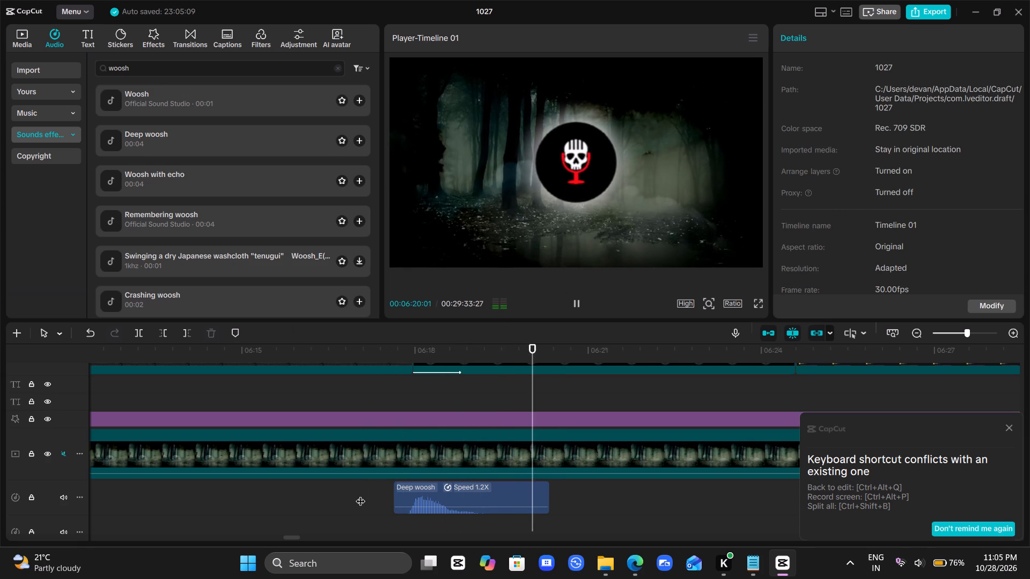
key(space)
scroll(360, 494, down, 1)
scroll(360, 494, left, 1)
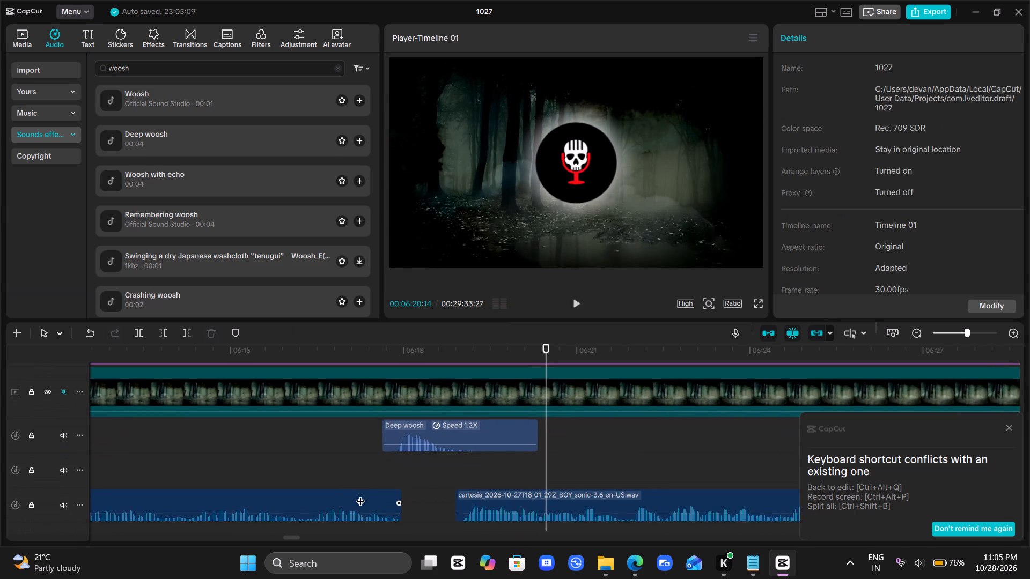
scroll(360, 494, left, 1)
key(space)
scroll(360, 494, up, 2)
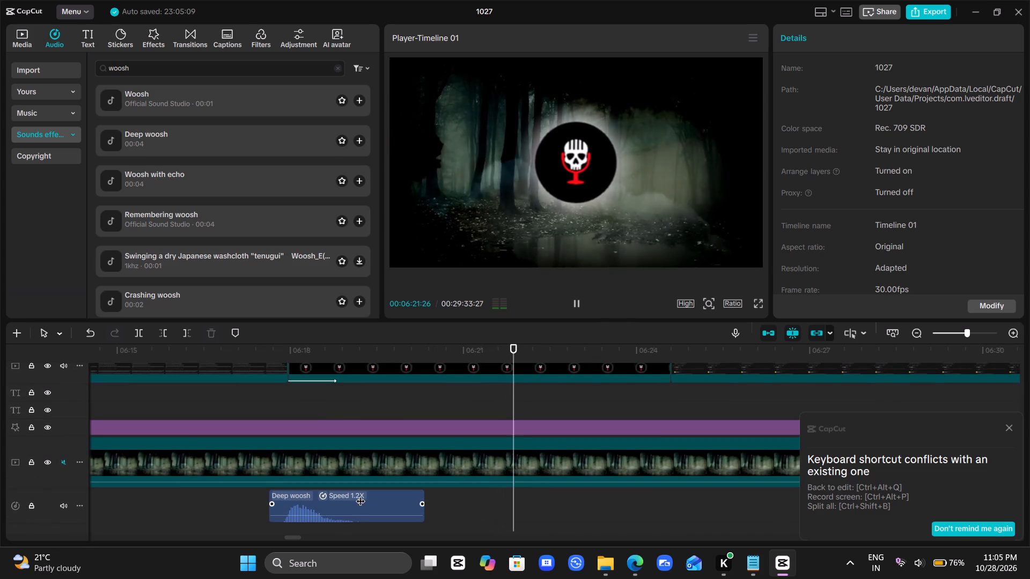
scroll(360, 494, left, 1)
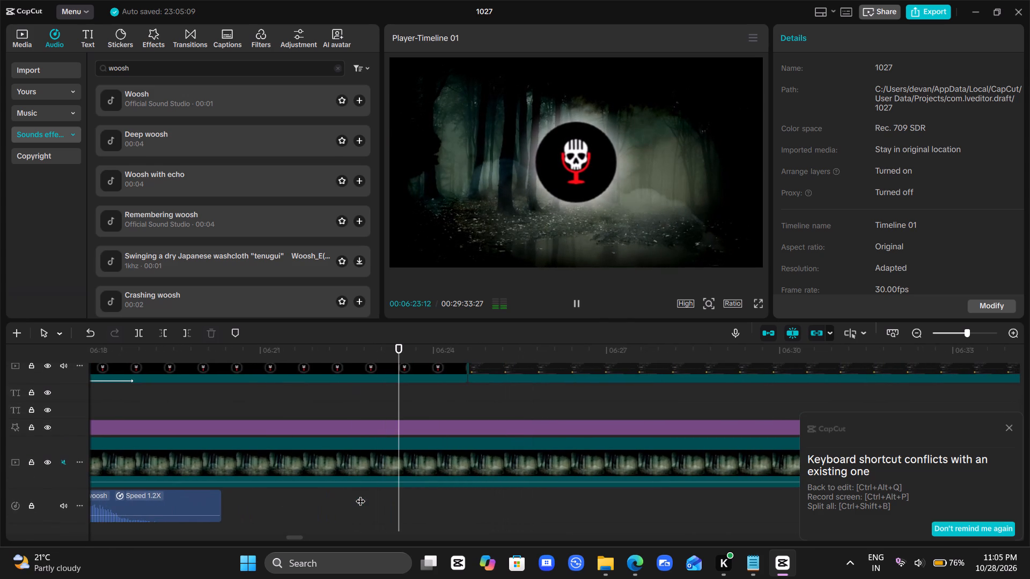
key(space)
scroll(360, 494, up, 1)
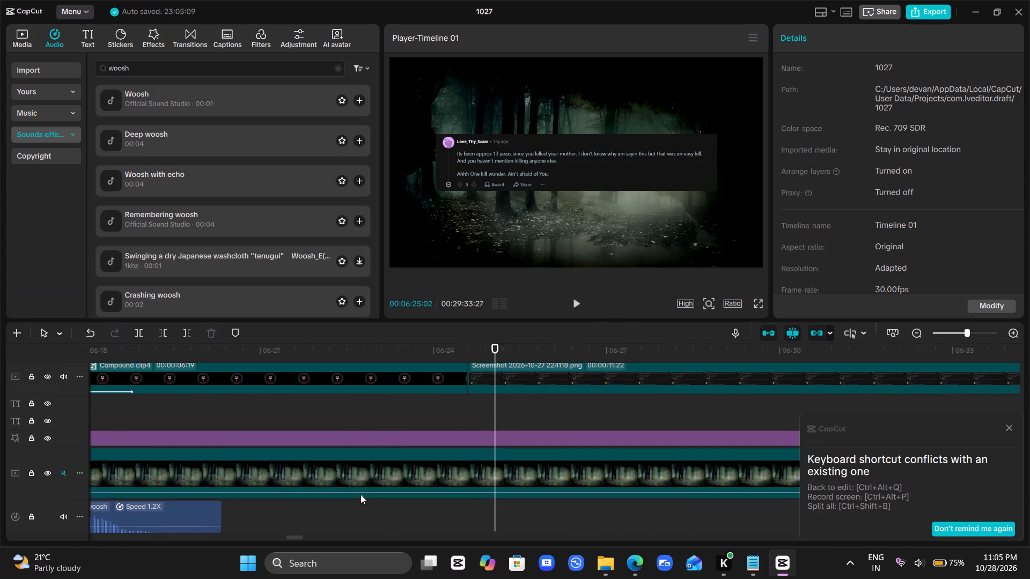
scroll(360, 494, up, 1)
click(466, 371)
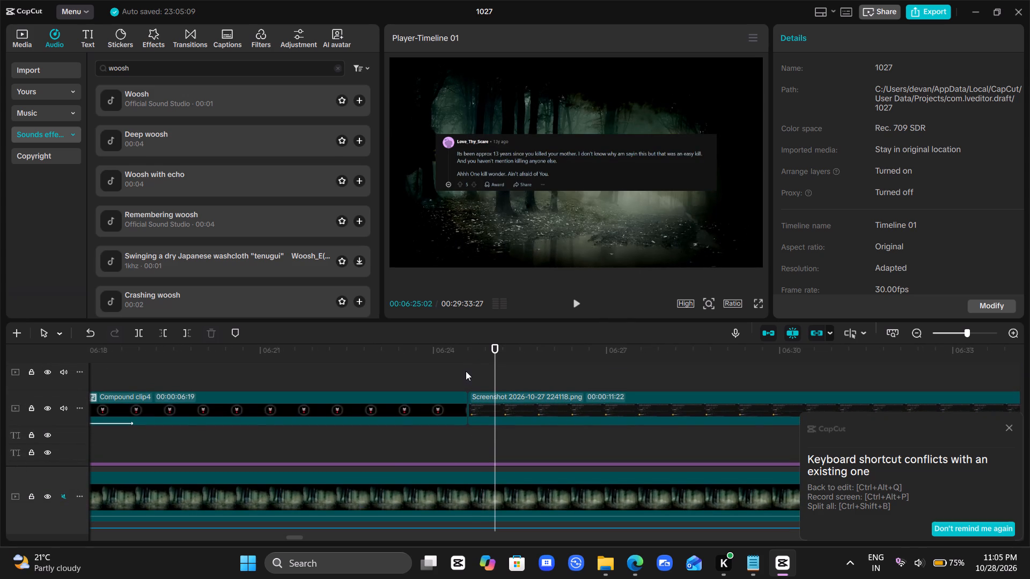
key(space)
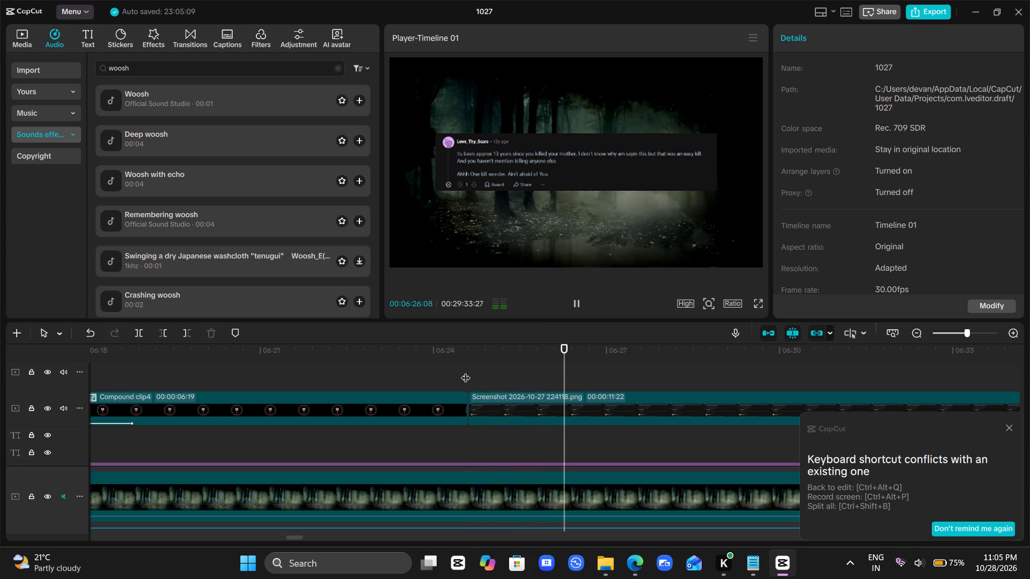
key(space)
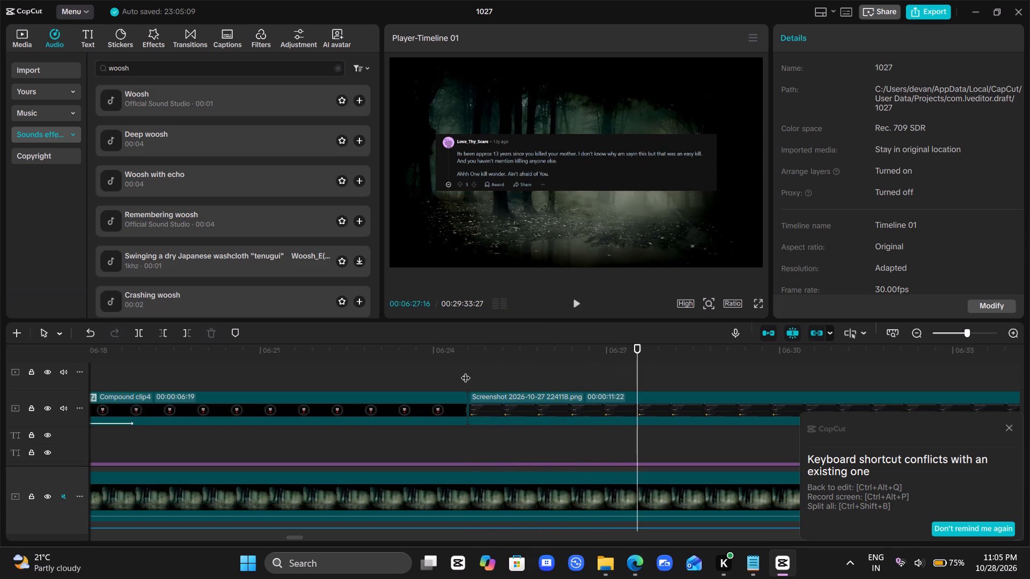
Paste the copied pop sound effect at 00:06:24:18, where Screenshot 2026-10-27 224118.png begins after Compound clip4.
click(475, 370)
drag(475, 370, 455, 377)
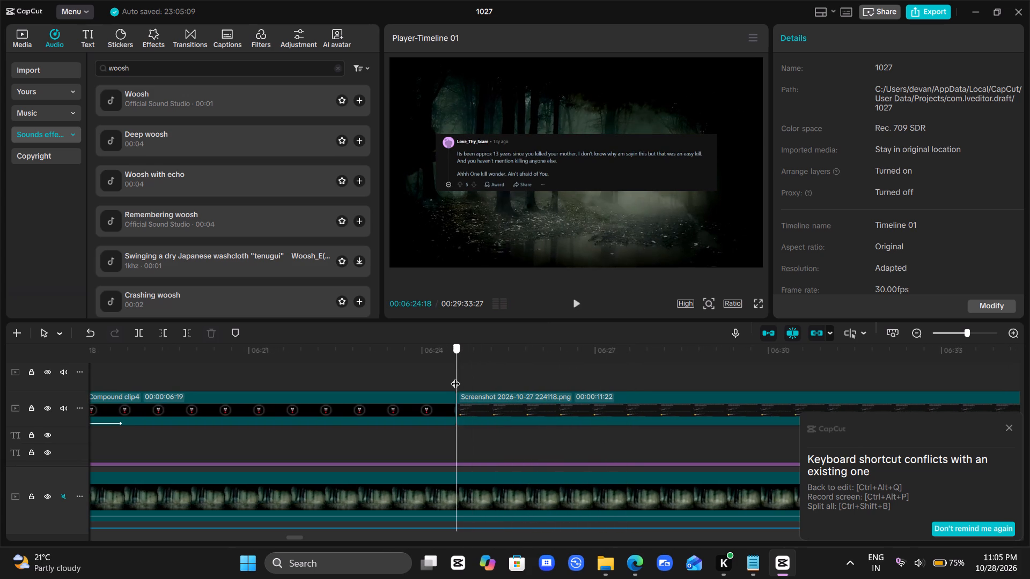
drag(455, 377, 455, 382)
scroll(455, 382, down, 1)
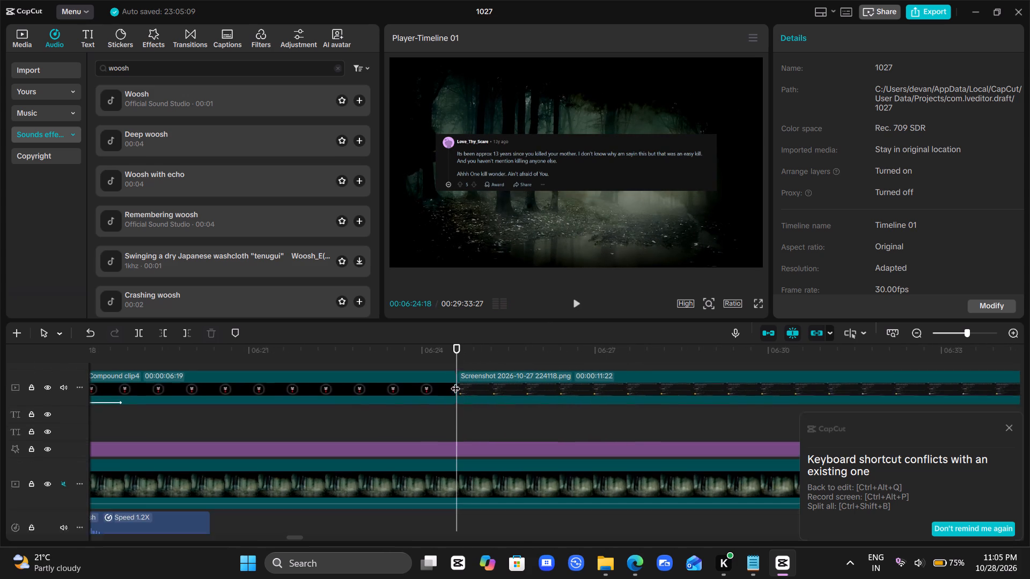
scroll(455, 382, down, 1)
scroll(241, 469, right, 1)
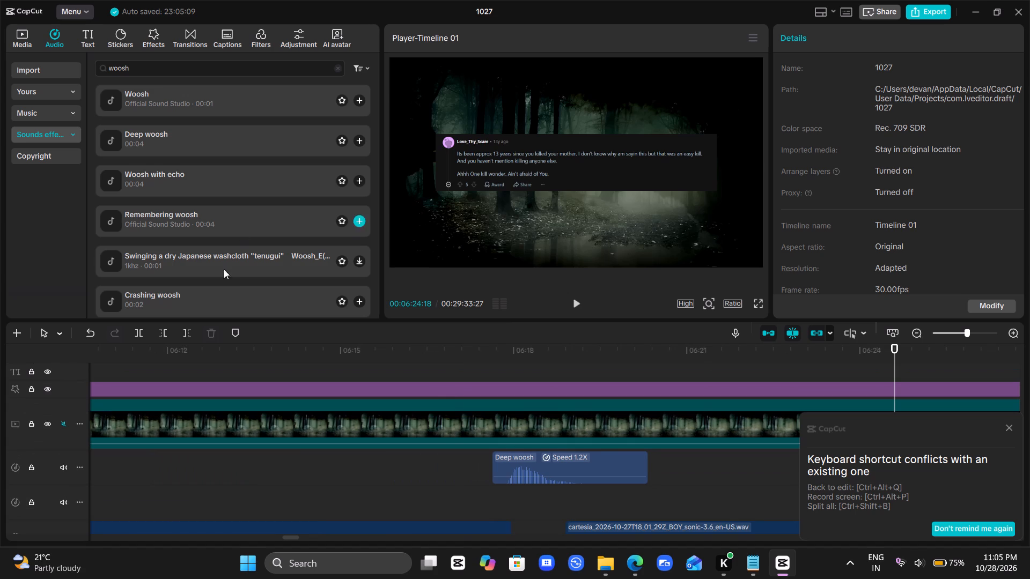
ctrl+scroll(232, 405, down, 6)
scroll(232, 405, down, 2)
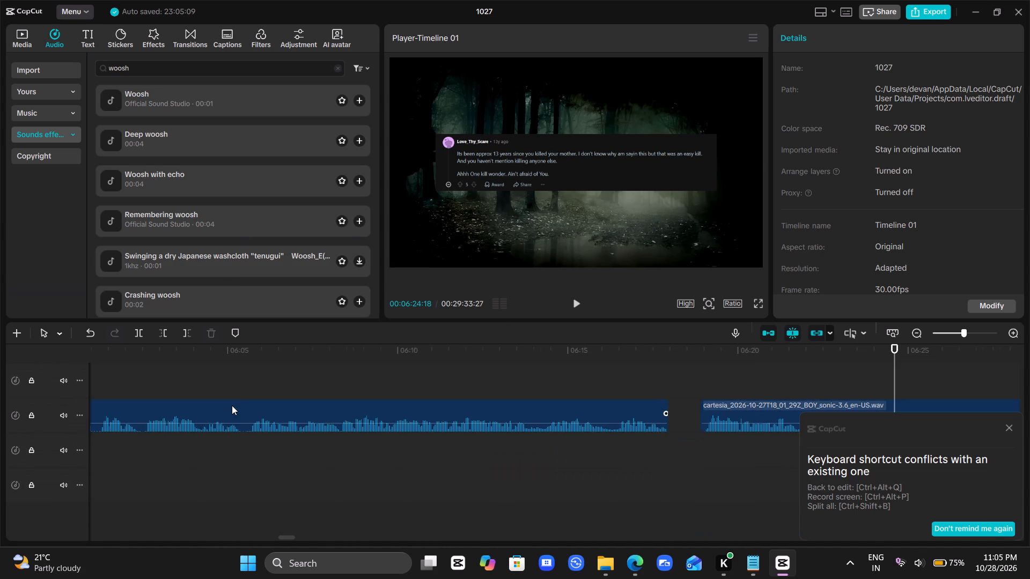
scroll(232, 405, right, 3)
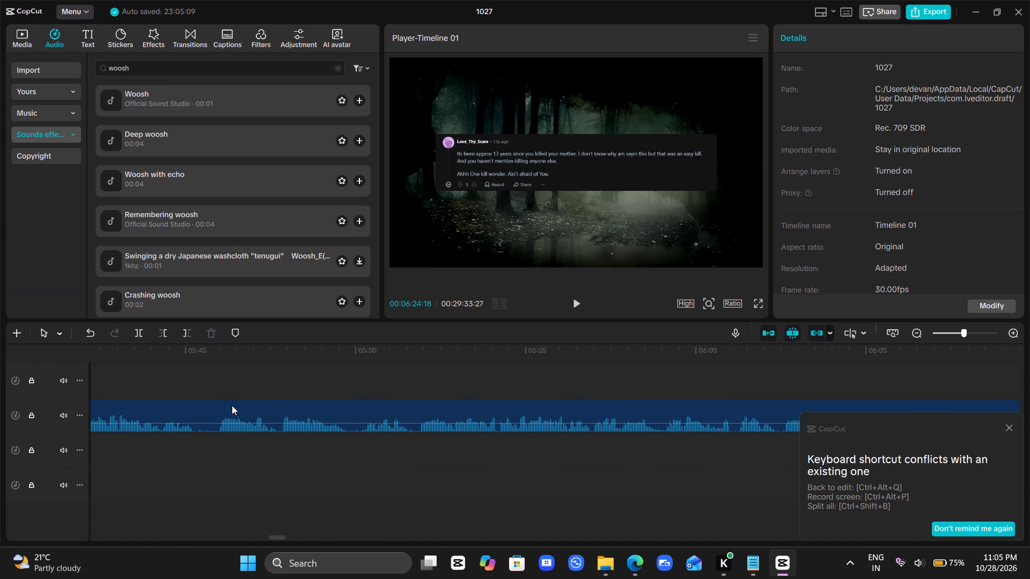
scroll(540, 406, left, 4)
scroll(540, 406, up, 1)
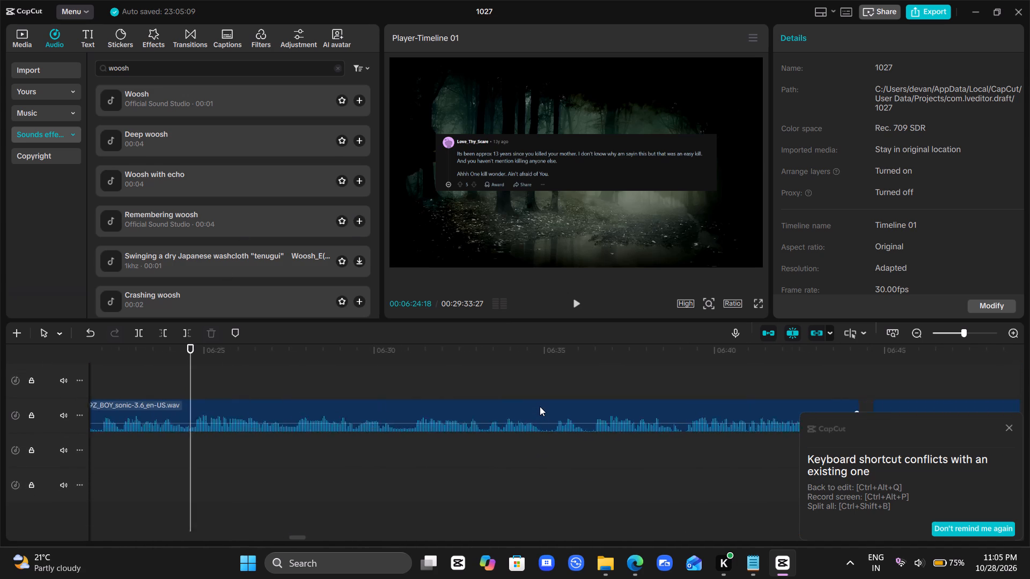
scroll(540, 406, up, 1)
scroll(540, 406, right, 1)
scroll(540, 406, up, 1)
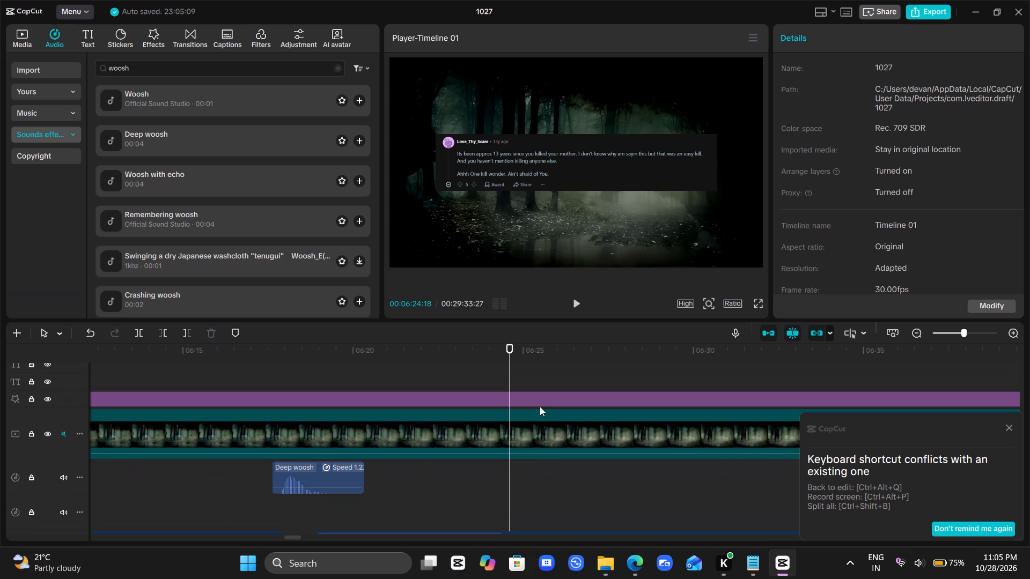
scroll(540, 406, up, 3)
scroll(550, 390, down, 1)
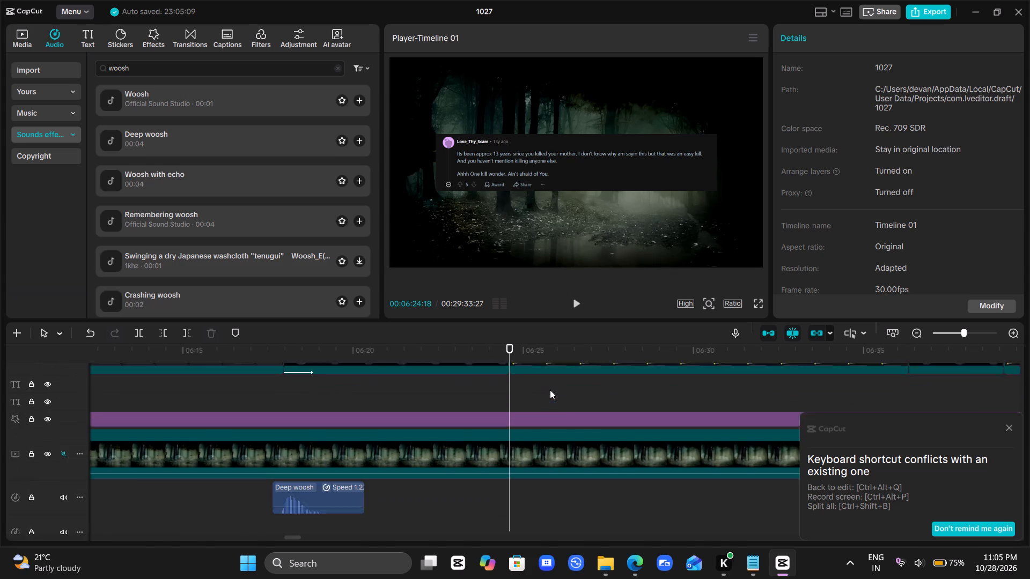
scroll(550, 390, down, 1)
key(ctrl+v)
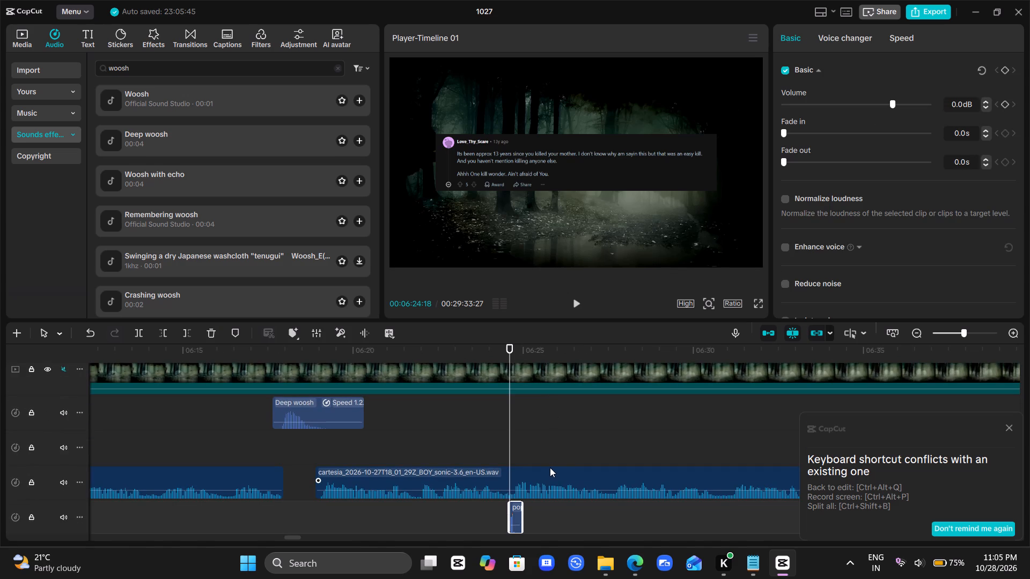
Play the cut from Compound clip4 to the screenshot to check the pop sound's timing.
key(space)
key(space)
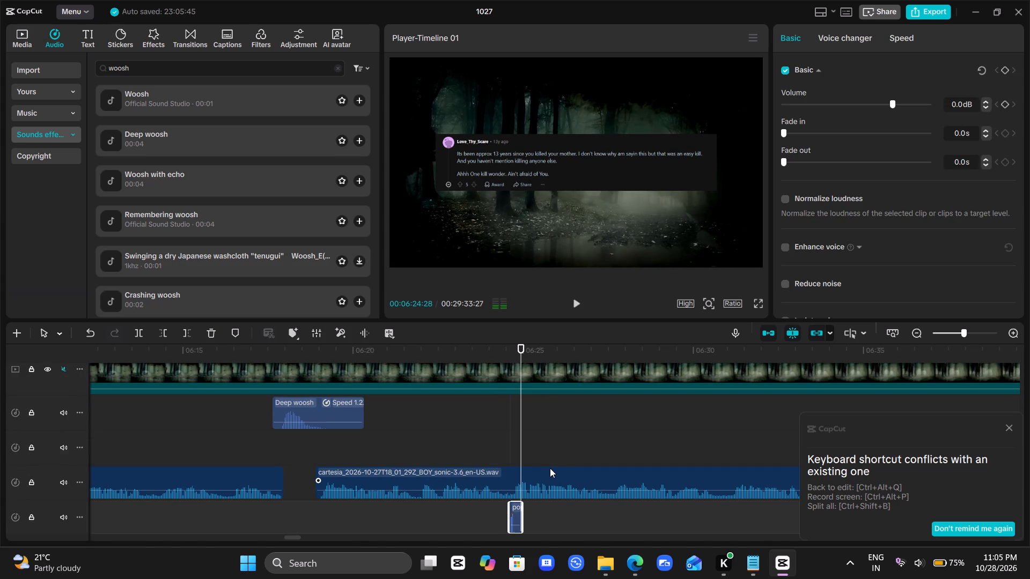
ctrl+scroll(550, 468, up, 8)
scroll(550, 468, right, 1)
ctrl+scroll(550, 468, up, 3)
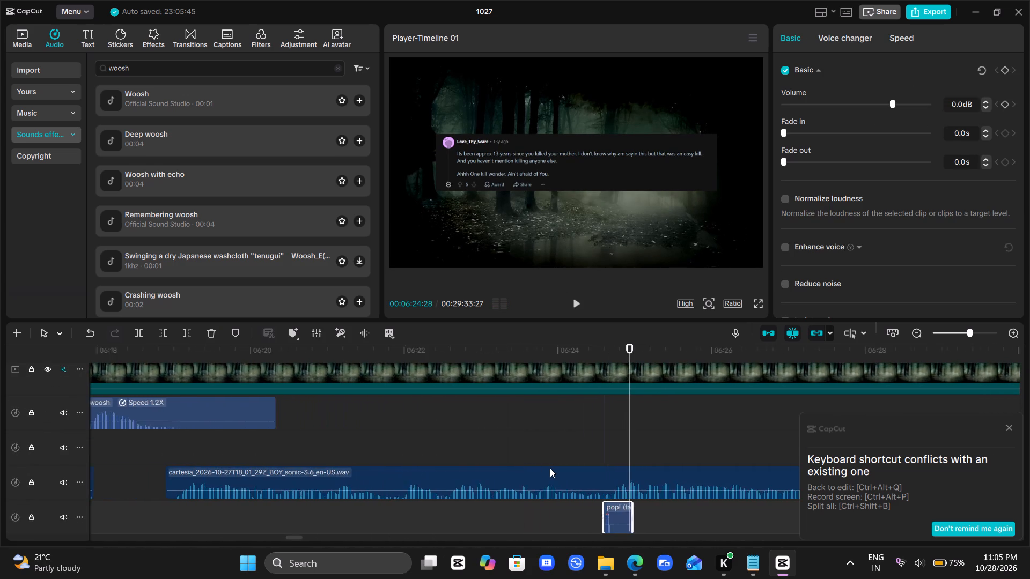
ctrl+scroll(550, 468, up, 1)
scroll(550, 468, up, 4)
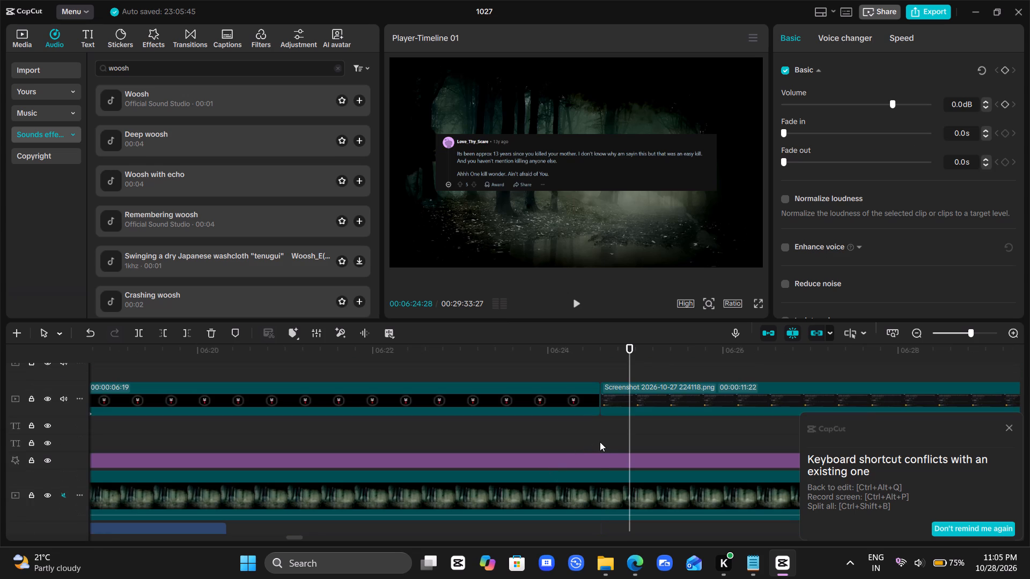
click(600, 442)
drag(600, 442, 579, 442)
key(space)
key(space)
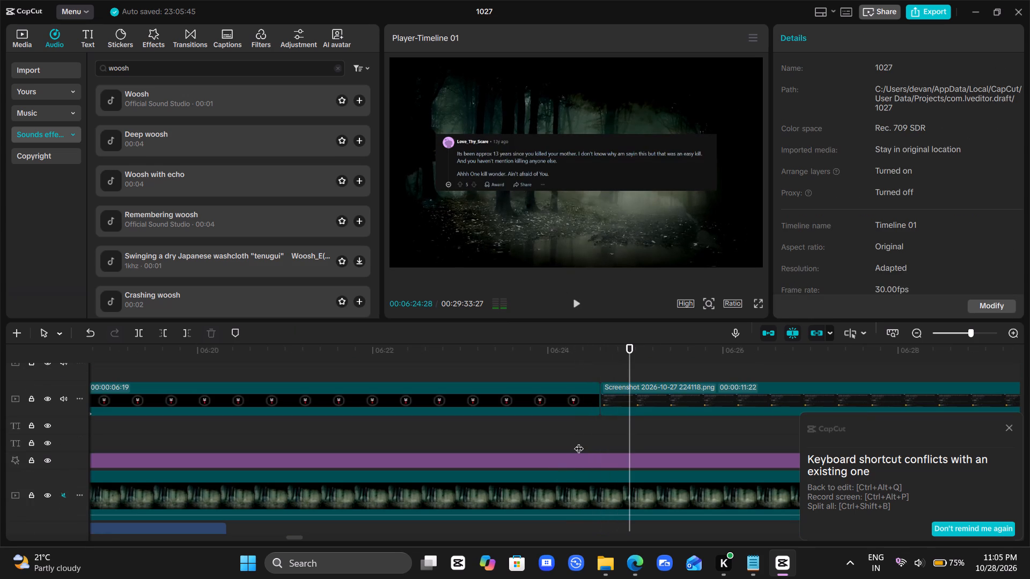
Trim the start of Screenshot 2026-10-27 224118.png to 00:06:24:19.
click(566, 439)
drag(566, 439, 597, 433)
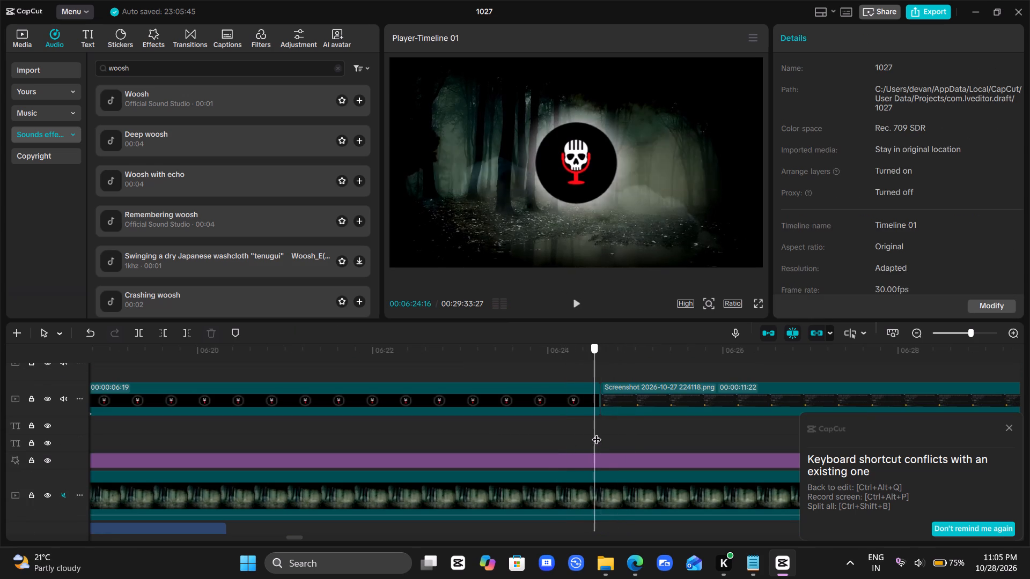
drag(597, 433, 602, 432)
key(Right)
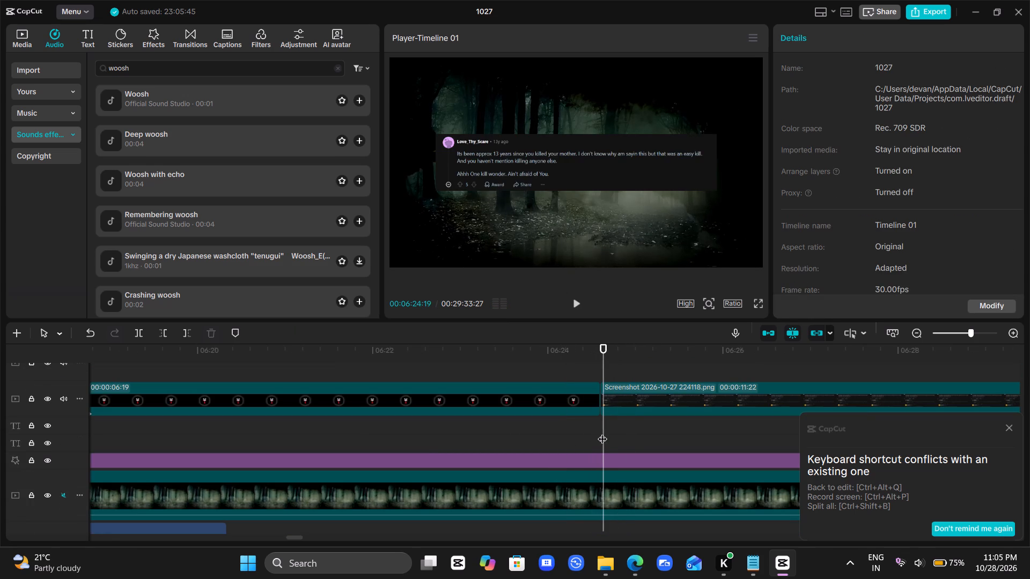
click(646, 391)
key(q)
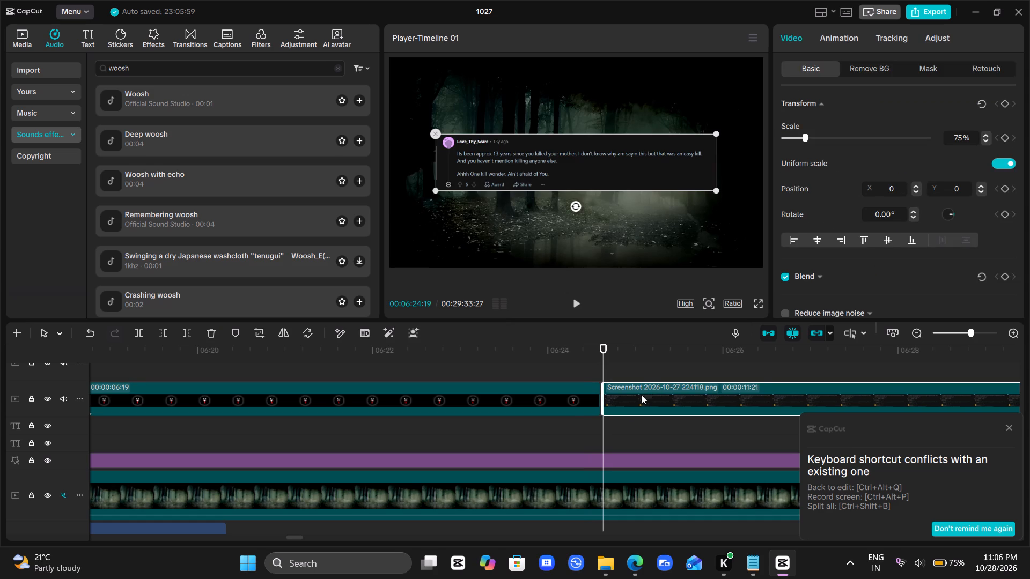
Play the trimmed start of the screenshot to check it against the pop sound.
click(578, 424)
key(space)
key(space)
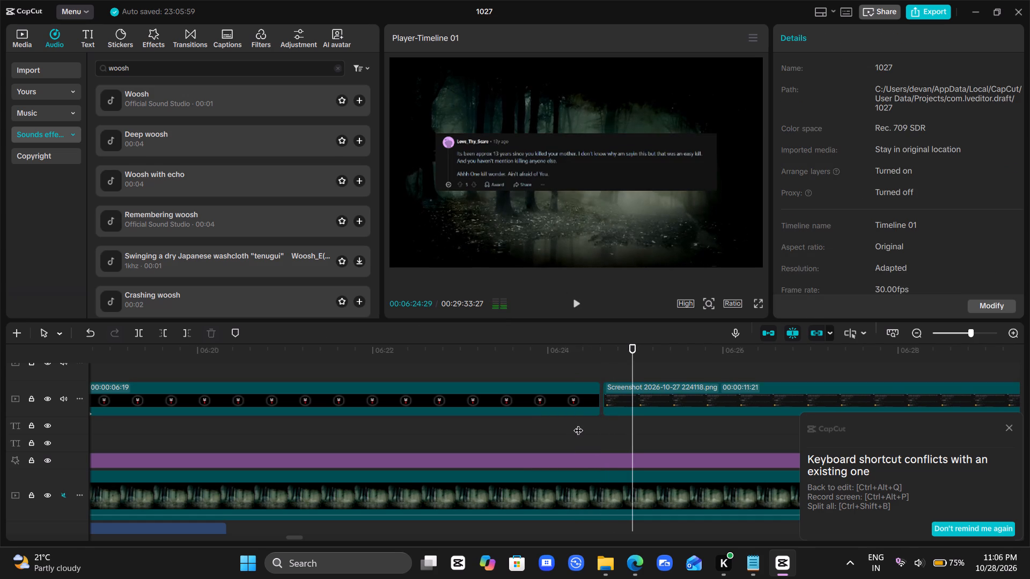
Replay the cut from Compound clip4 to Screenshot 2026-10-27 224118.png and undo the last trim of the screenshot's start.
click(554, 429)
key(space)
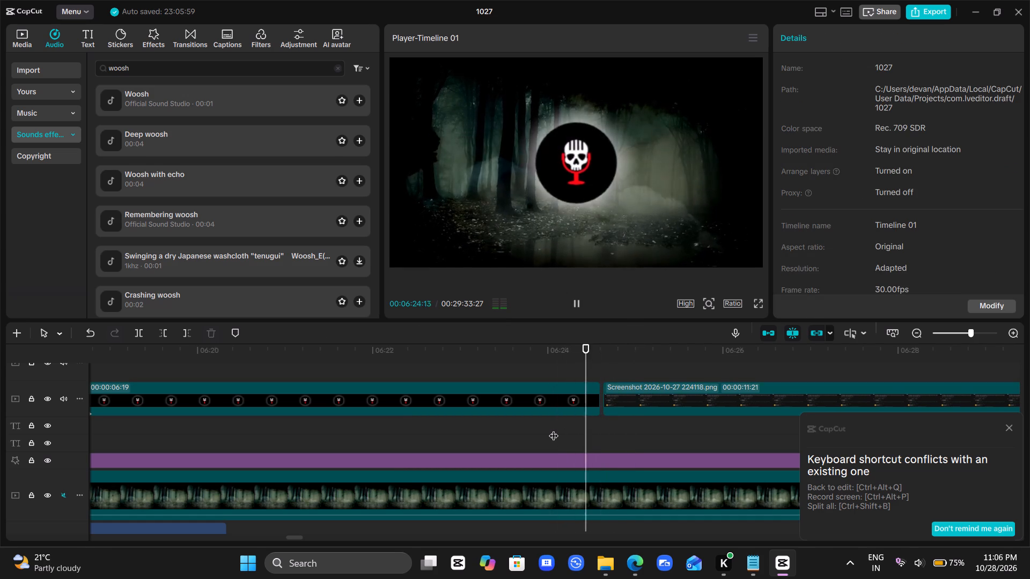
key(space)
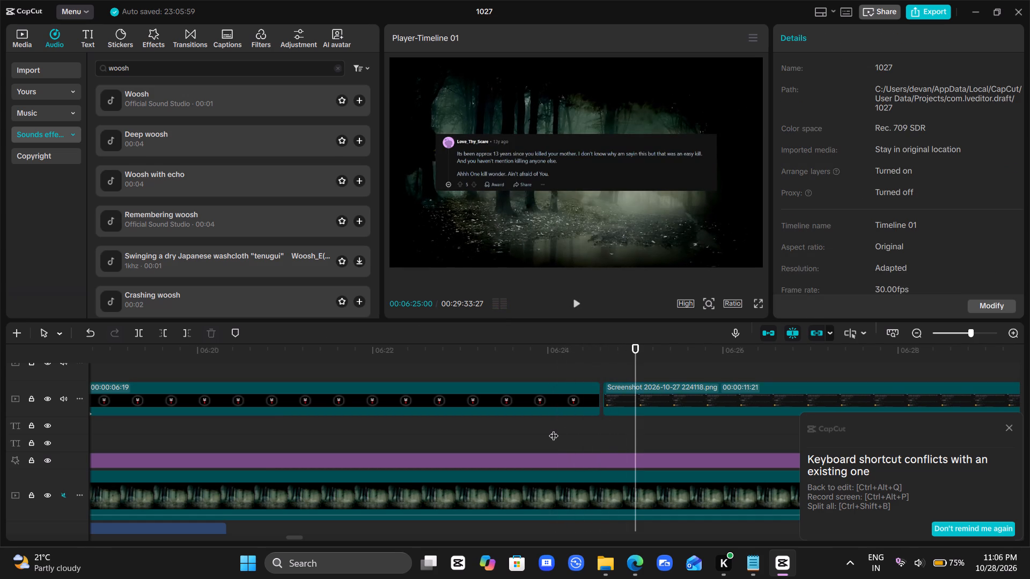
key(ctrl+z)
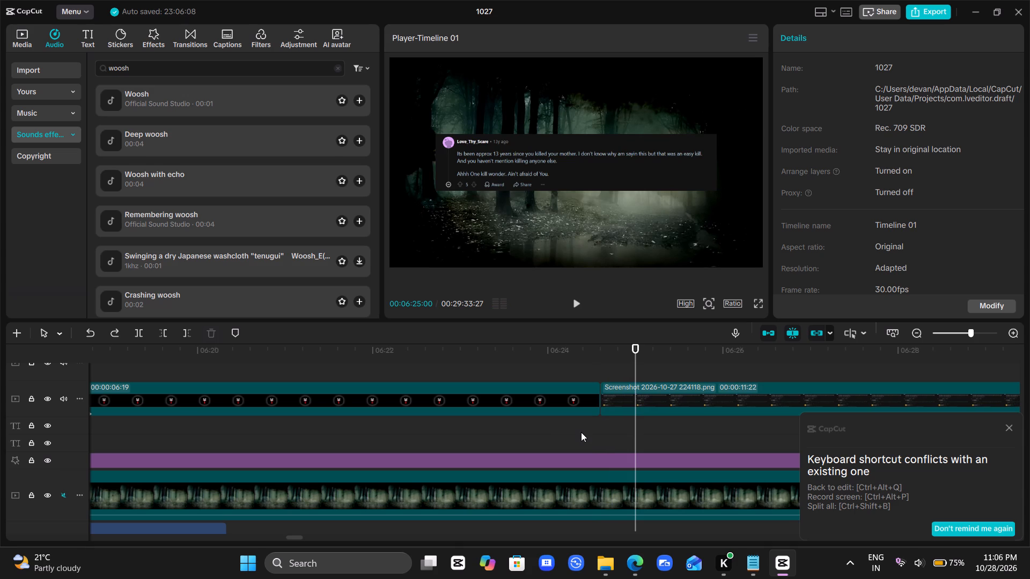
Compare the pop sound's placement with the start of Screenshot 2026-10-27 224118.png and play across the cut from Compound clip4.
scroll(599, 434, down, 2)
scroll(599, 434, up, 1)
scroll(599, 434, down, 1)
scroll(599, 434, up, 1)
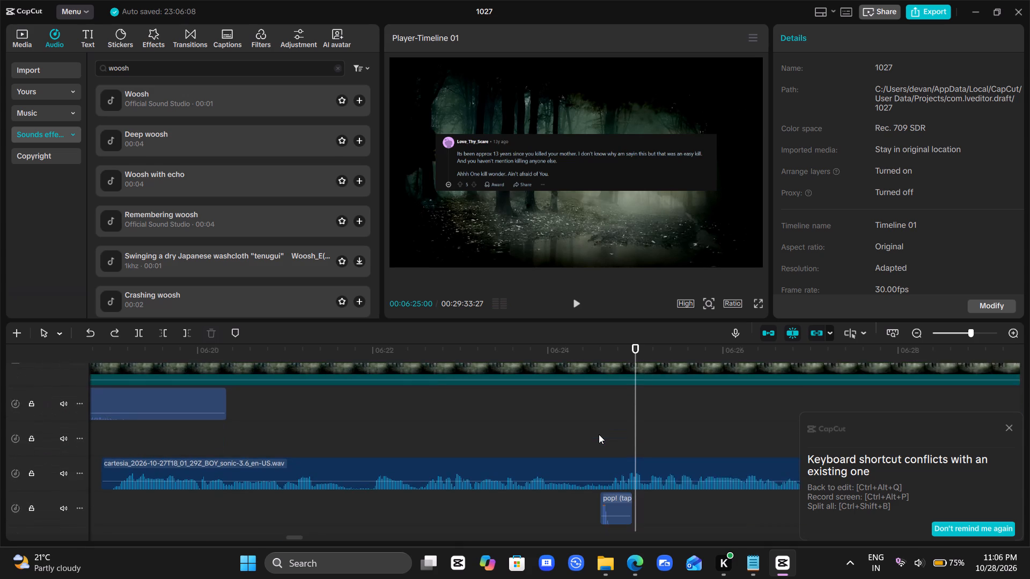
scroll(599, 434, up, 1)
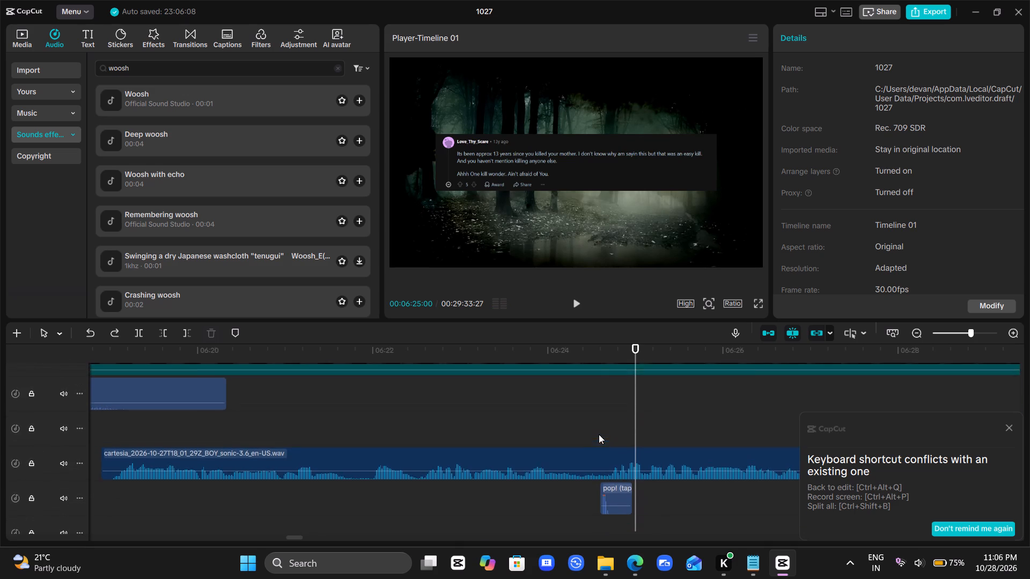
scroll(599, 434, up, 1)
click(628, 449)
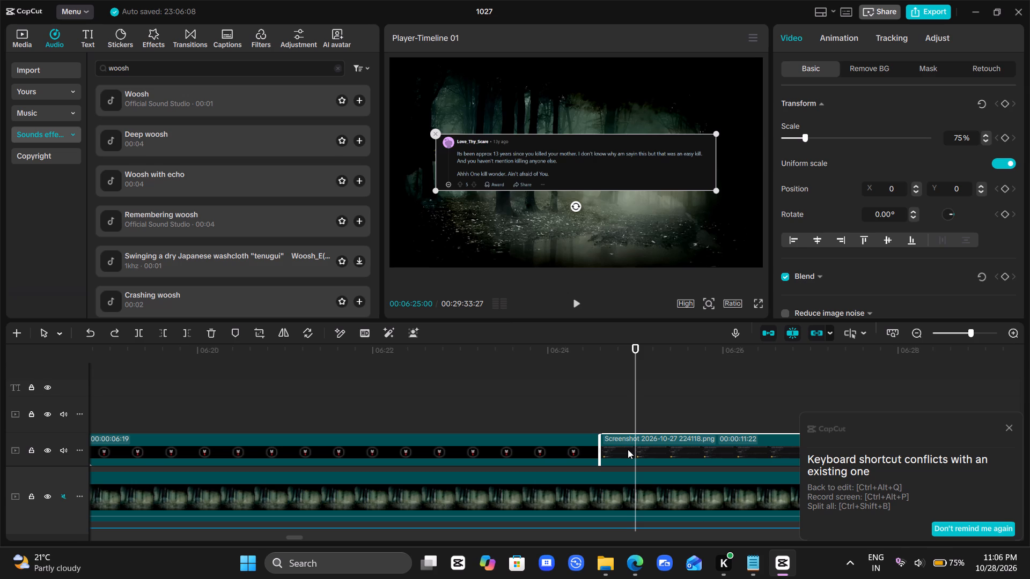
click(599, 401)
drag(599, 401, 571, 401)
key(space)
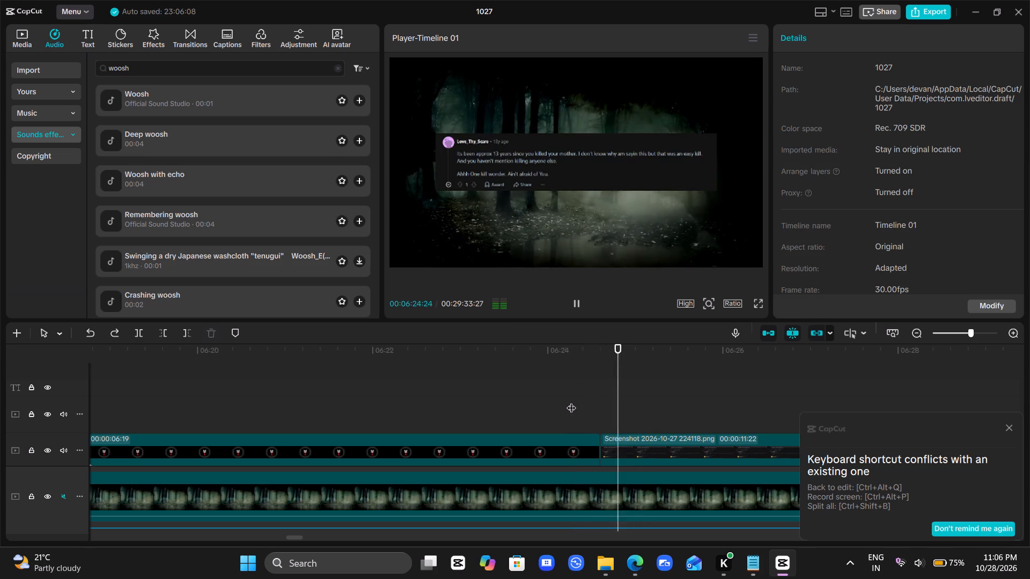
key(space)
Play on through Screenshot 2026-10-27 224118.png toward the cut to Compound clip5 to review the section.
scroll(571, 401, left, 1)
key(space)
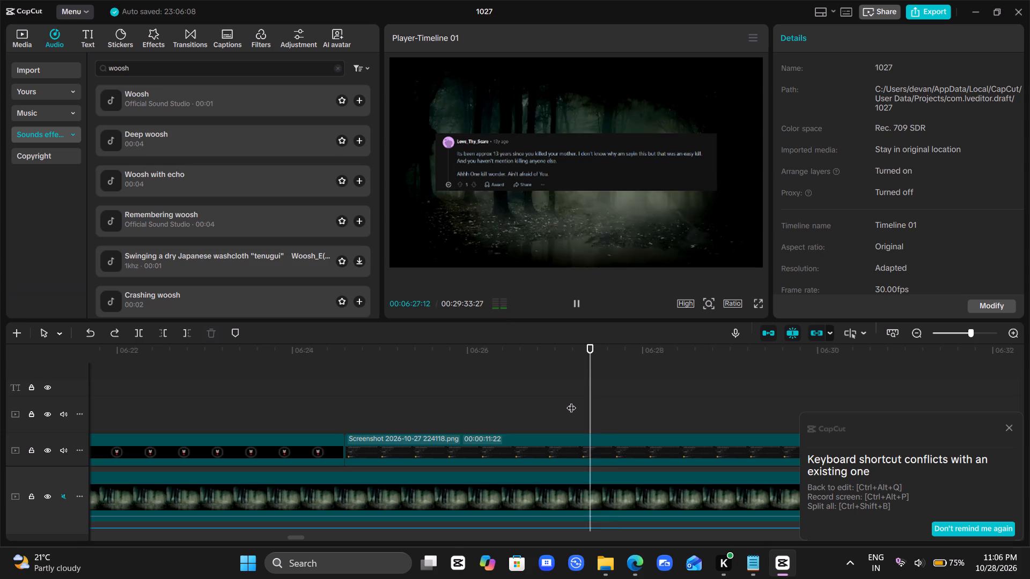
key(space)
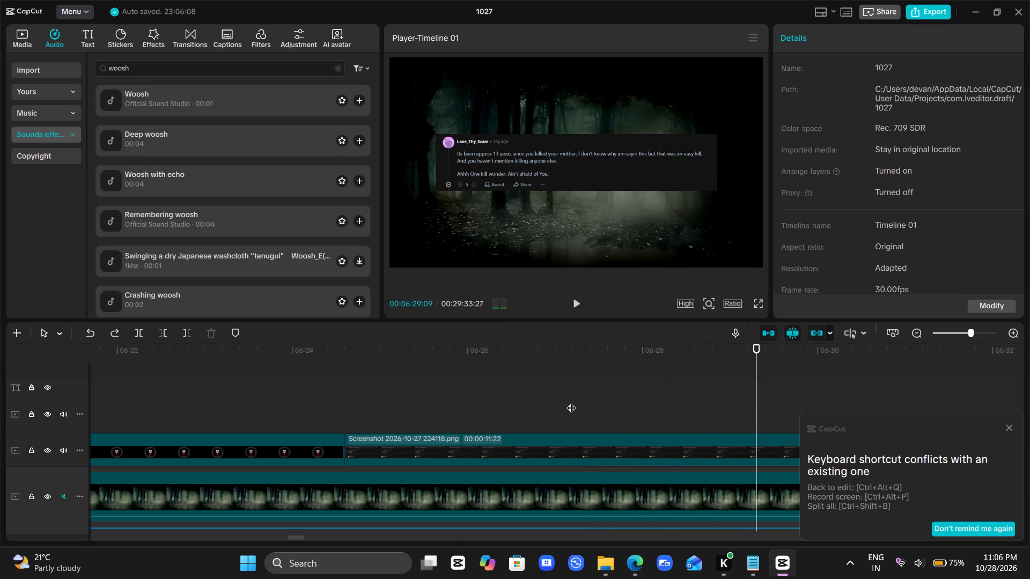
scroll(571, 401, left, 2)
key(space)
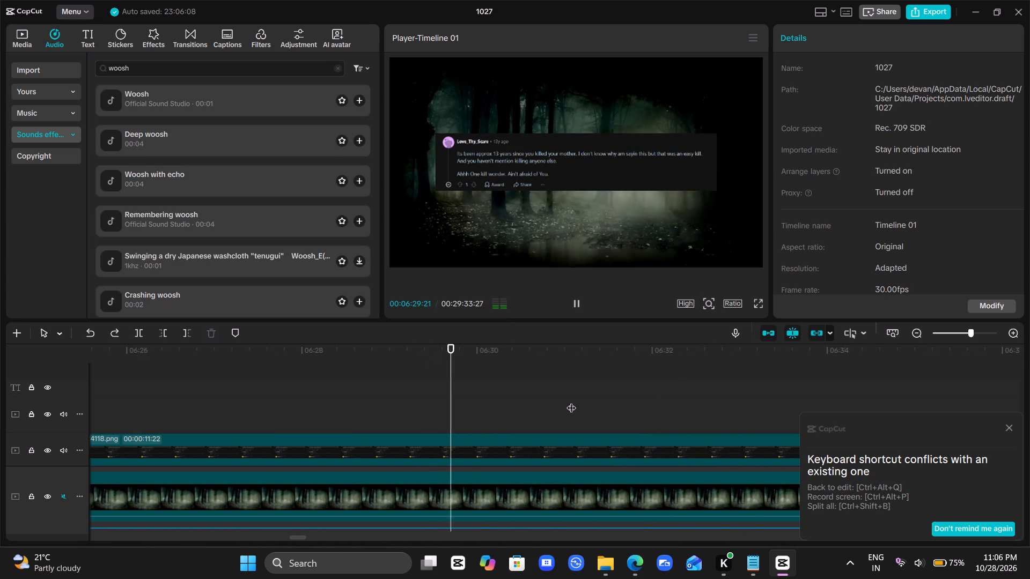
ctrl+scroll(571, 401, down, 5)
scroll(571, 401, left, 1)
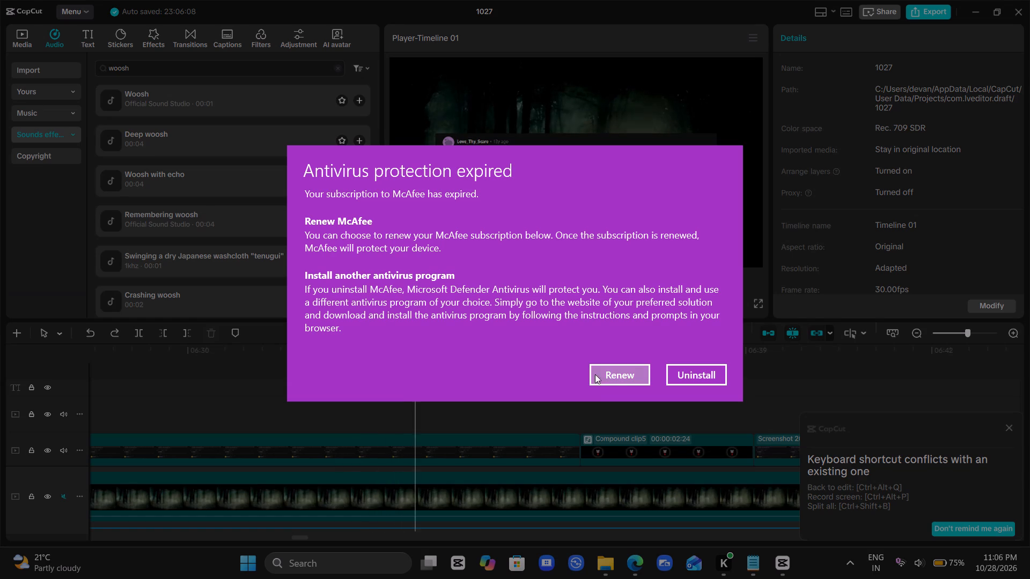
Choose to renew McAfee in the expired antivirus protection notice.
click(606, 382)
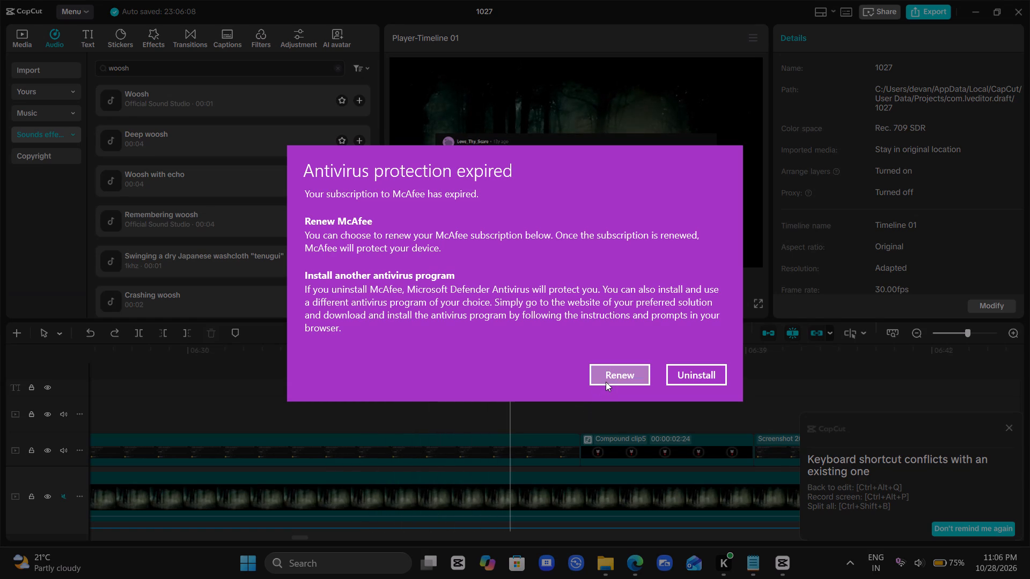